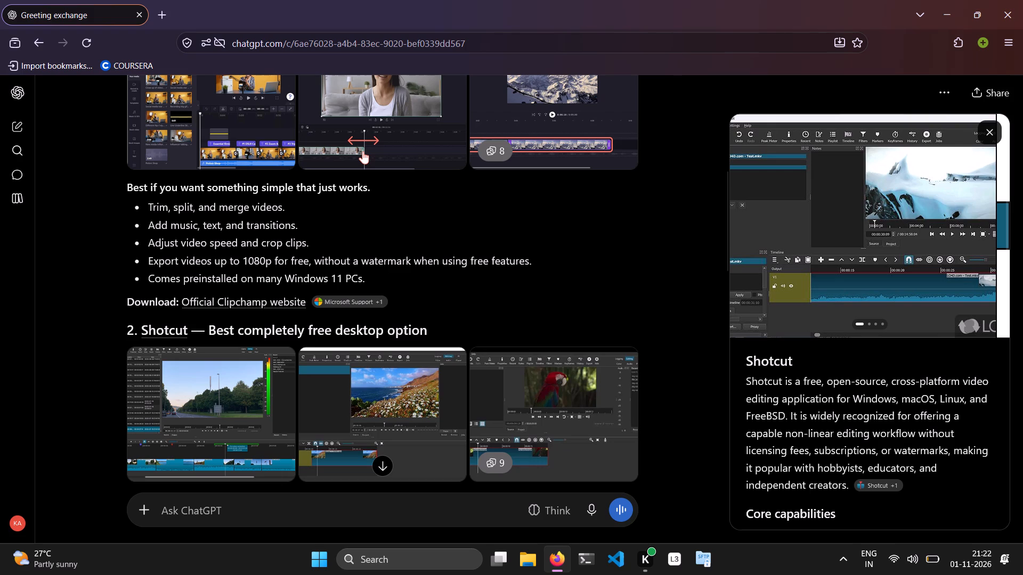
Search the web for SHOTCUT in a new browser tab and open the official Shotcut home page.
{"action": "left_click", "coordinate": [161, 10]}
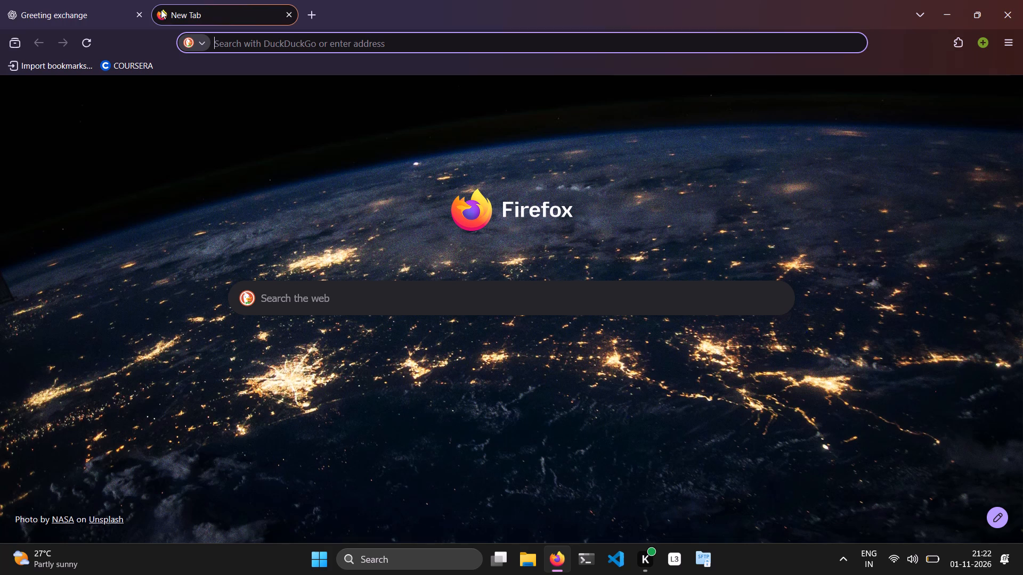
{"action": "type", "text": "HS"}
{"action": "key", "text": "BackSpace"}
{"action": "key", "text": "BackSpace"}
{"action": "key", "text": "BackSpace"}
{"action": "key", "text": "BackSpace"}
{"action": "type", "text": "SHOTCUT"}
{"action": "key", "text": "Return"}
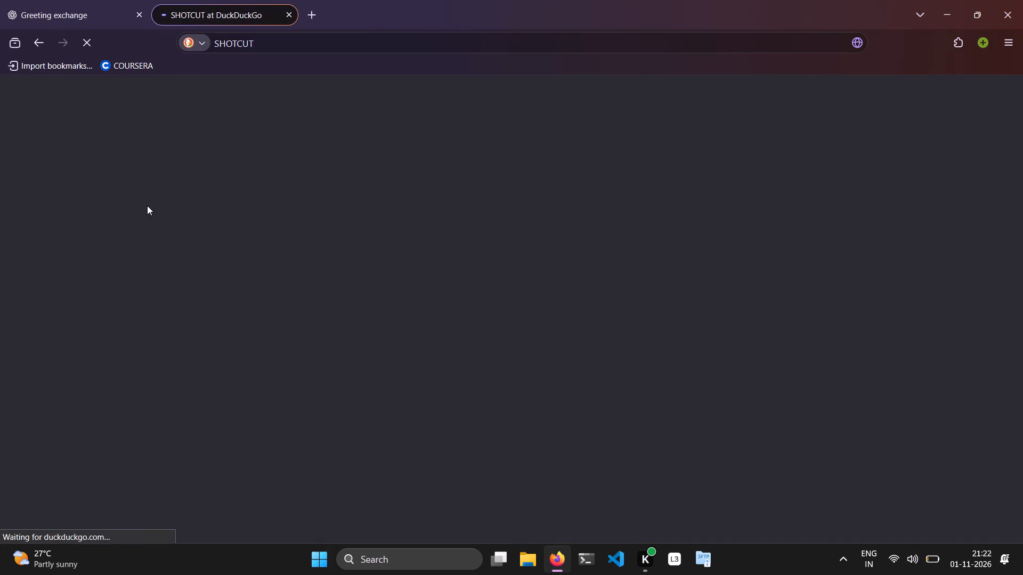
{"action": "left_click", "coordinate": [148, 225]}
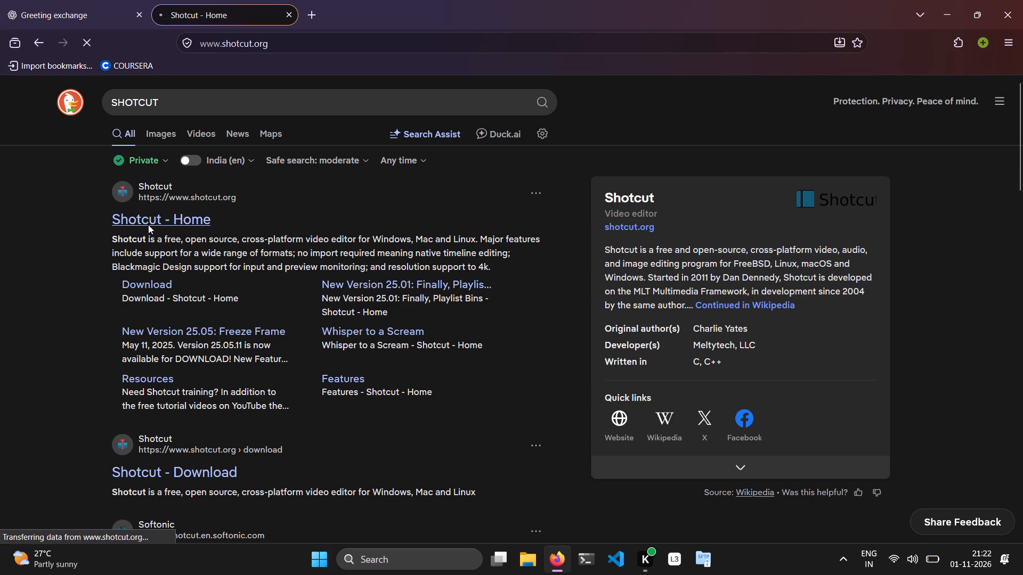
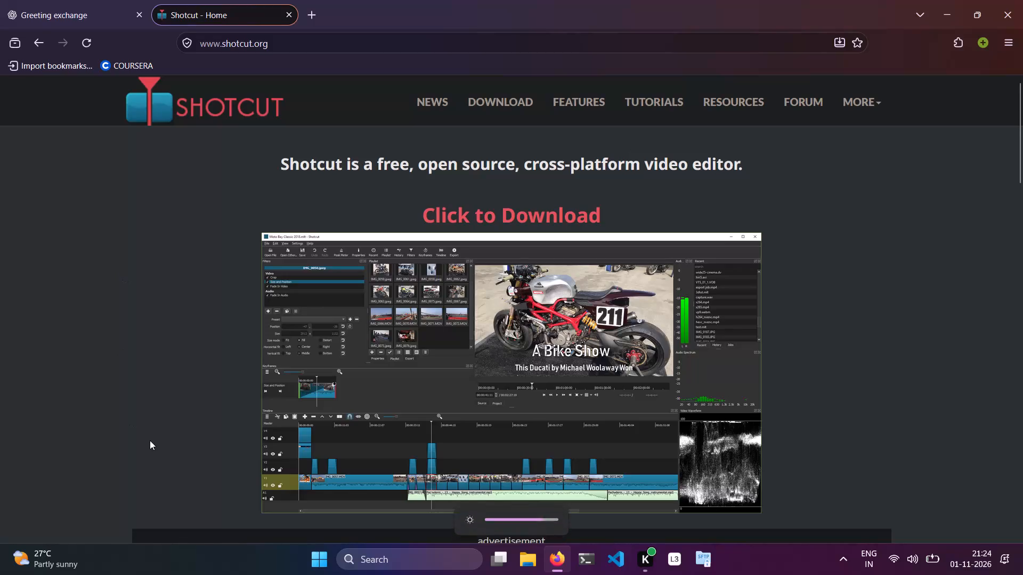
From the Shotcut download page, start downloading the Windows installer for Windows 10/11 on Intel or AMD CPU.
{"action": "scroll", "coordinate": [206, 523], "scroll_direction": "down", "scroll_amount": 2}
{"action": "scroll", "coordinate": [216, 357], "scroll_direction": "down", "scroll_amount": 2}
{"action": "scroll", "coordinate": [221, 354], "scroll_direction": "up", "scroll_amount": 6}
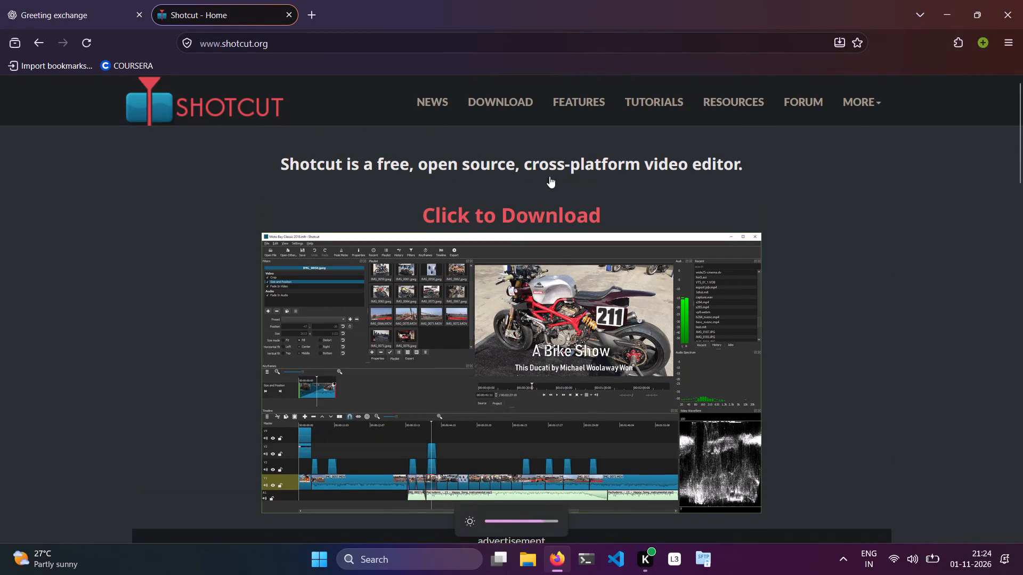
{"action": "left_click", "coordinate": [495, 213]}
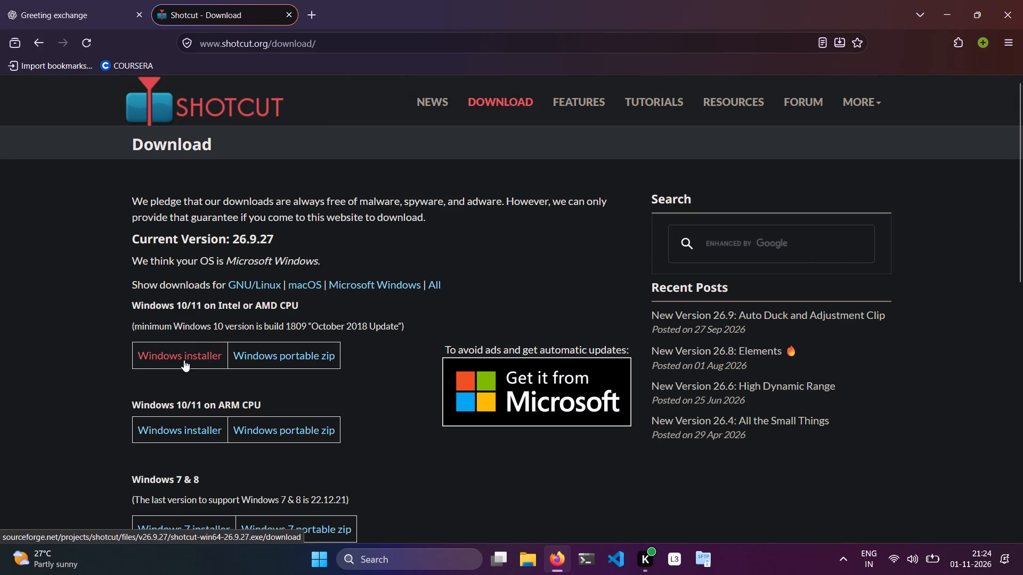
{"action": "scroll", "coordinate": [184, 360], "scroll_direction": "down", "scroll_amount": 3}
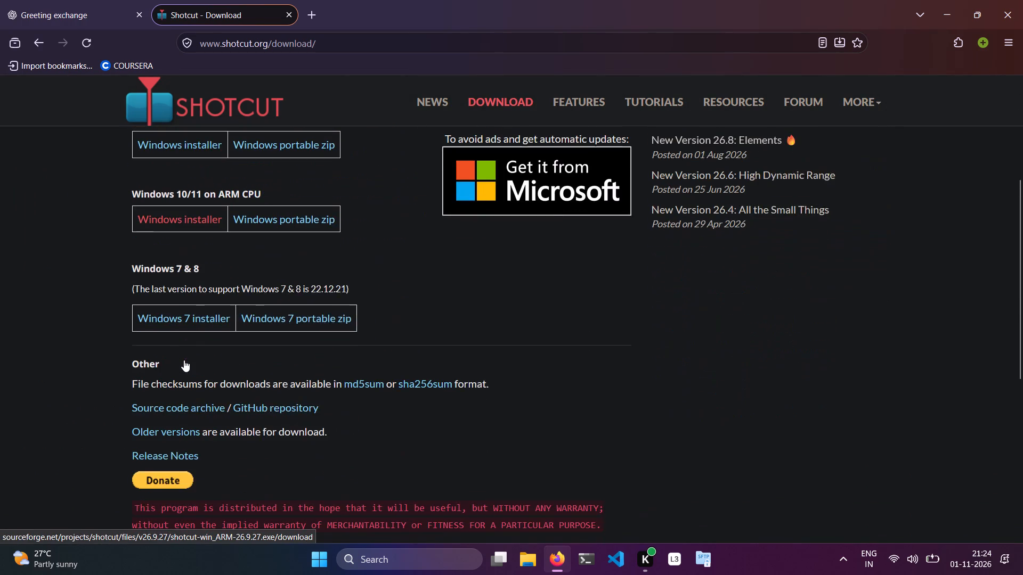
{"action": "scroll", "coordinate": [184, 360], "scroll_direction": "up", "scroll_amount": 4}
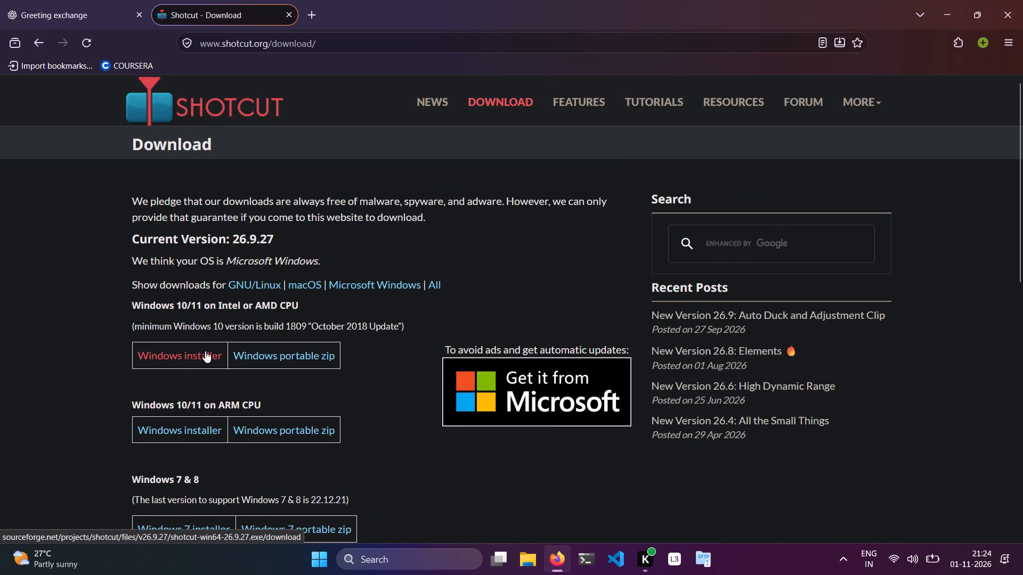
{"action": "left_click", "coordinate": [205, 351]}
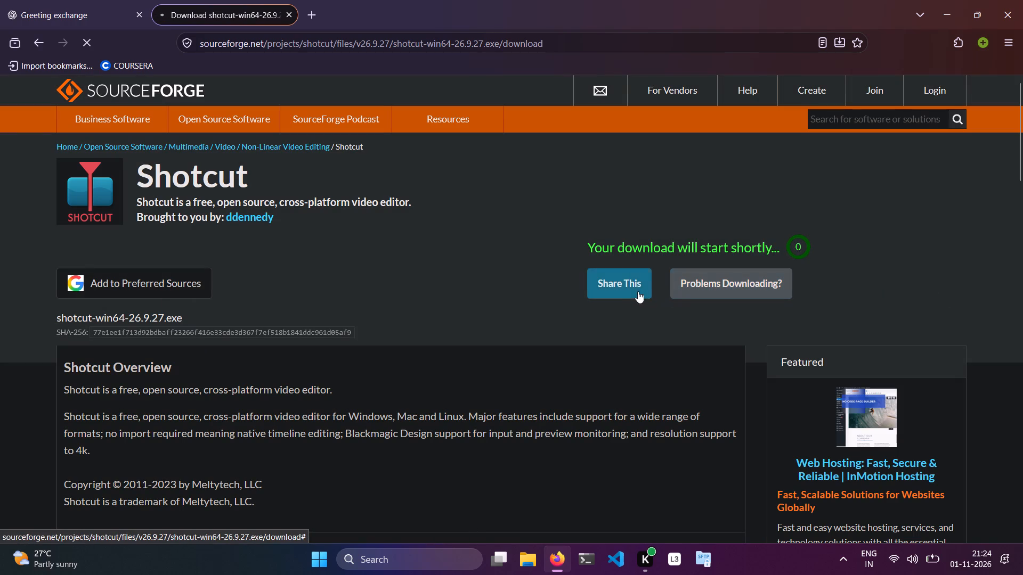
Return to the ChatGPT conversation and look back at its beginning, where the video editing app request was made.
{"action": "left_click", "coordinate": [55, 0]}
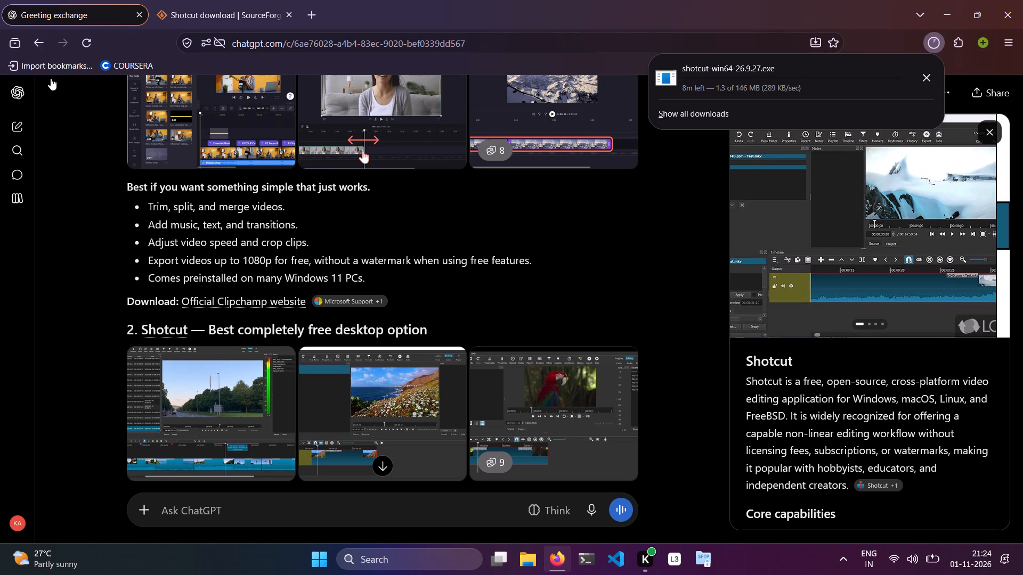
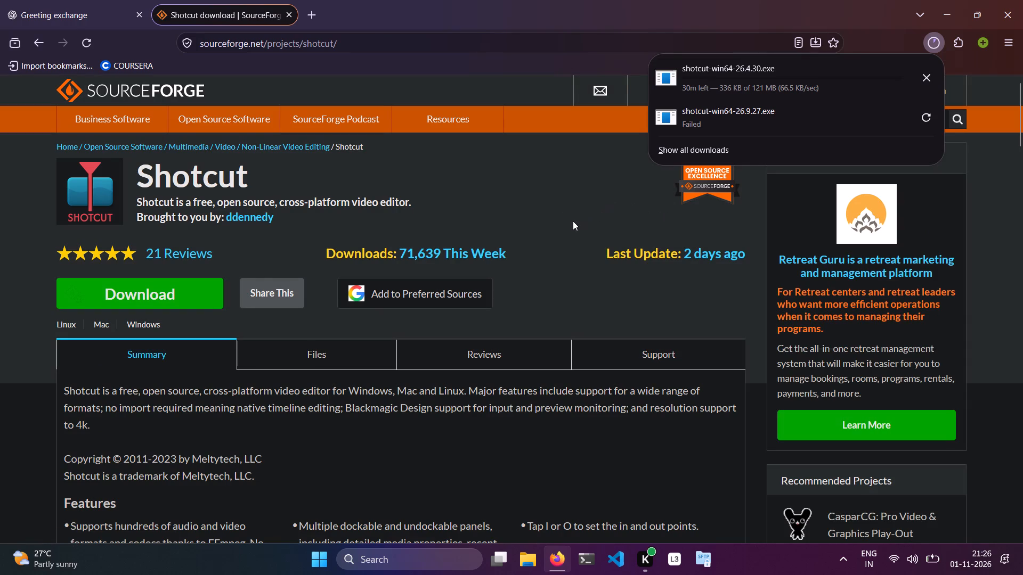
Return to the official Shotcut site's download page and start downloading the Windows archive shotcut-win64-26.9.27.zip.
{"action": "triple_click", "coordinate": [33, 50]}
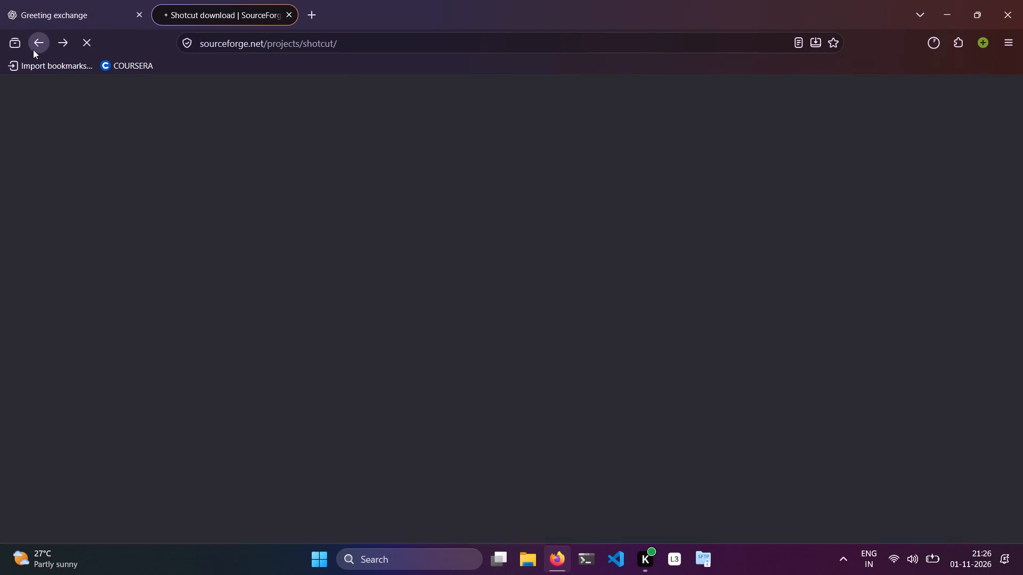
{"action": "scroll", "coordinate": [84, 154], "scroll_direction": "down", "scroll_amount": 3}
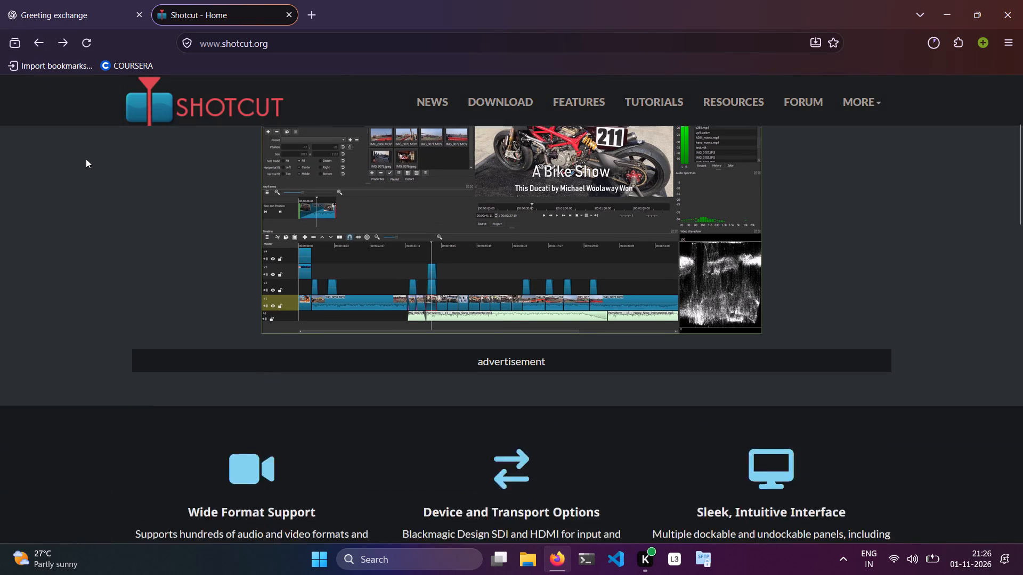
{"action": "scroll", "coordinate": [86, 159], "scroll_direction": "up", "scroll_amount": 4}
{"action": "left_click", "coordinate": [490, 89]}
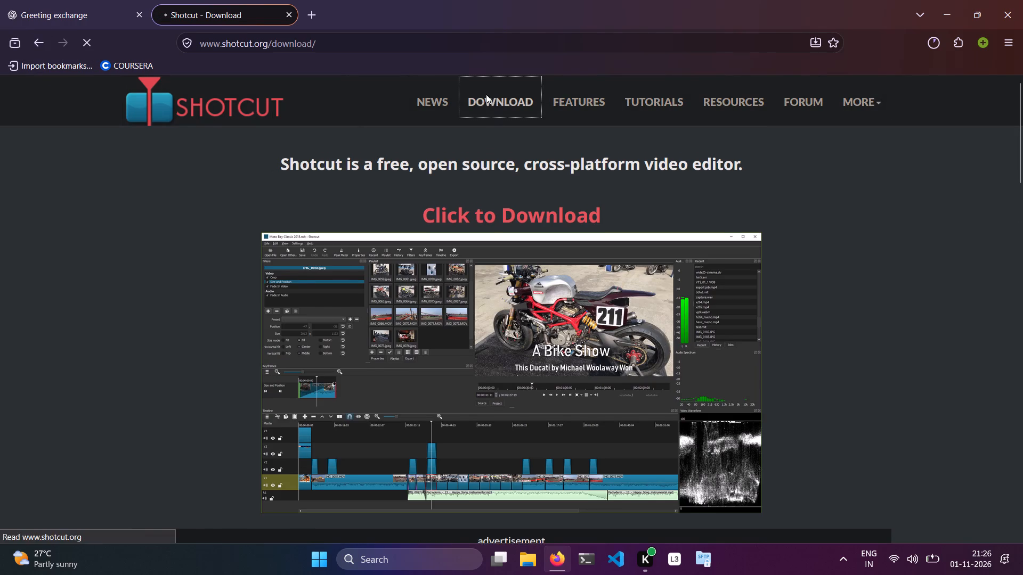
{"action": "left_click", "coordinate": [301, 351]}
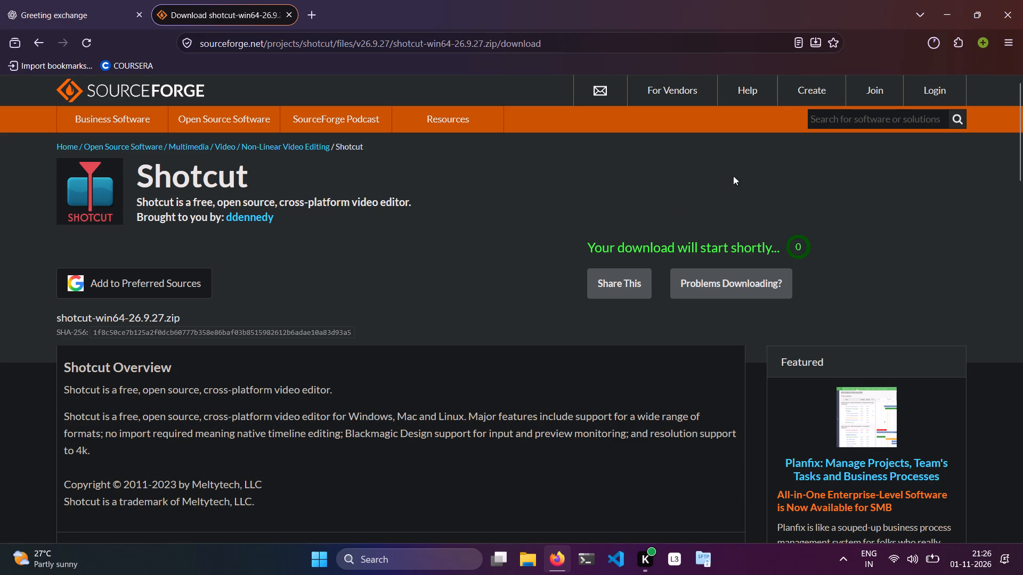
Cancel the shotcut-win64-26.4.30.exe download and delete the failed shotcut-win64-26.9.27.exe file.
{"action": "left_click", "coordinate": [931, 44]}
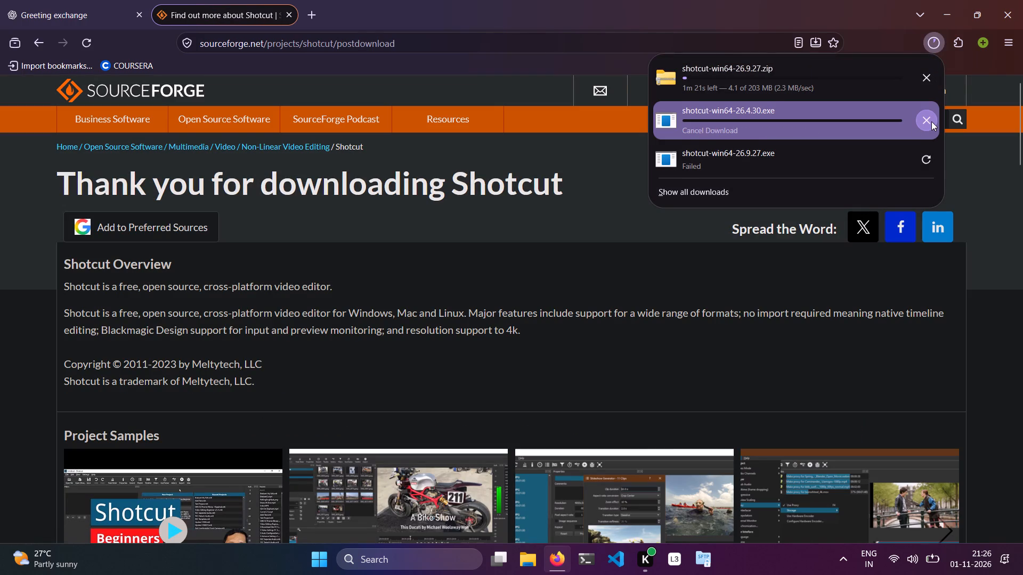
{"action": "left_click", "coordinate": [931, 121]}
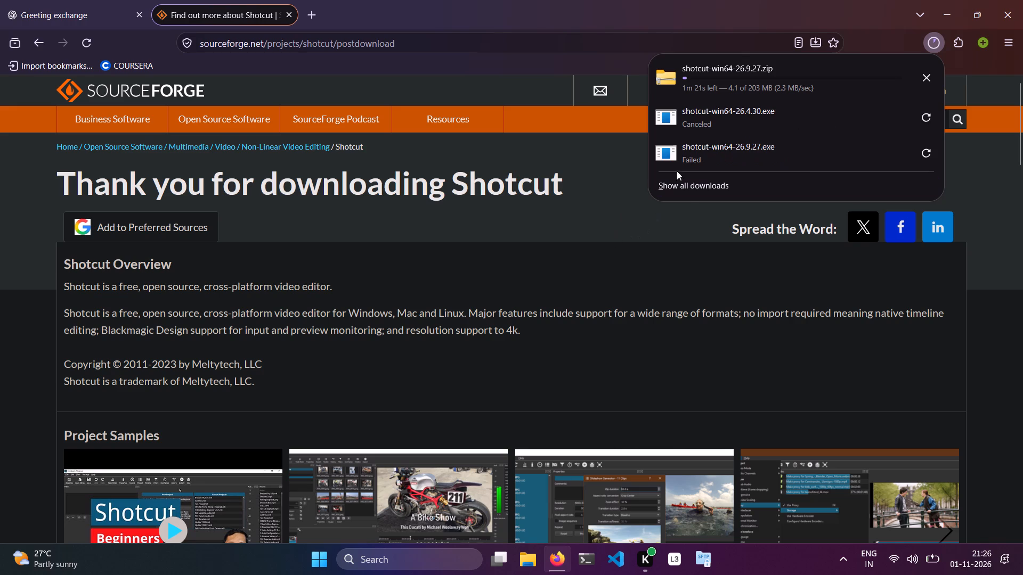
{"action": "right_click", "coordinate": [707, 159]}
{"action": "left_click", "coordinate": [748, 220]}
{"action": "right_click", "coordinate": [735, 101]}
{"action": "left_click", "coordinate": [571, 239]}
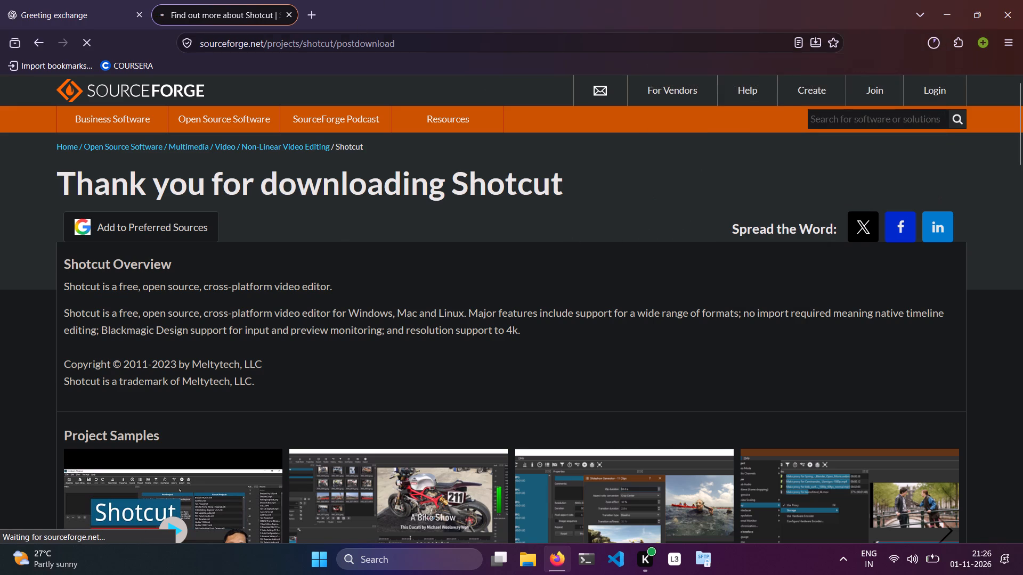
Search the web for "SHOTCUT DOWNLOAD FOR WINDOWS 11".
{"action": "left_click", "coordinate": [358, 47]}
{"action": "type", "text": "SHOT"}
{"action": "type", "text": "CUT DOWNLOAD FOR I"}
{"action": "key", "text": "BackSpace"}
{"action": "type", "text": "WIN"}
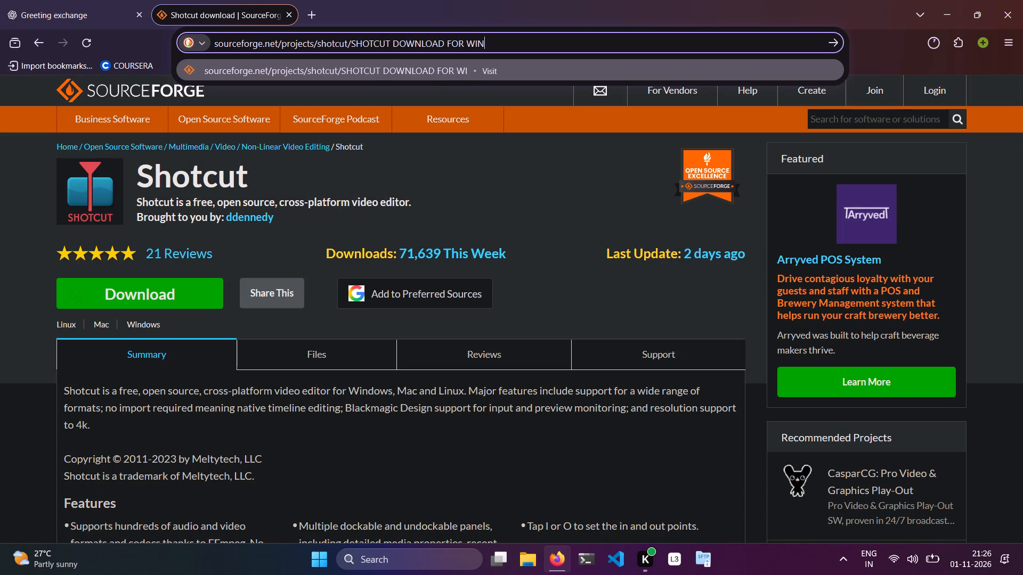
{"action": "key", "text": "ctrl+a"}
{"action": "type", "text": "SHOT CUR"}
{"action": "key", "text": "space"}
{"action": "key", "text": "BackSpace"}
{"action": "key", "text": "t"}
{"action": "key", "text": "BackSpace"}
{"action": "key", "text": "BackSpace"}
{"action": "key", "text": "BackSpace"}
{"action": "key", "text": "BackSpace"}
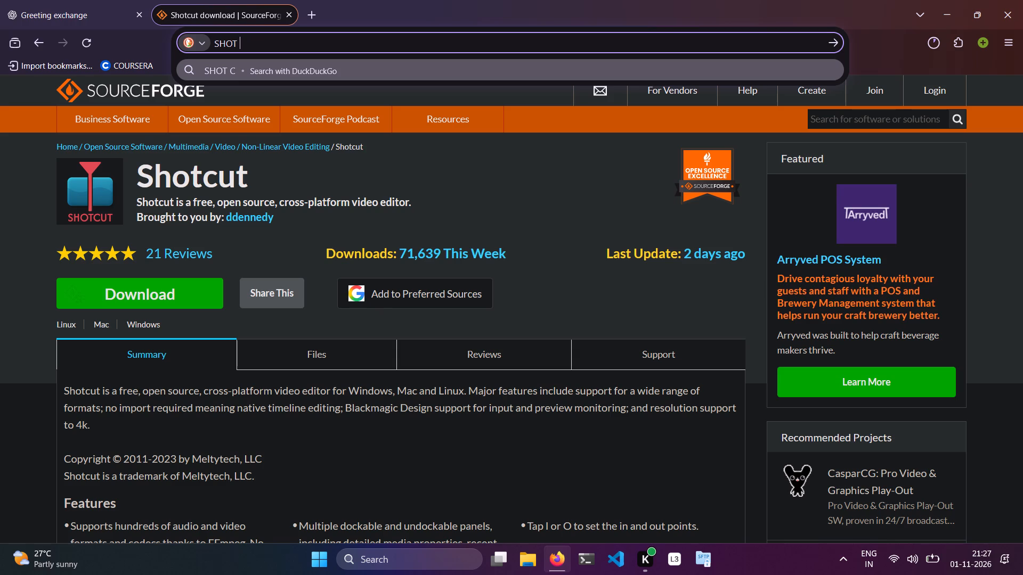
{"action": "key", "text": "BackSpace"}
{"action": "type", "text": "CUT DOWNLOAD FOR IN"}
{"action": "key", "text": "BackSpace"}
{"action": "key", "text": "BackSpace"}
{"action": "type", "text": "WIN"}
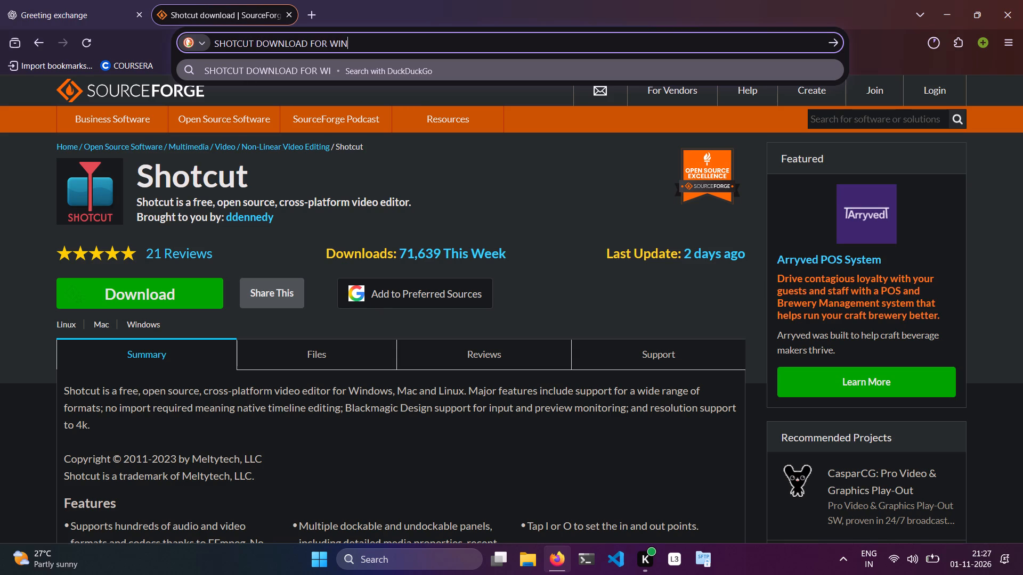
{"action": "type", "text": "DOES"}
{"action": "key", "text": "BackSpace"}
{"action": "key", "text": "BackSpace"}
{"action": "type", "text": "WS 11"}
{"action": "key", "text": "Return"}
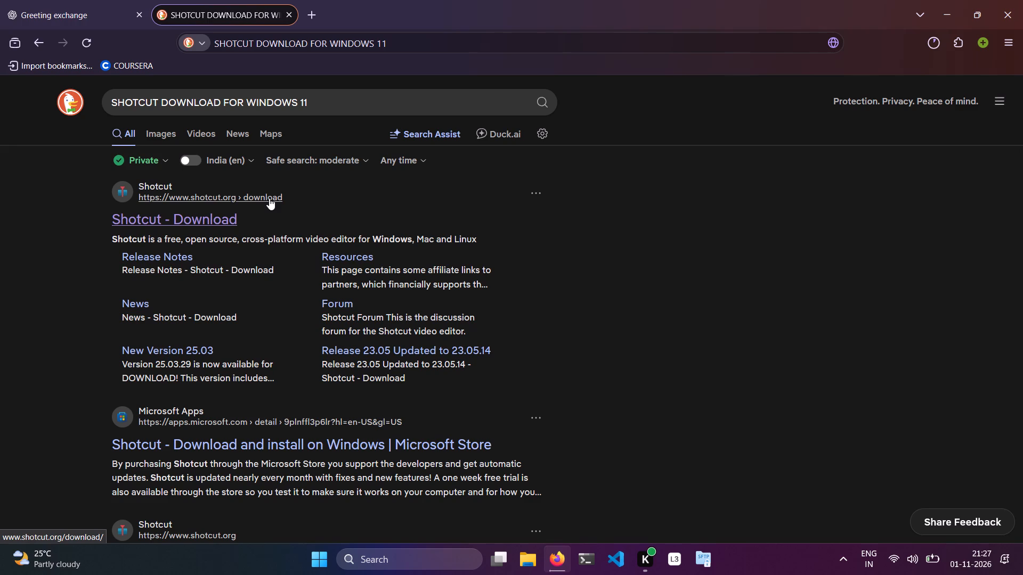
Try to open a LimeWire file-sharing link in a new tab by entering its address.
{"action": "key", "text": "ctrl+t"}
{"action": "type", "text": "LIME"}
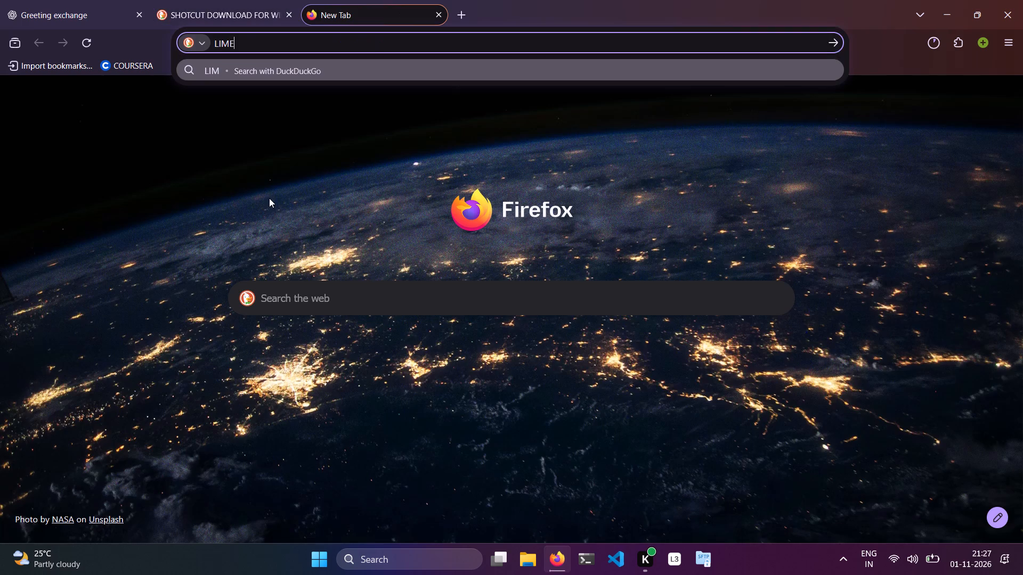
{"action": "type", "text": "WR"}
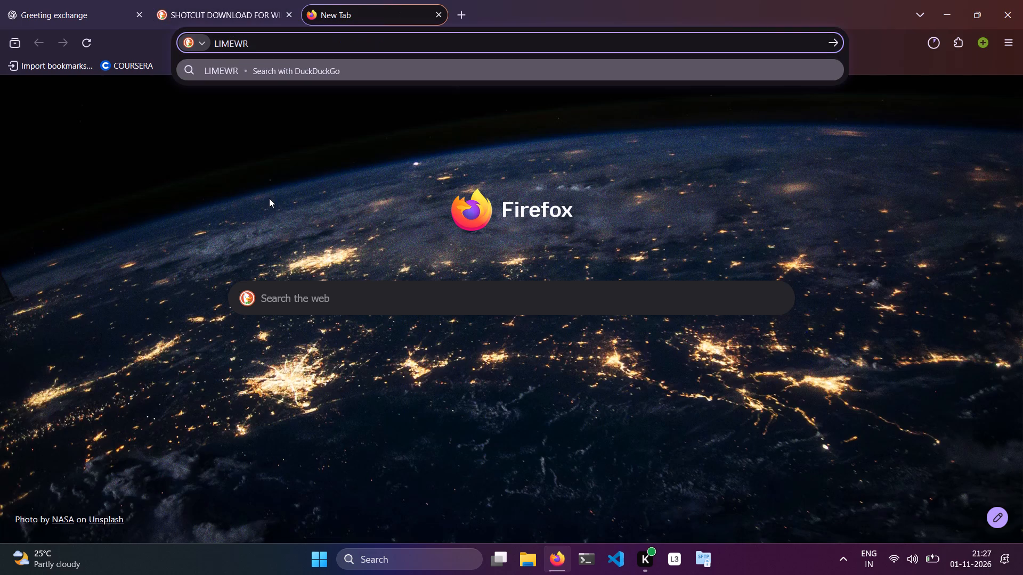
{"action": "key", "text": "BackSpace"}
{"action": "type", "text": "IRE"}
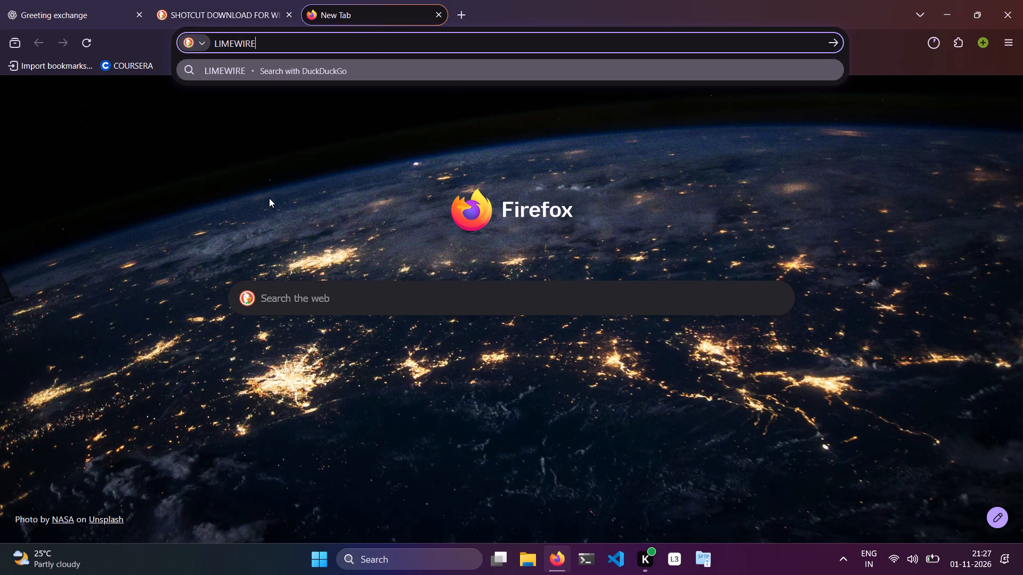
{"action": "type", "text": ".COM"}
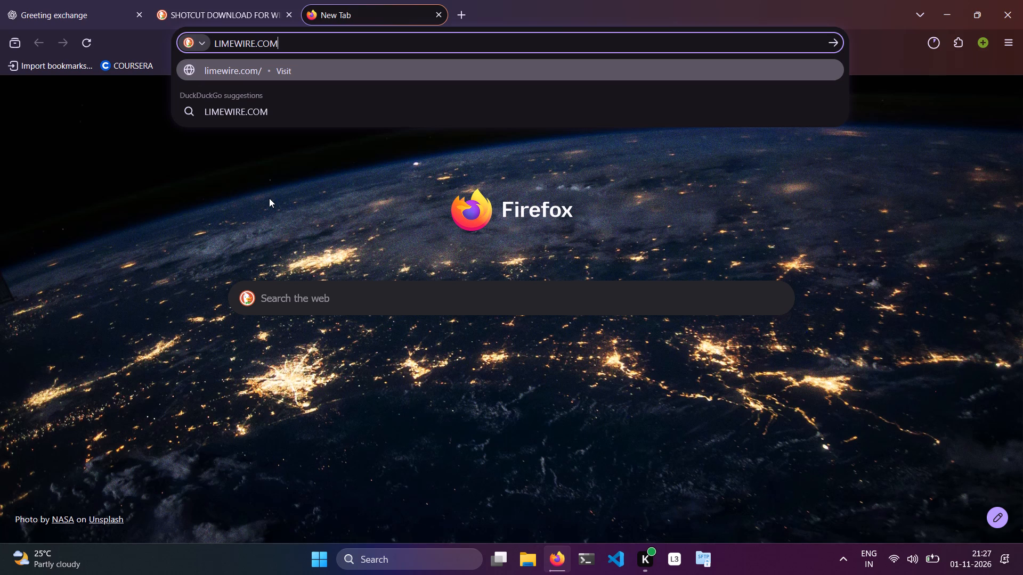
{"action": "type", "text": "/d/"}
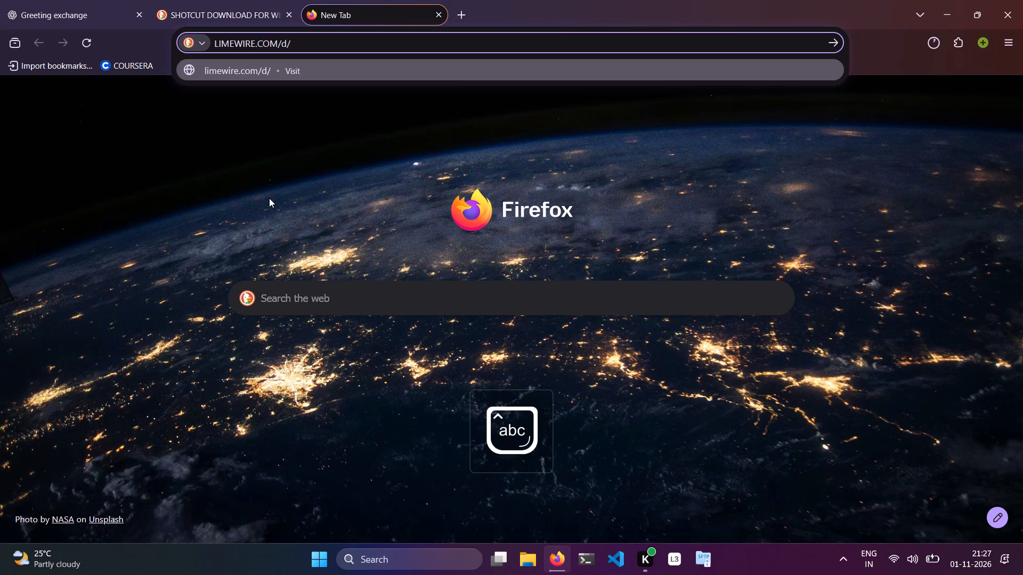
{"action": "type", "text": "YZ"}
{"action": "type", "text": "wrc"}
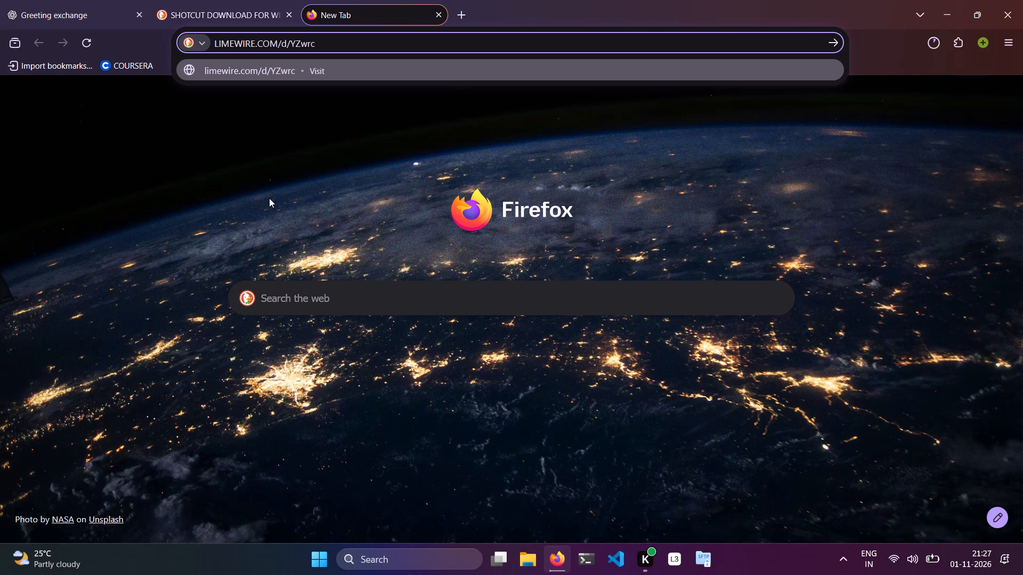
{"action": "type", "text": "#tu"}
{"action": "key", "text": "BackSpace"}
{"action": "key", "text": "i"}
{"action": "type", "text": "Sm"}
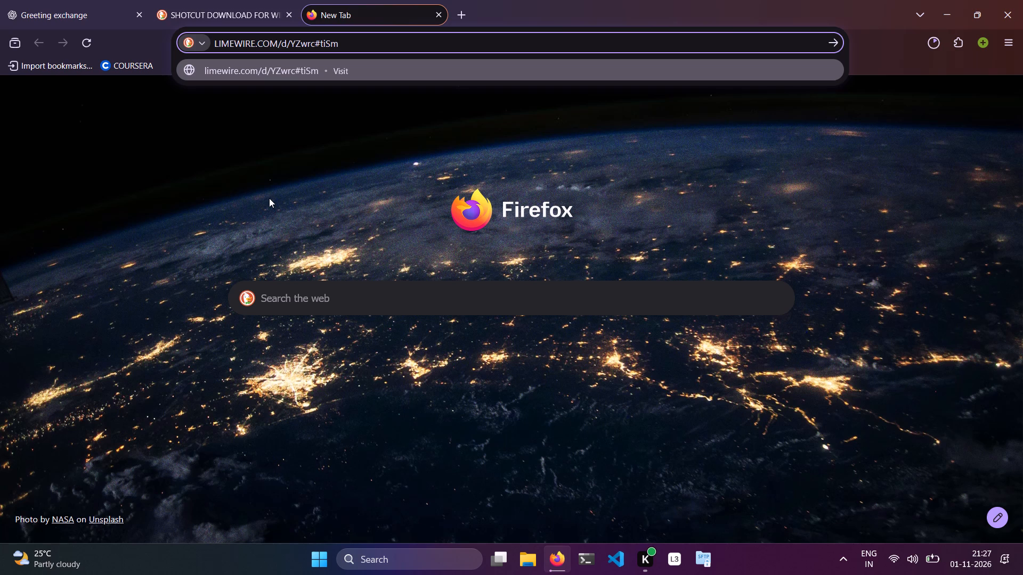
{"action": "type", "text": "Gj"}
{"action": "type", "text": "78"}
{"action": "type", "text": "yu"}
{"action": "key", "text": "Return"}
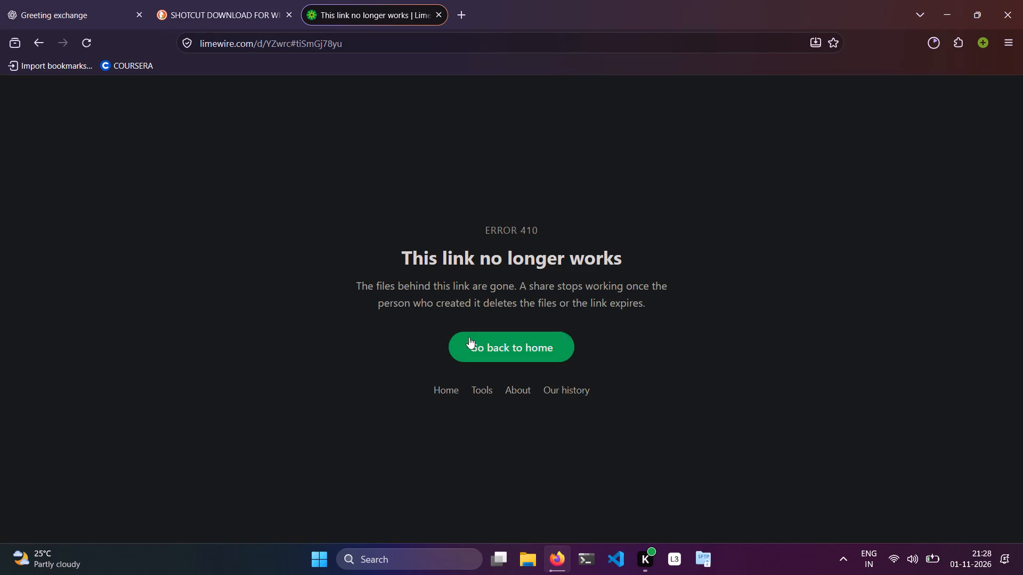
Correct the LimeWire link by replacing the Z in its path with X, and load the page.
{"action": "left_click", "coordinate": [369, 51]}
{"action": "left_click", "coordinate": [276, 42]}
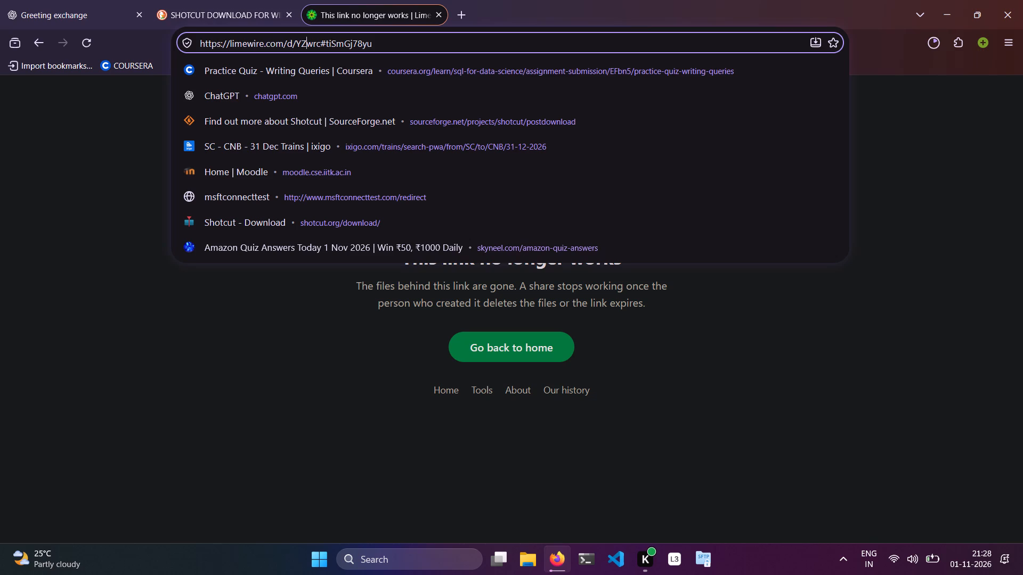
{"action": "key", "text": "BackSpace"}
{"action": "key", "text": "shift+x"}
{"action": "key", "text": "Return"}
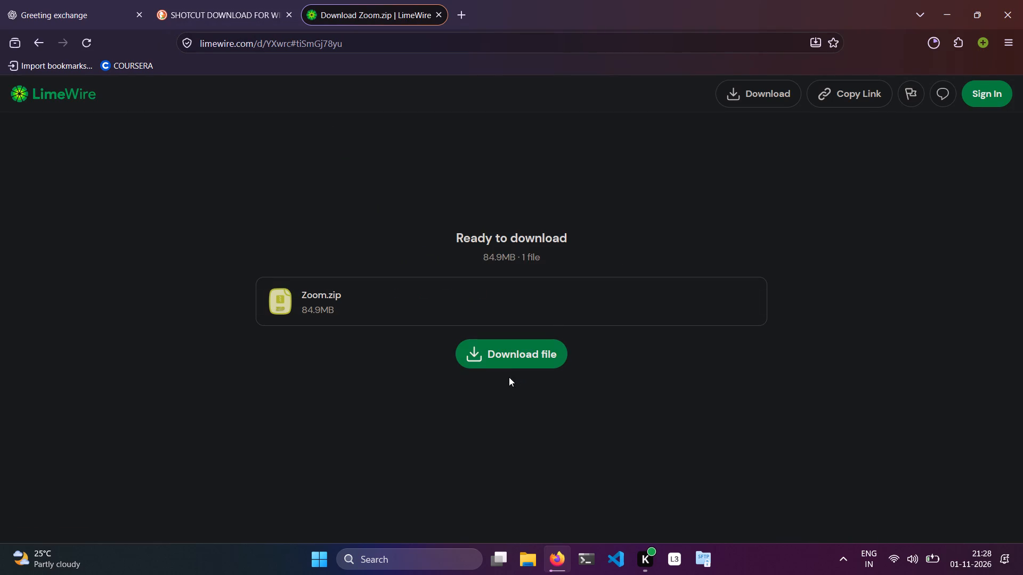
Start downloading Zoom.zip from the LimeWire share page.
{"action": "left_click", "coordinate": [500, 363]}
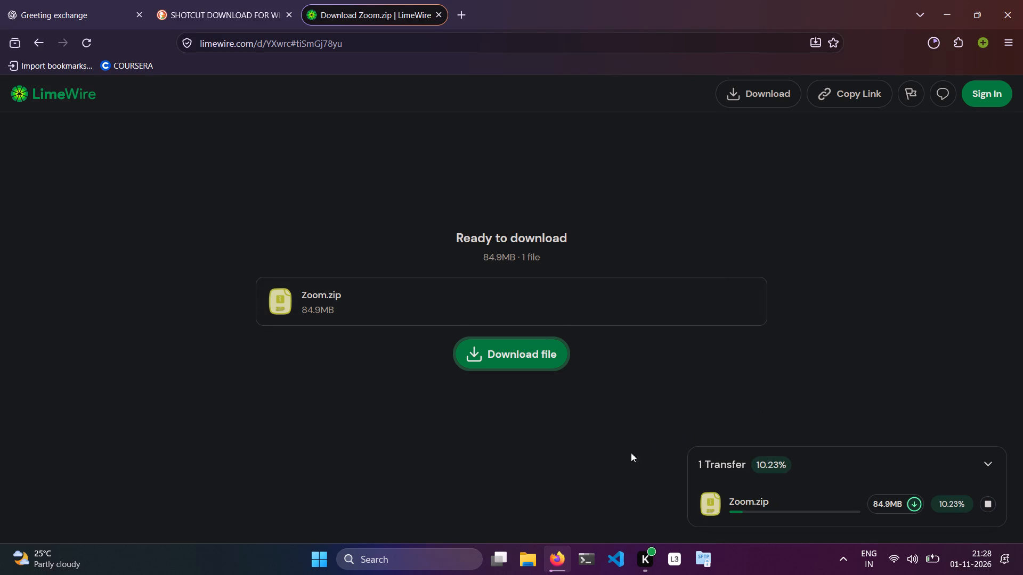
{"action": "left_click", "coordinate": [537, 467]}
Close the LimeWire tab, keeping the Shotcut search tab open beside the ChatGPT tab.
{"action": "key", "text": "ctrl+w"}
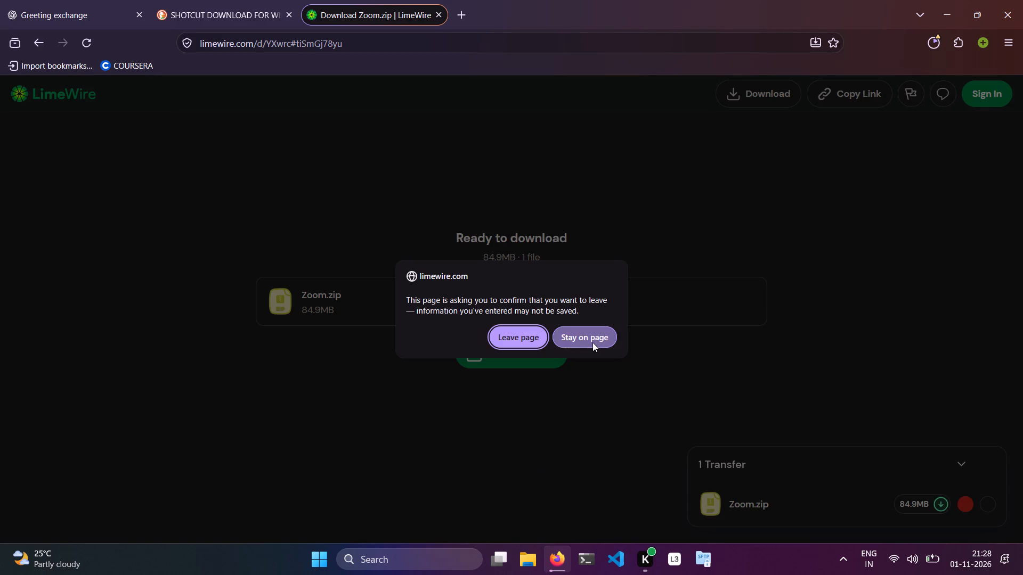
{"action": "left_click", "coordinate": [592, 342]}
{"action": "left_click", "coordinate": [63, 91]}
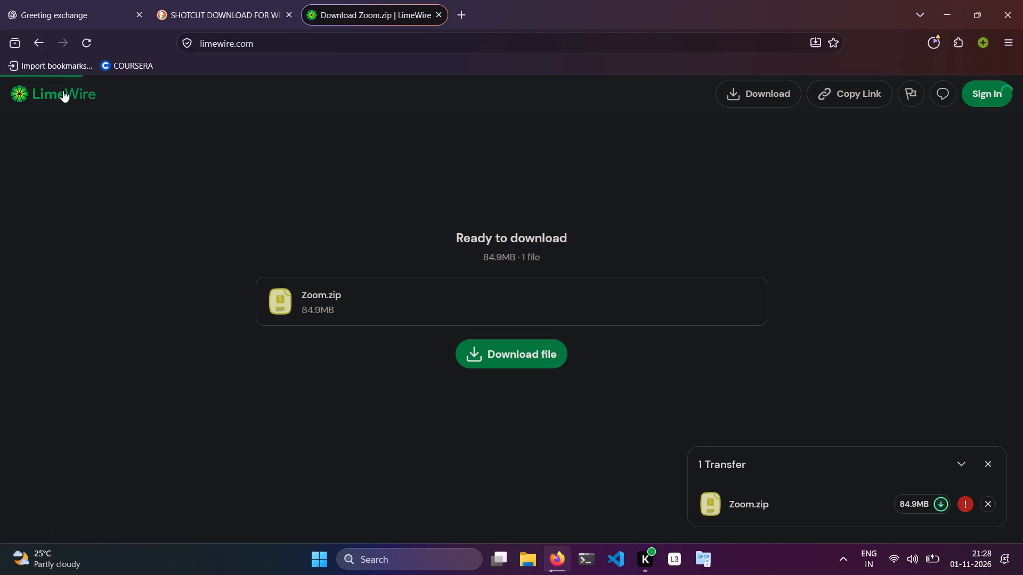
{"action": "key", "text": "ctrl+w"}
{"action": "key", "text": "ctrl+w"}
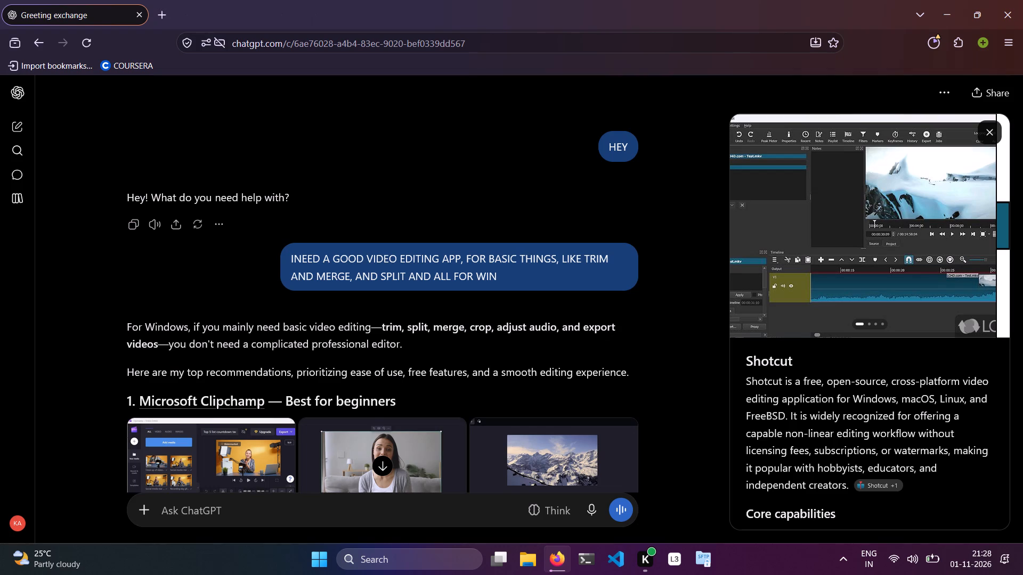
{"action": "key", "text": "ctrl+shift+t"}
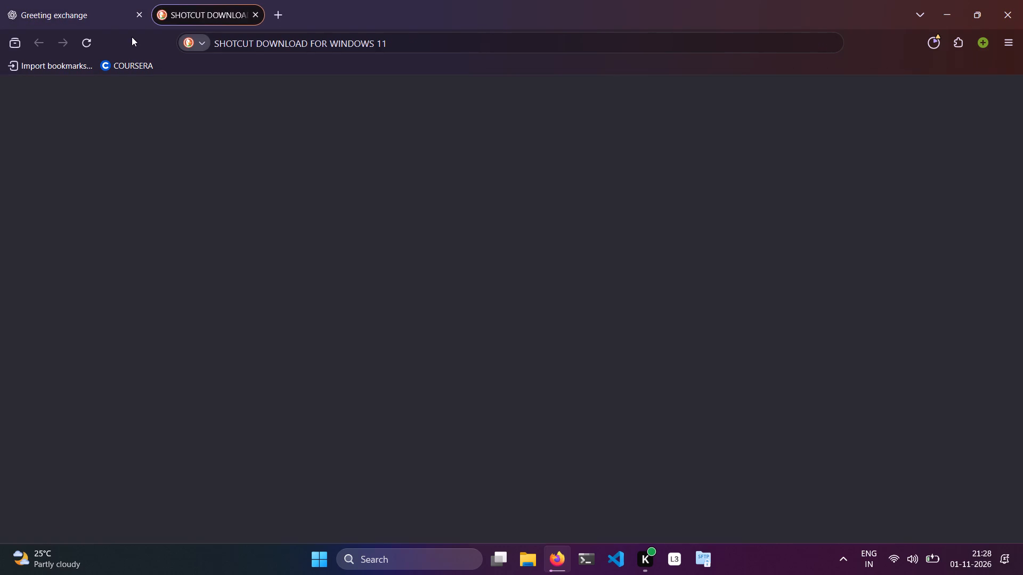
Remove the LimeWire and both Firewall Authentication entries from the recently closed tabs list in Firefox View.
{"action": "left_click", "coordinate": [14, 45]}
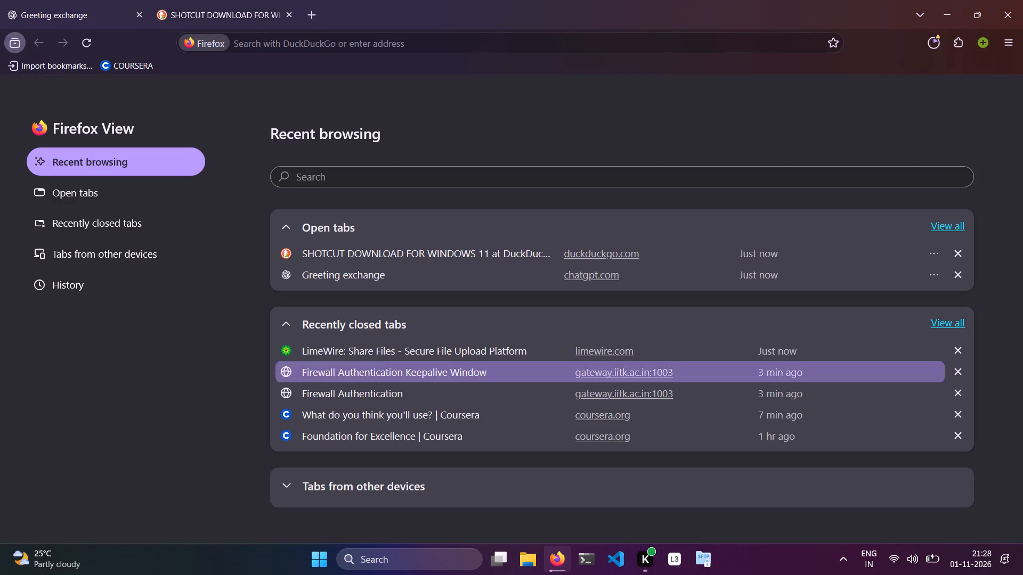
{"action": "triple_click", "coordinate": [954, 348]}
{"action": "double_click", "coordinate": [954, 348]}
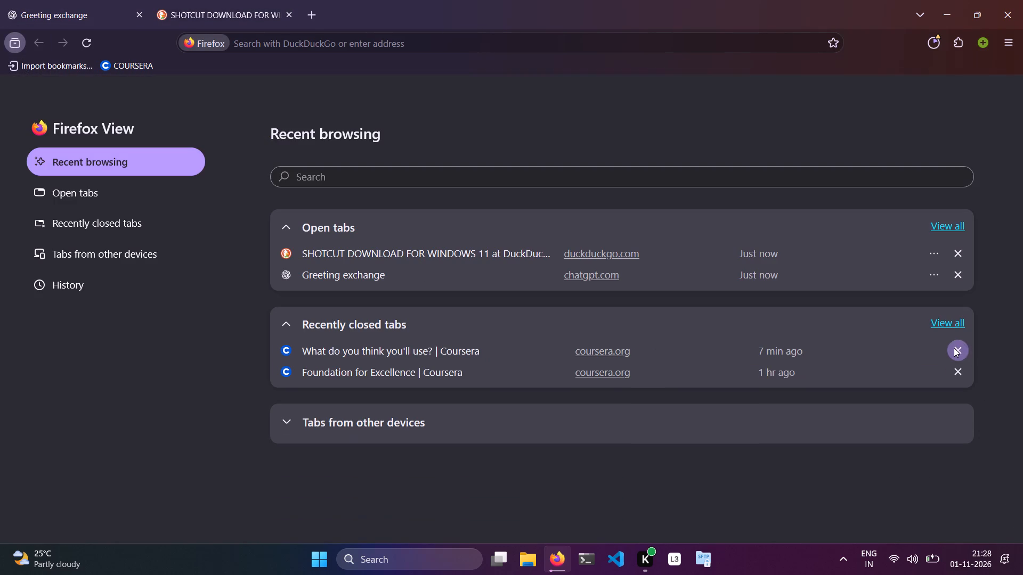
Return to the Shotcut search results and open the Microsoft Store result for Shotcut.
{"action": "left_click", "coordinate": [681, 248]}
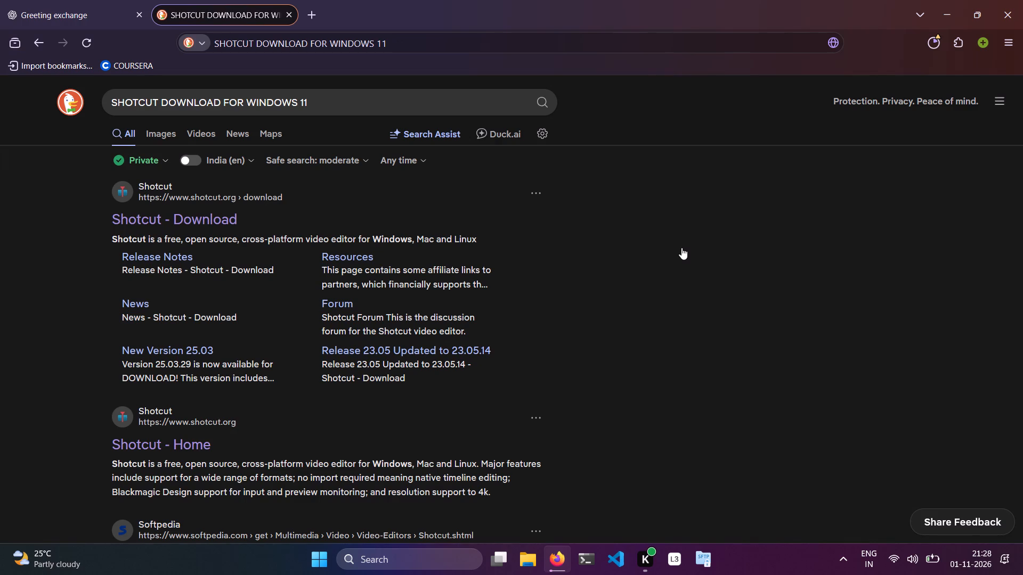
{"action": "scroll", "coordinate": [193, 225], "scroll_direction": "down", "scroll_amount": 1}
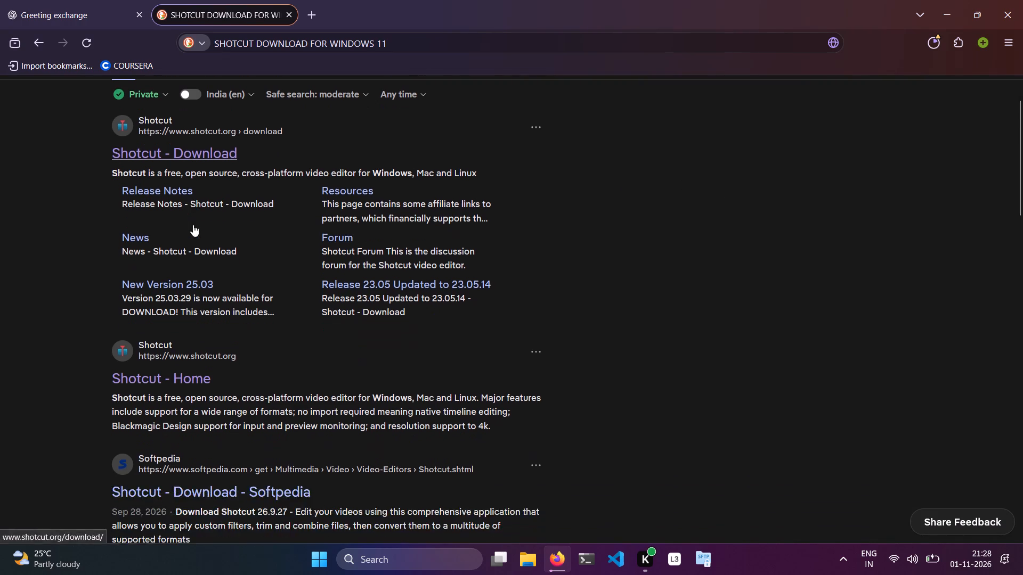
{"action": "scroll", "coordinate": [193, 225], "scroll_direction": "down", "scroll_amount": 3}
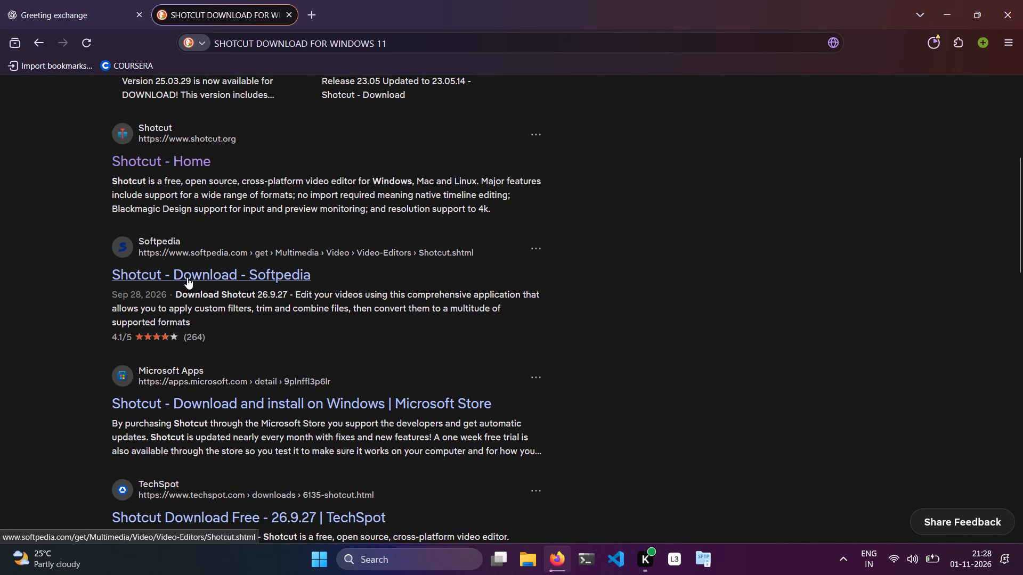
{"action": "left_click", "coordinate": [221, 413]}
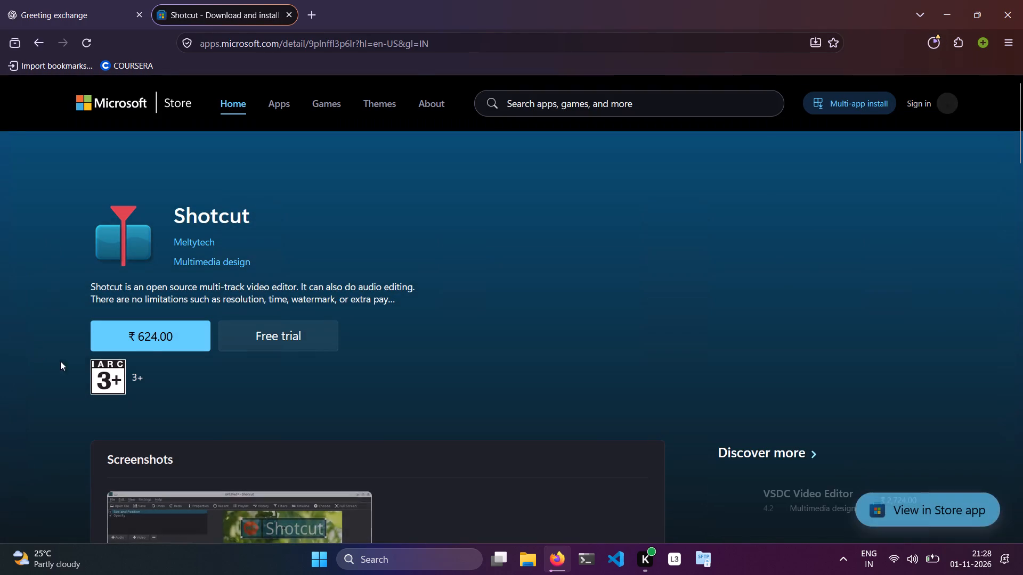
Open Shotcut's listing in the Microsoft Store app through the web page's free trial link, and start the free trial.
{"action": "left_click", "coordinate": [299, 336]}
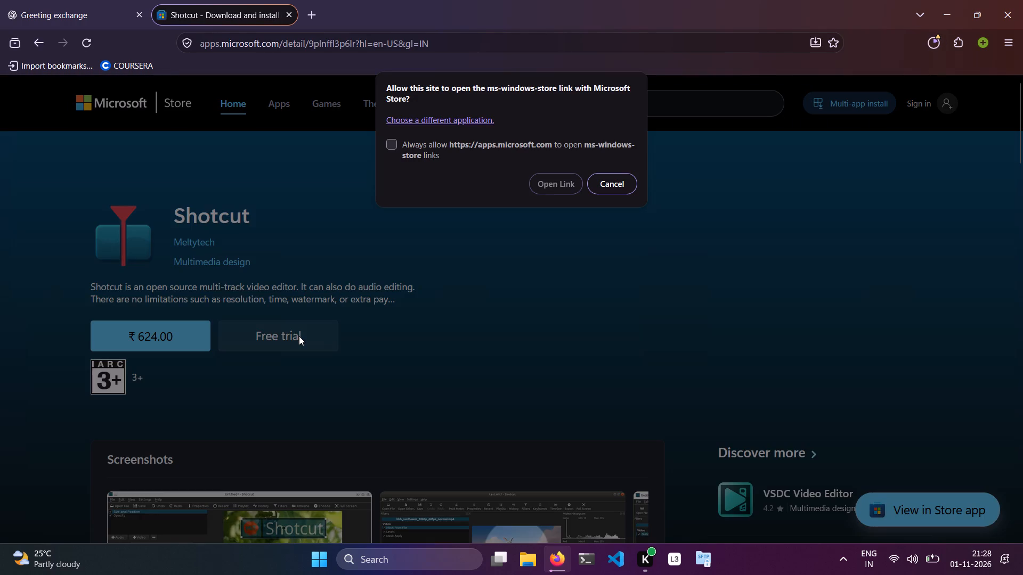
{"action": "left_click", "coordinate": [557, 171]}
{"action": "left_click", "coordinate": [541, 178]}
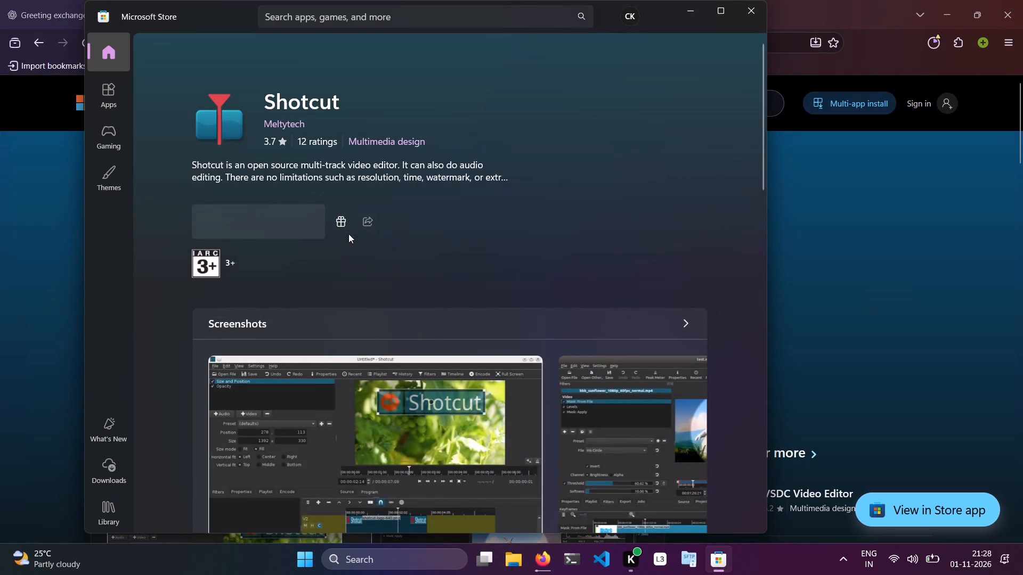
{"action": "left_click", "coordinate": [359, 170]}
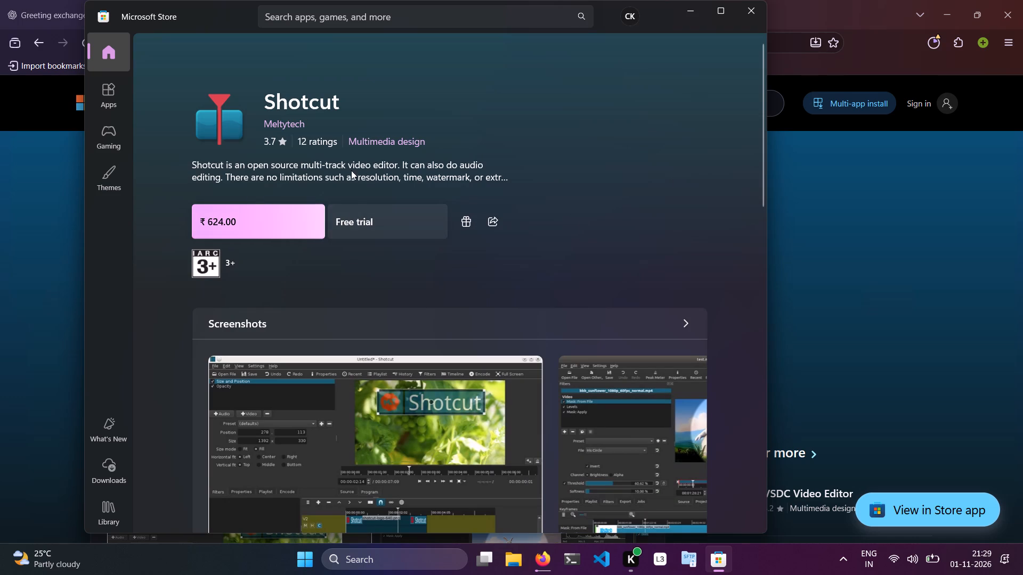
{"action": "left_click", "coordinate": [361, 216]}
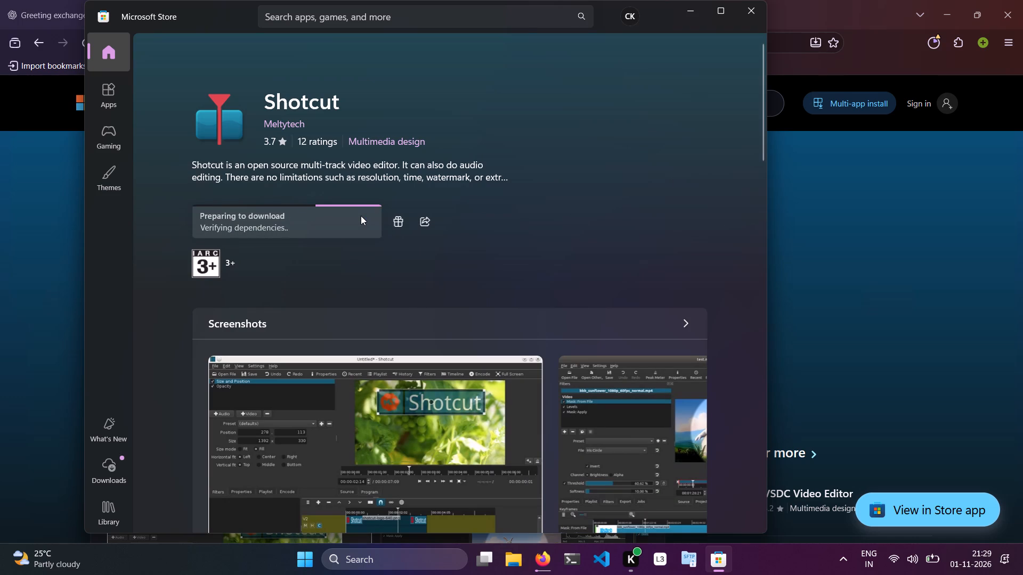
Switch to Firefox, go back to the Shotcut search results and open TechSpot's Shotcut download page.
{"action": "left_click", "coordinate": [864, 247]}
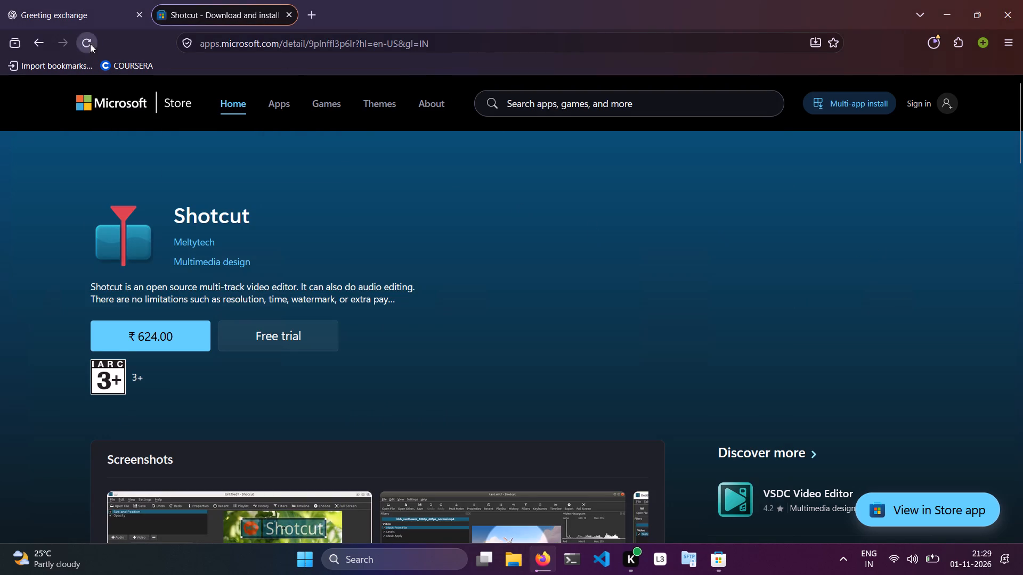
{"action": "left_click", "coordinate": [23, 47]}
{"action": "left_click", "coordinate": [39, 38]}
{"action": "left_click", "coordinate": [229, 10]}
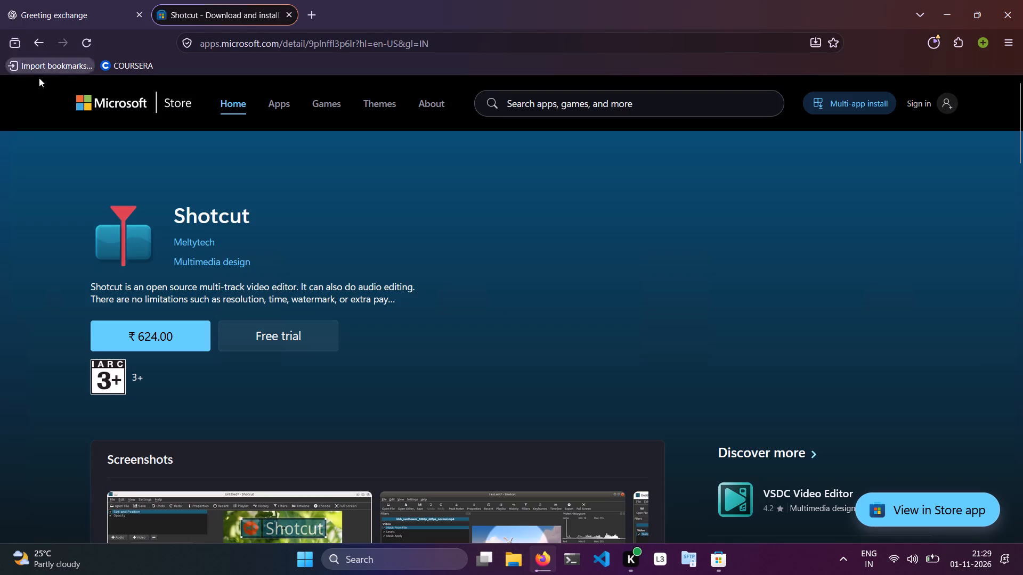
{"action": "left_click", "coordinate": [45, 36]}
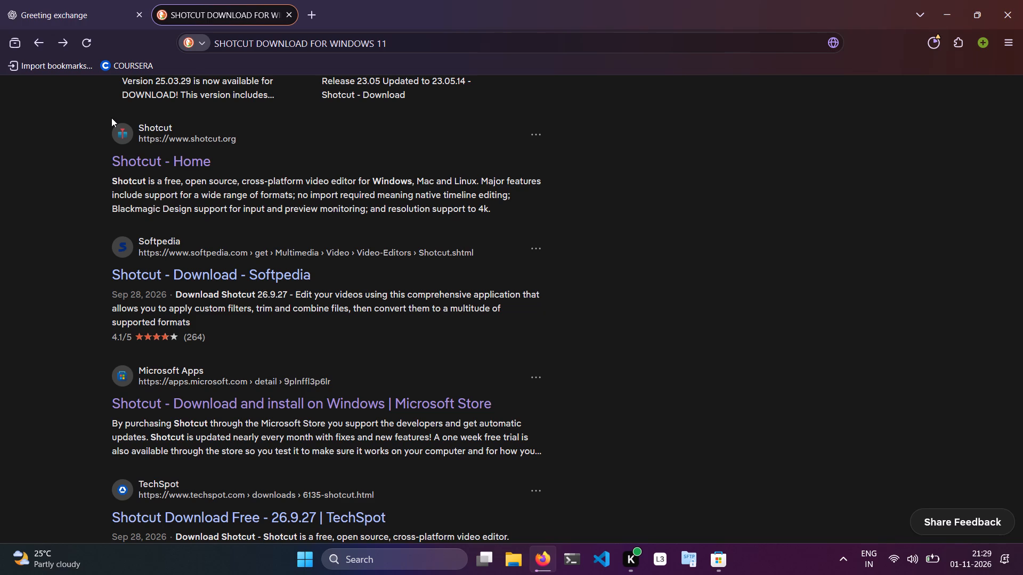
{"action": "scroll", "coordinate": [96, 182], "scroll_direction": "down", "scroll_amount": 3}
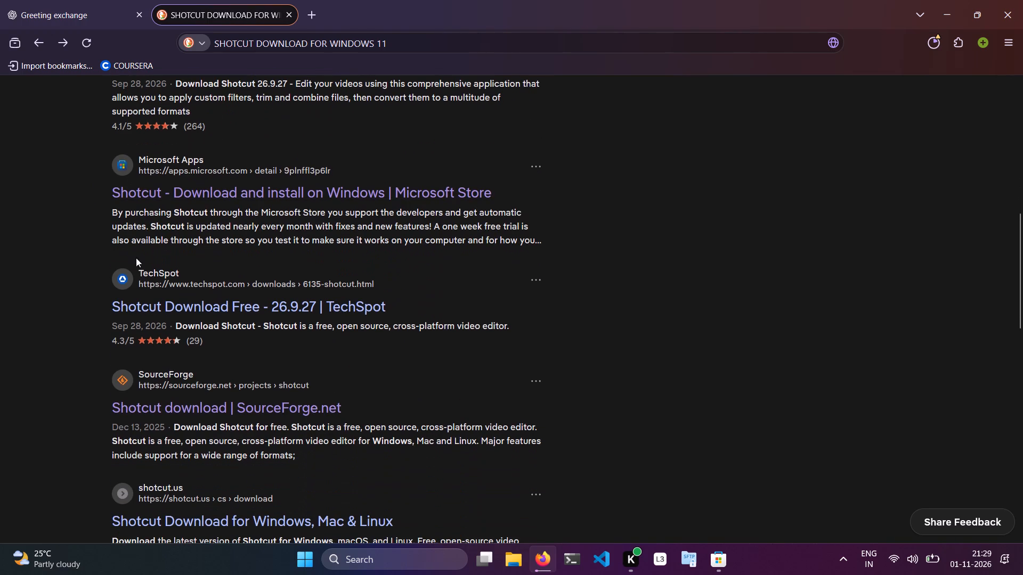
{"action": "left_click", "coordinate": [172, 307]}
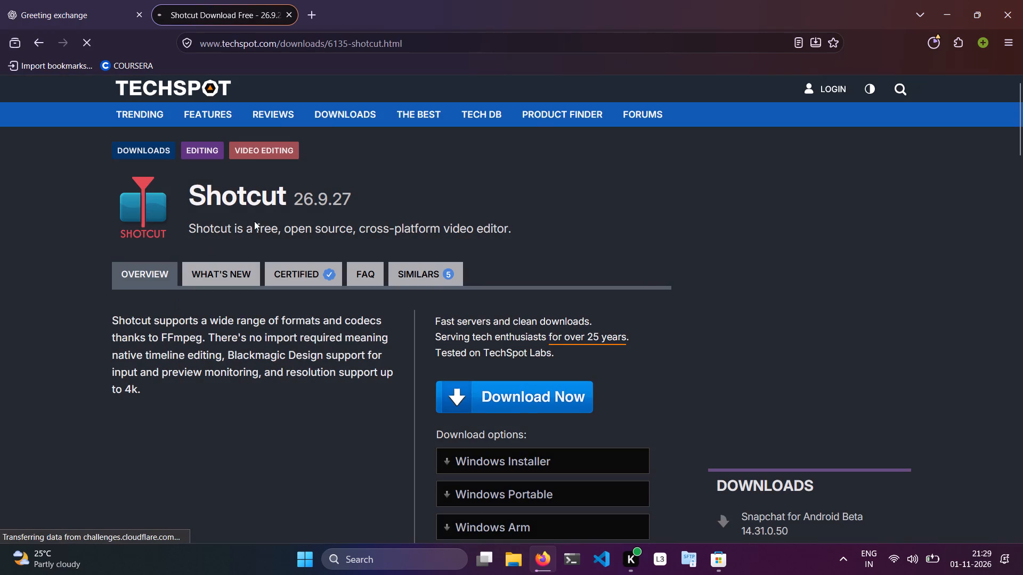
Start the download of the Shotcut 26.9.27 Windows installer from TechSpot.
{"action": "left_click", "coordinate": [546, 398]}
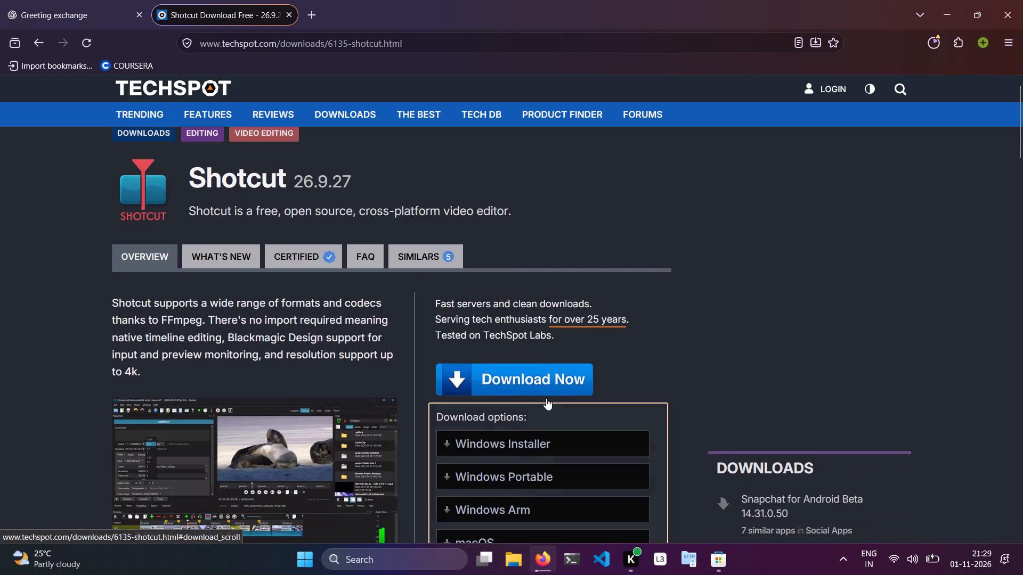
{"action": "left_click", "coordinate": [520, 223]}
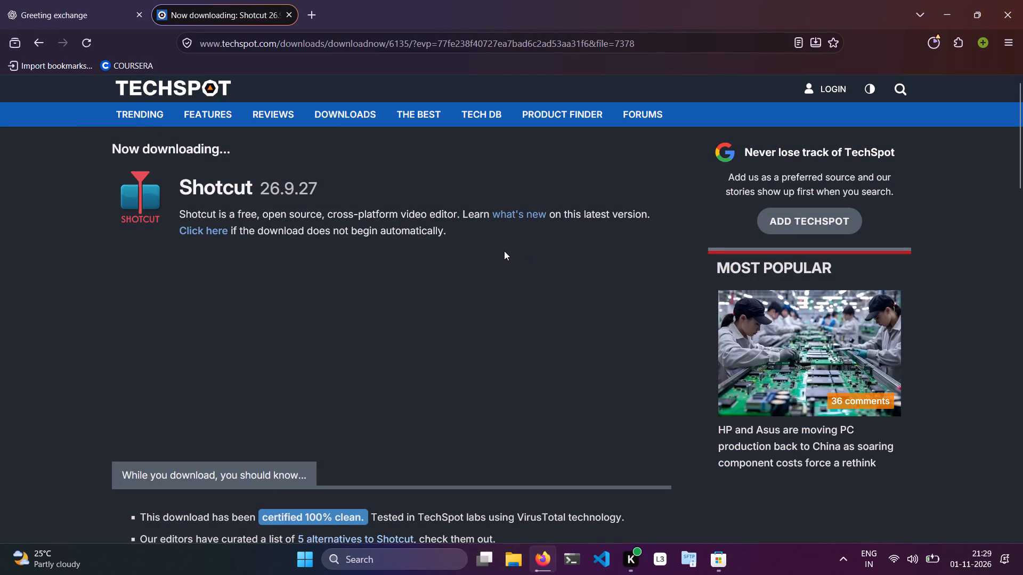
{"action": "scroll", "coordinate": [504, 251], "scroll_direction": "down", "scroll_amount": 3}
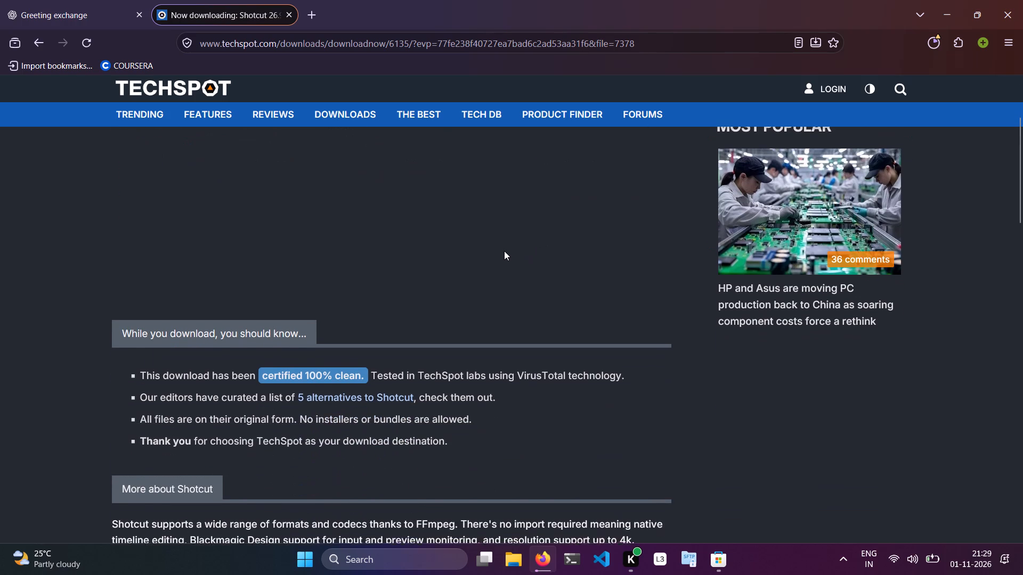
{"action": "scroll", "coordinate": [504, 251], "scroll_direction": "down", "scroll_amount": 6}
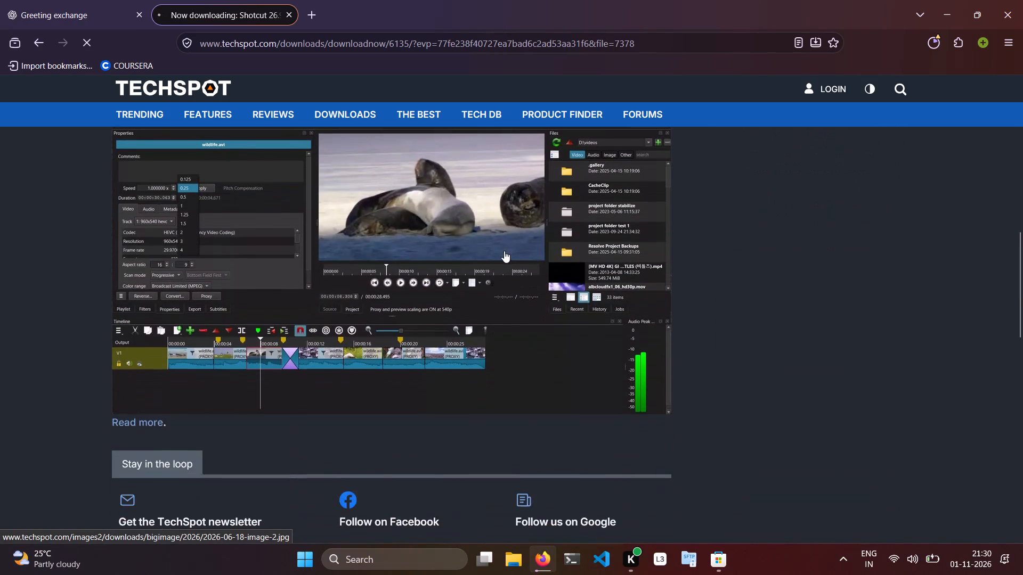
{"action": "scroll", "coordinate": [504, 251], "scroll_direction": "down", "scroll_amount": 3}
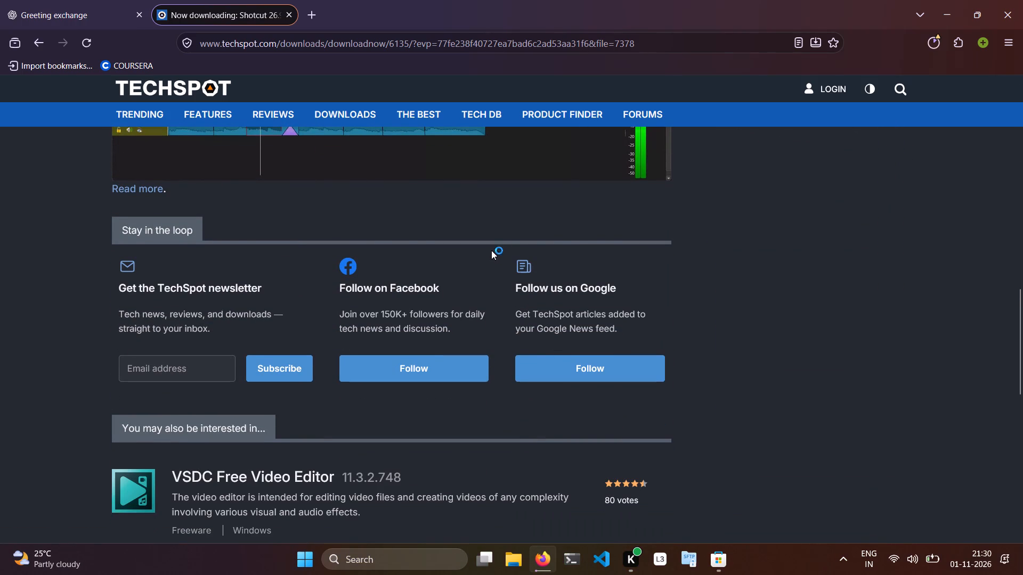
Cancel the download of shotcut-win64-26.9.27.zip.
{"action": "left_click", "coordinate": [927, 46]}
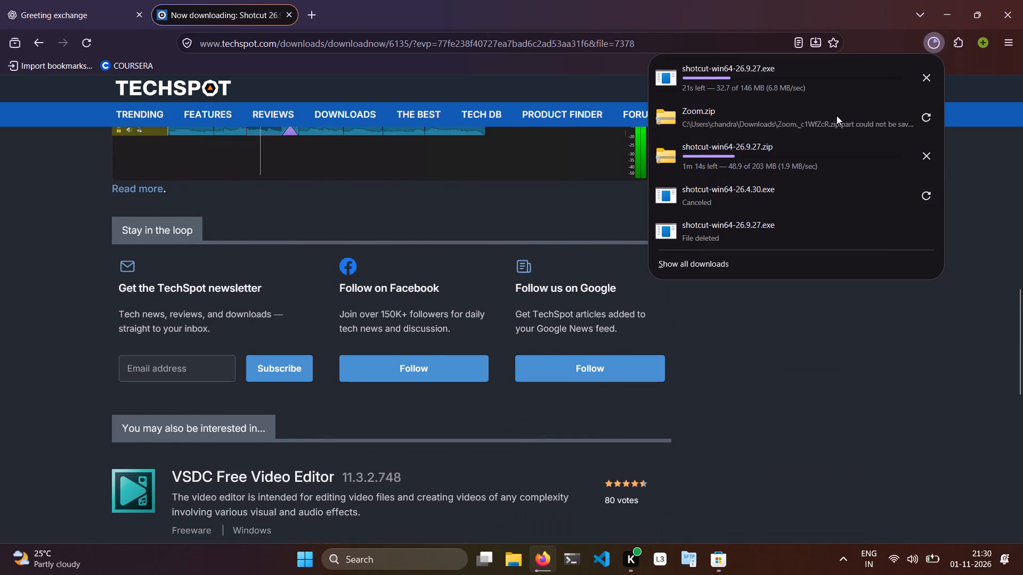
{"action": "left_click", "coordinate": [931, 157]}
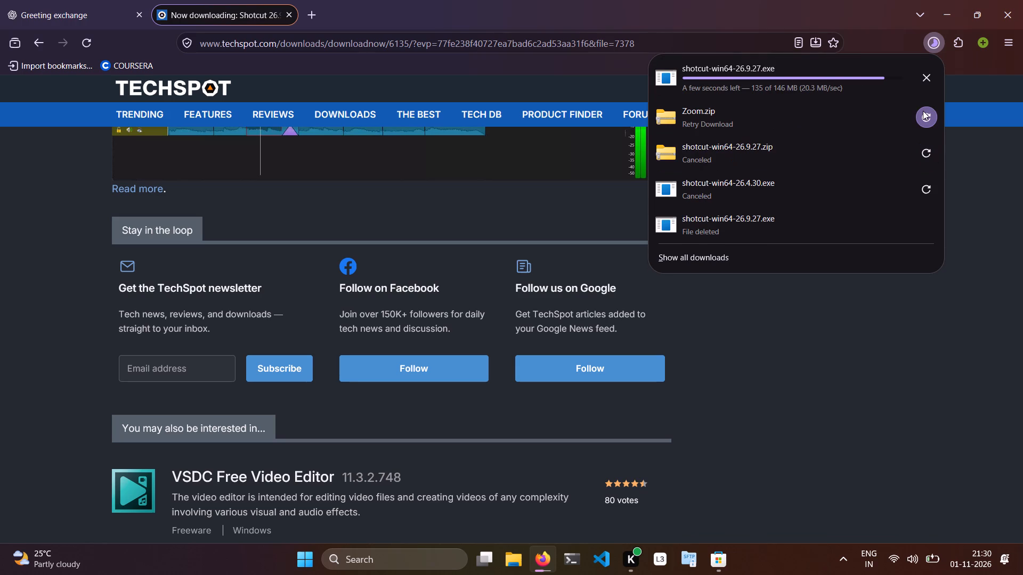
Retry the Zoom.zip download and dismiss the downloads list.
{"action": "left_click", "coordinate": [923, 114]}
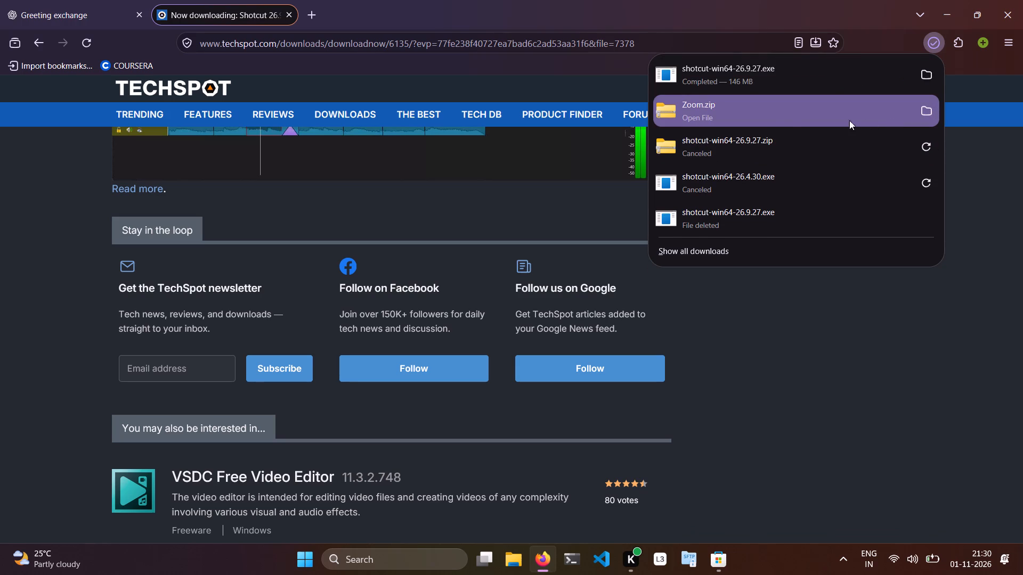
{"action": "left_click", "coordinate": [753, 340]}
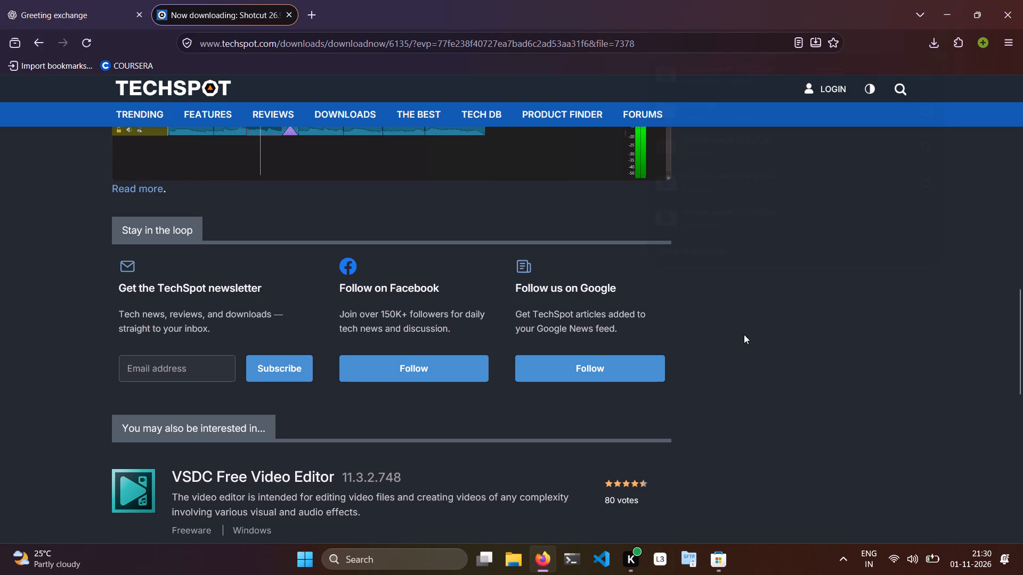
Switch to the Microsoft Store to check Shotcut's installation, and close the Store window.
{"action": "left_click", "coordinate": [716, 564]}
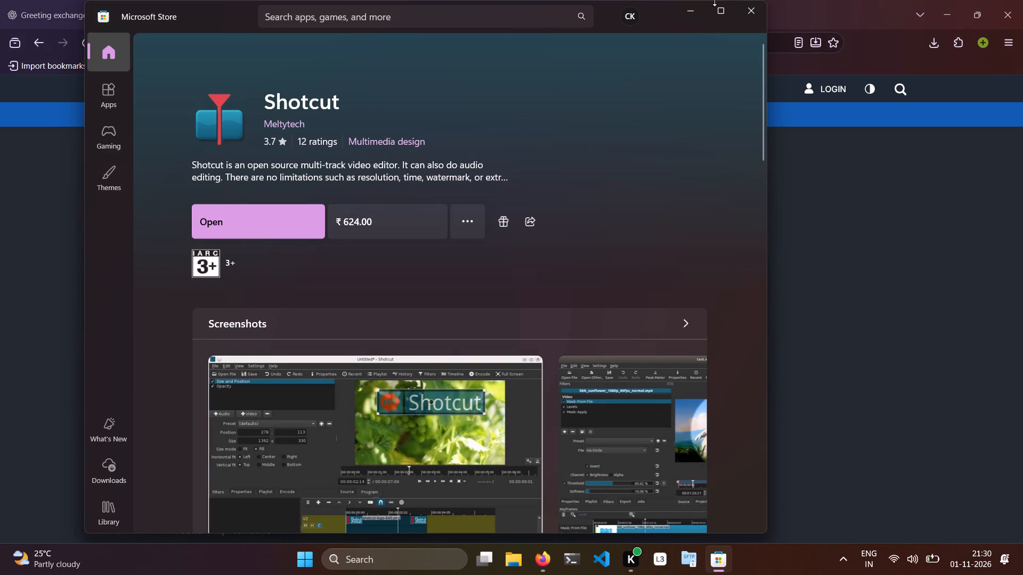
{"action": "left_click", "coordinate": [753, 9]}
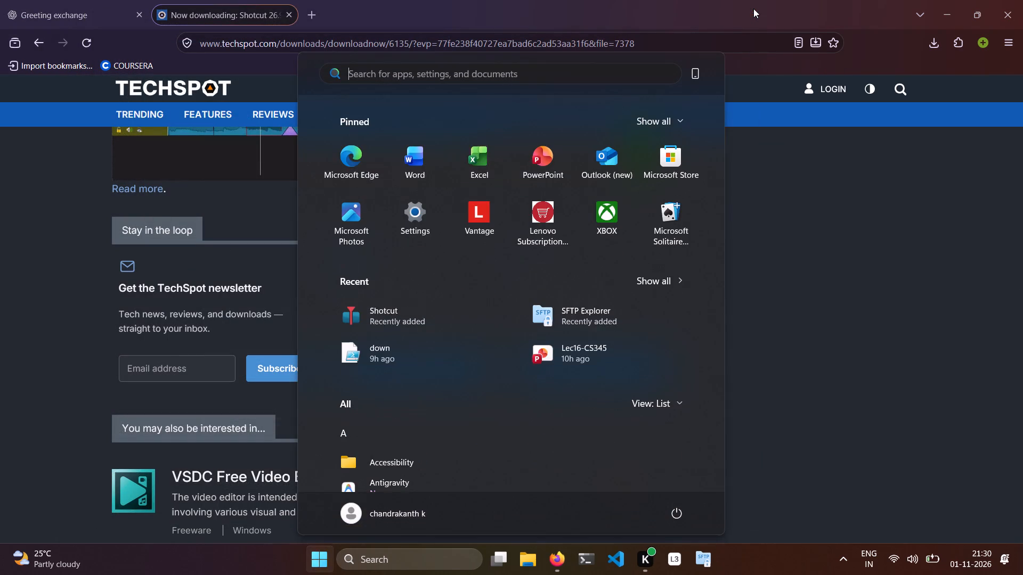
Search Windows for "shot" and pin the Shotcut app to the taskbar.
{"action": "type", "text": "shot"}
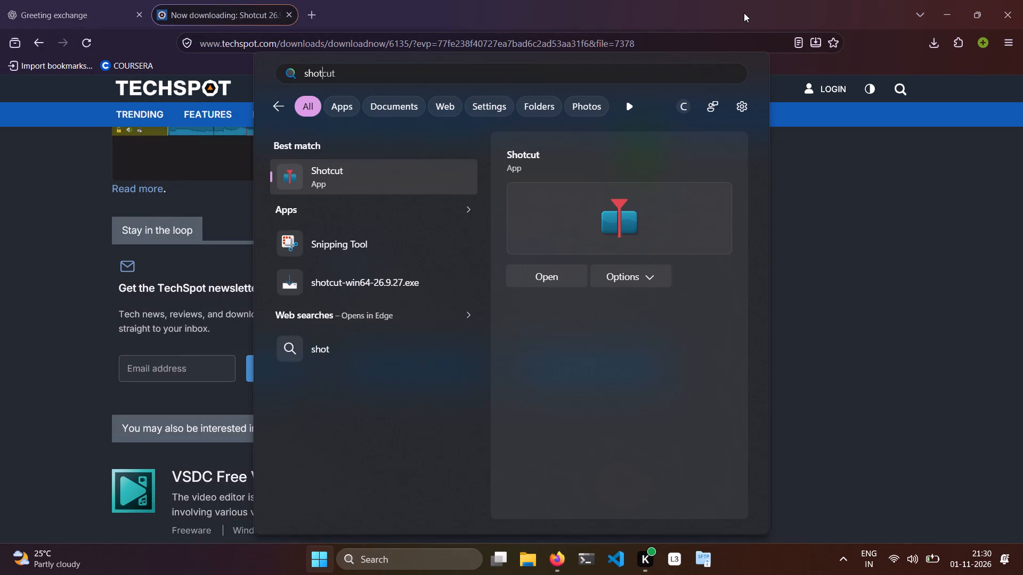
{"action": "left_click", "coordinate": [630, 274]}
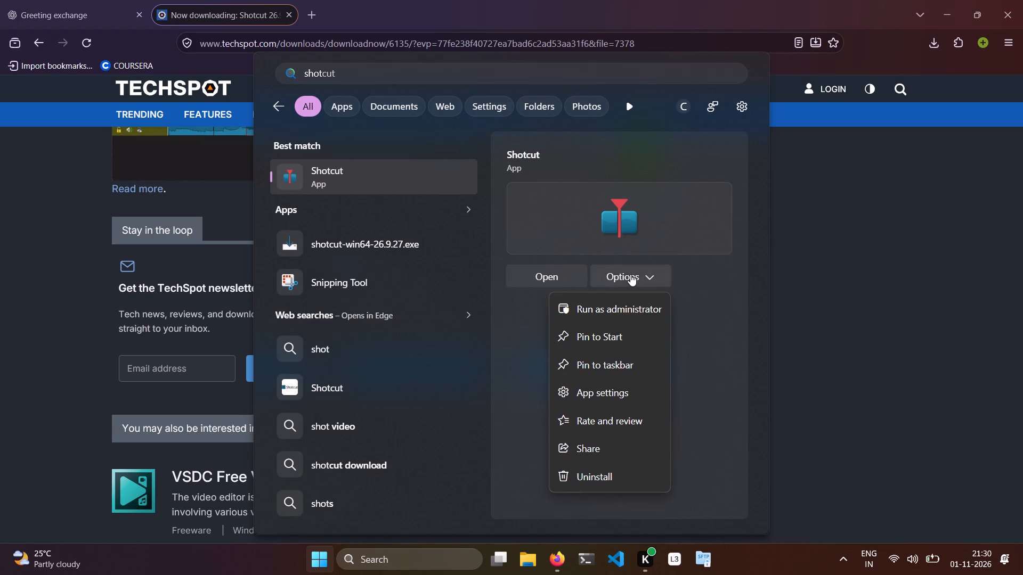
{"action": "left_click", "coordinate": [613, 362]}
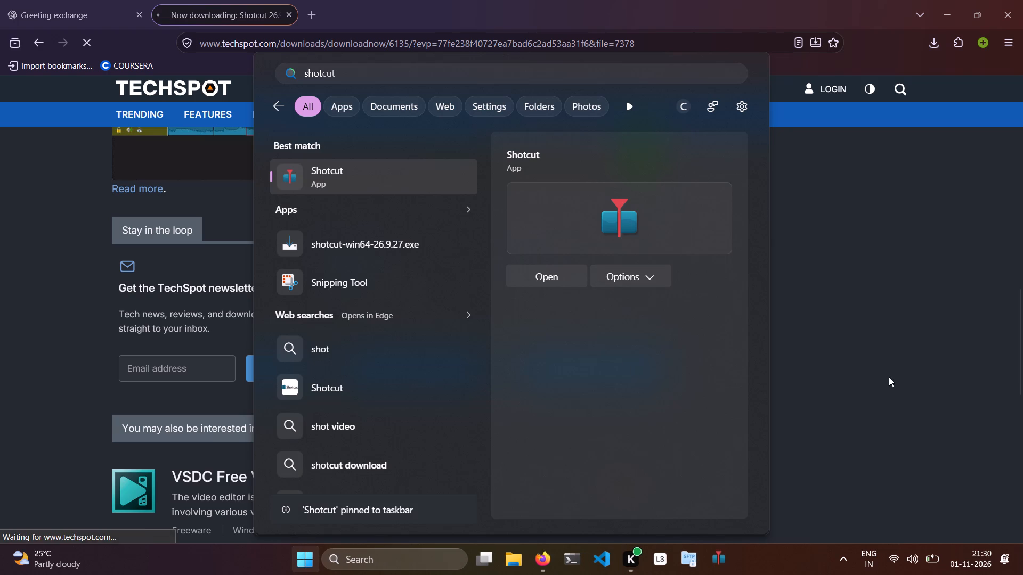
Dismiss the Windows search and launch Shotcut from the taskbar.
{"action": "left_click", "coordinate": [892, 377]}
{"action": "left_click", "coordinate": [715, 556]}
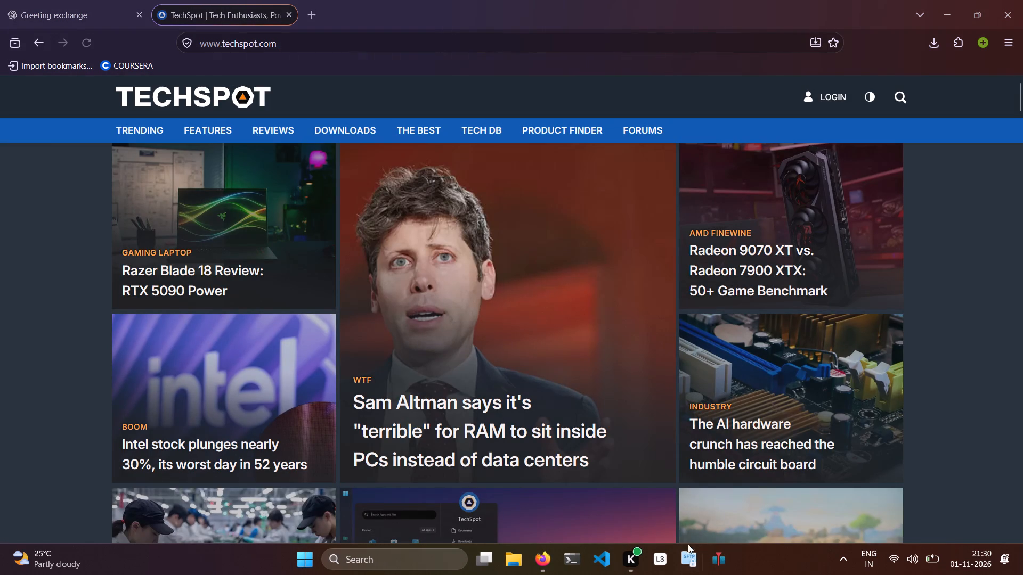
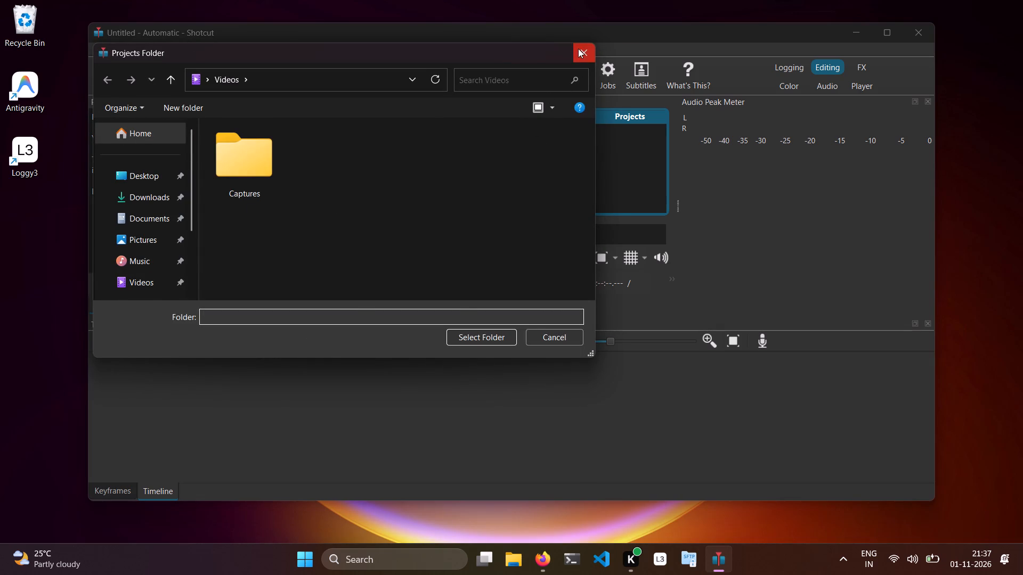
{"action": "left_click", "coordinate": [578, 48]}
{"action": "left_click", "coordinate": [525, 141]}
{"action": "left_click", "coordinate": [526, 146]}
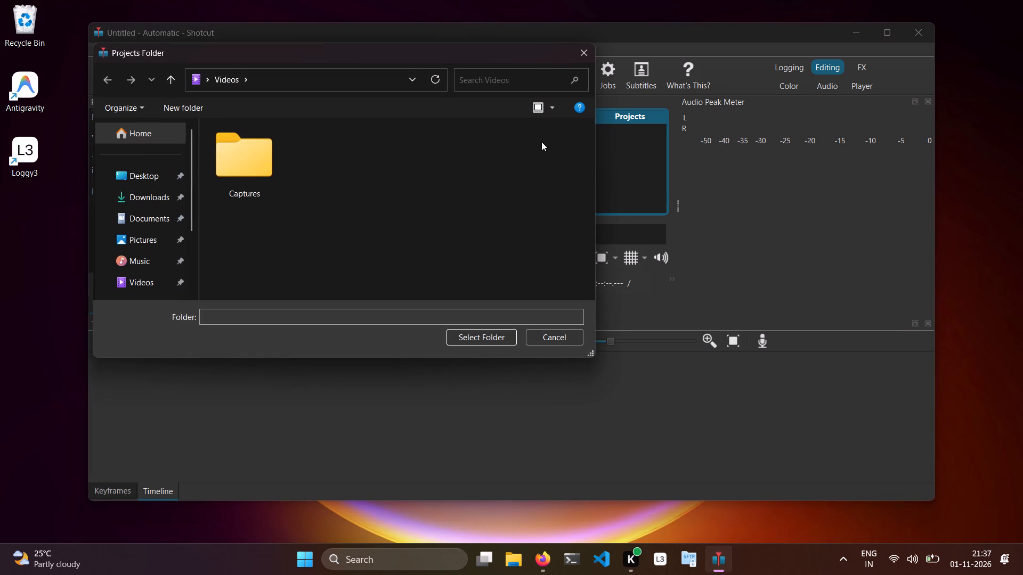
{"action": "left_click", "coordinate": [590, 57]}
Create a new project named 637 in the Videos folder with the video mode kept on Automatic.
{"action": "left_click", "coordinate": [539, 146]}
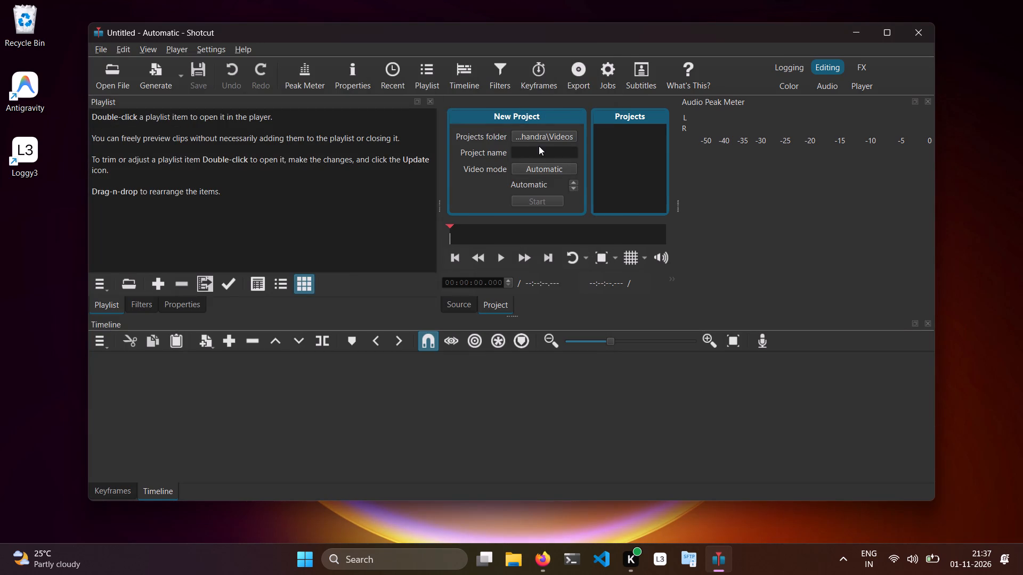
{"action": "left_click", "coordinate": [537, 148]}
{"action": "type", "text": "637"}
{"action": "left_click", "coordinate": [545, 163]}
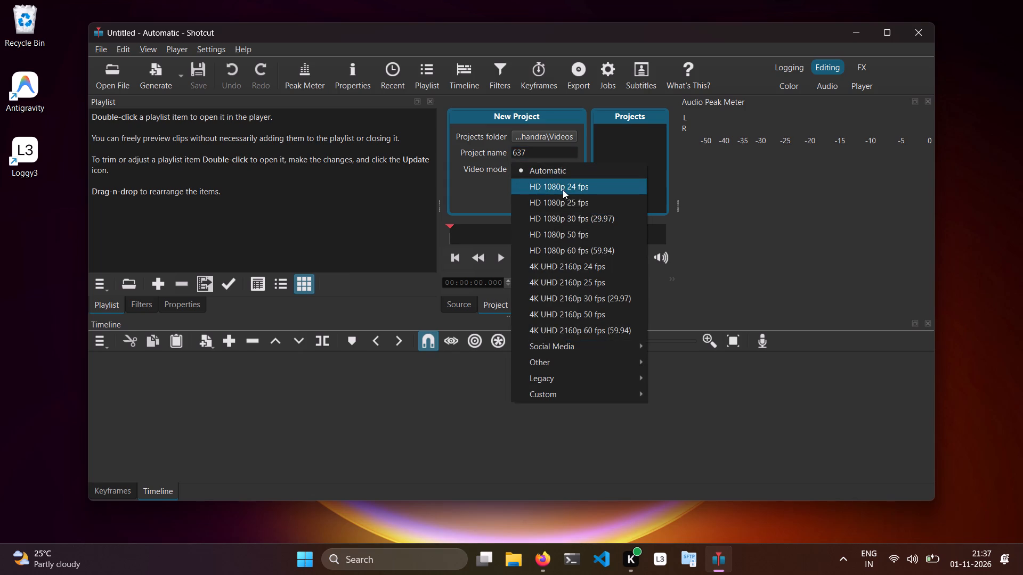
{"action": "left_click", "coordinate": [518, 170]}
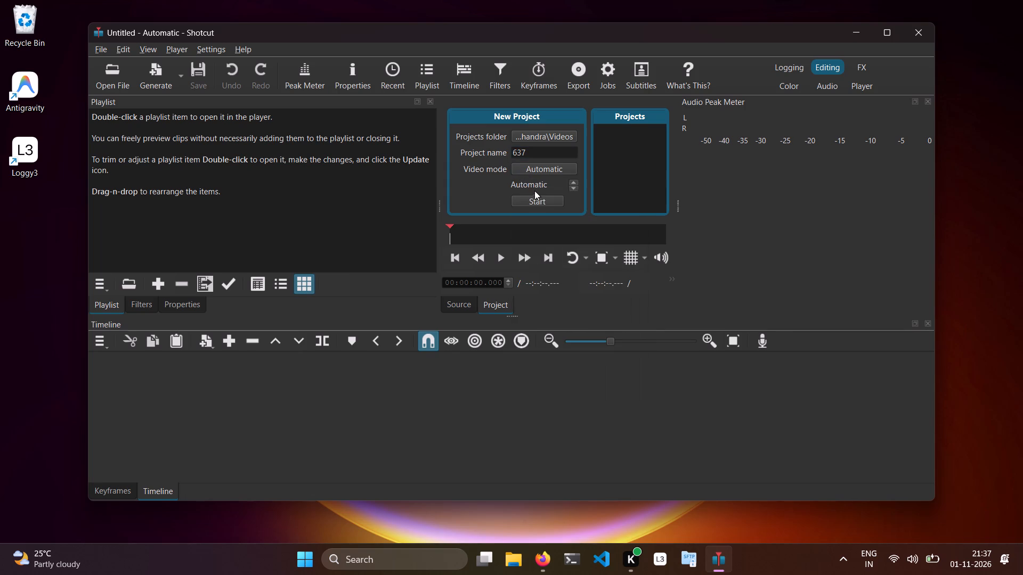
{"action": "left_click", "coordinate": [536, 199]}
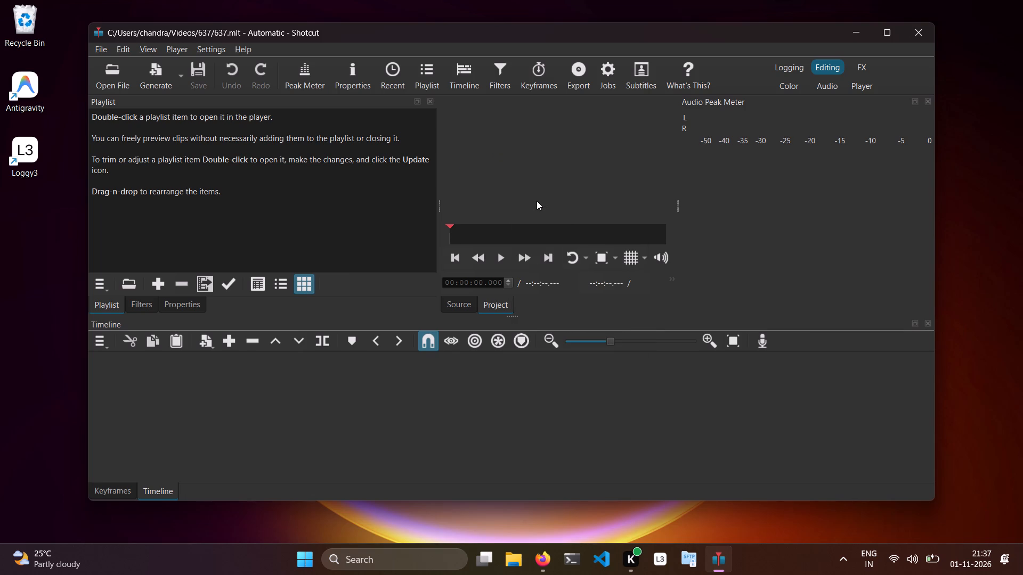
Open video file 1 from the "637 project presentation" folder in Downloads, sorting the folder's files by name.
{"action": "left_click", "coordinate": [106, 311]}
{"action": "left_click", "coordinate": [111, 67]}
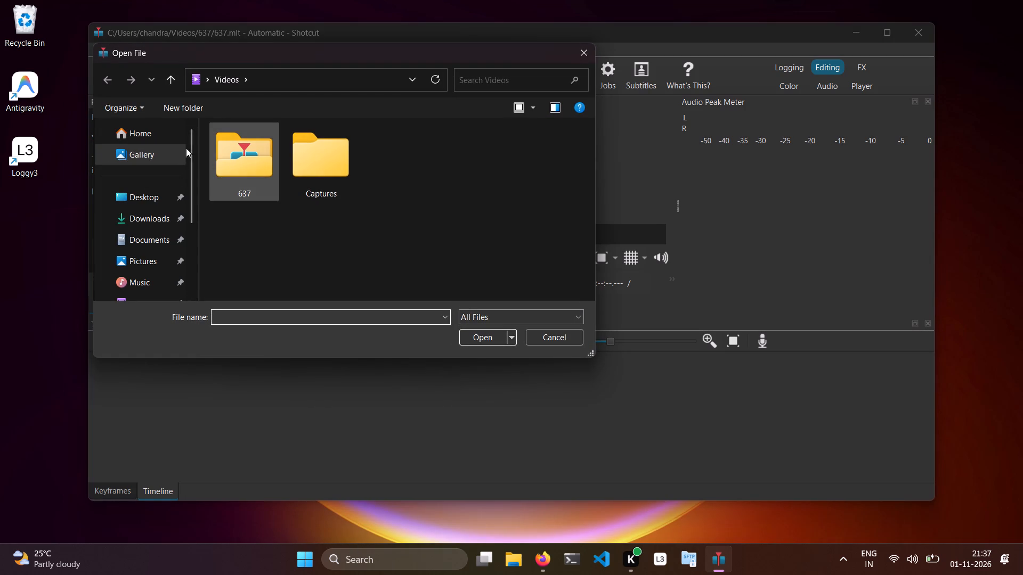
{"action": "left_click", "coordinate": [148, 194]}
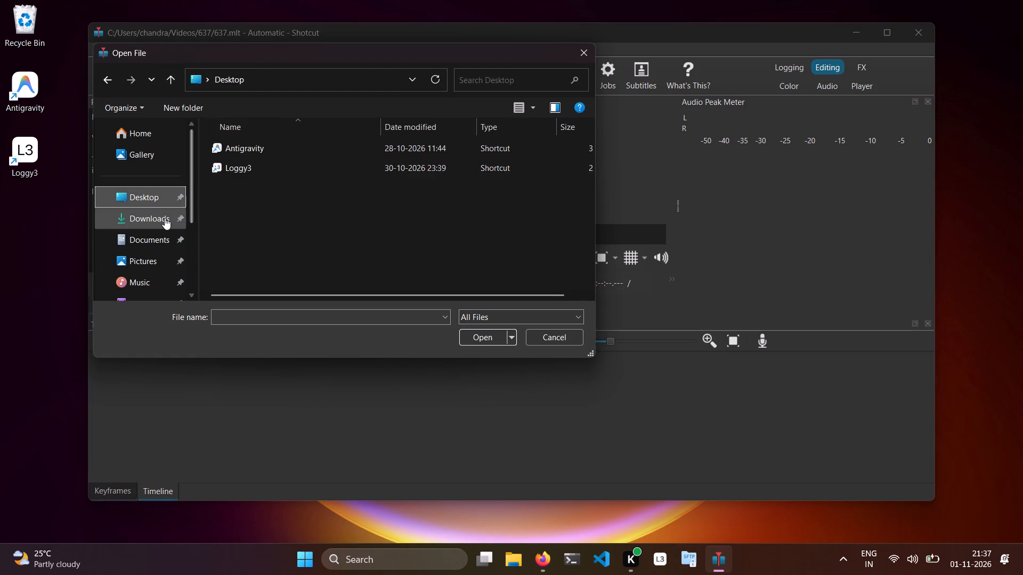
{"action": "left_click", "coordinate": [158, 221]}
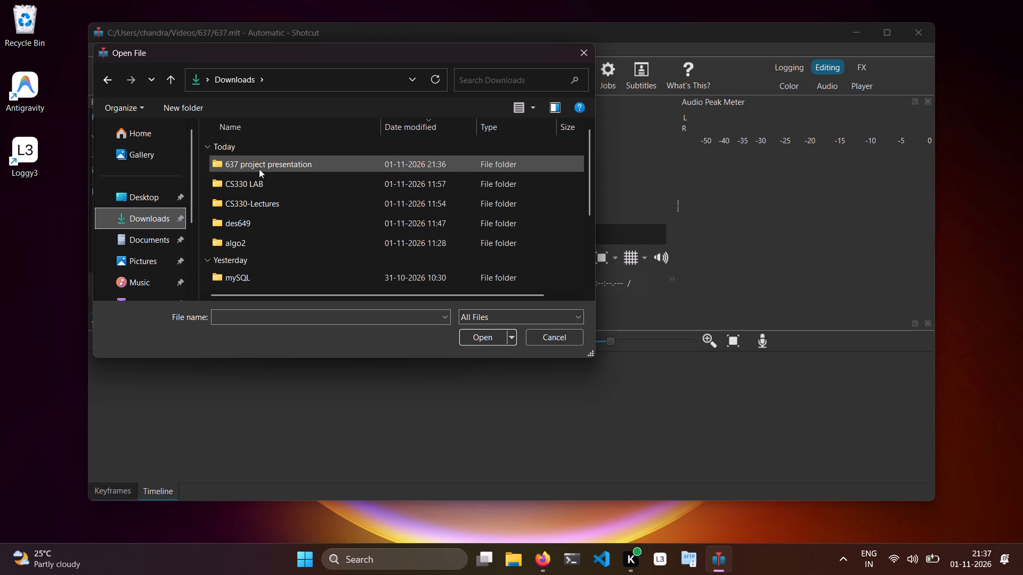
{"action": "double_click", "coordinate": [259, 169]}
{"action": "left_click", "coordinate": [248, 216]}
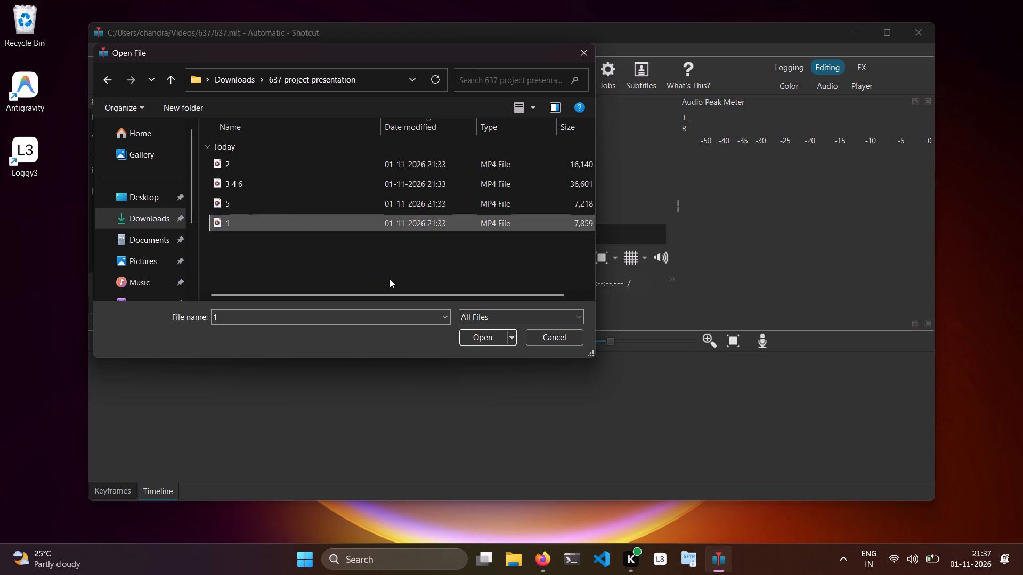
{"action": "left_click", "coordinate": [298, 124]}
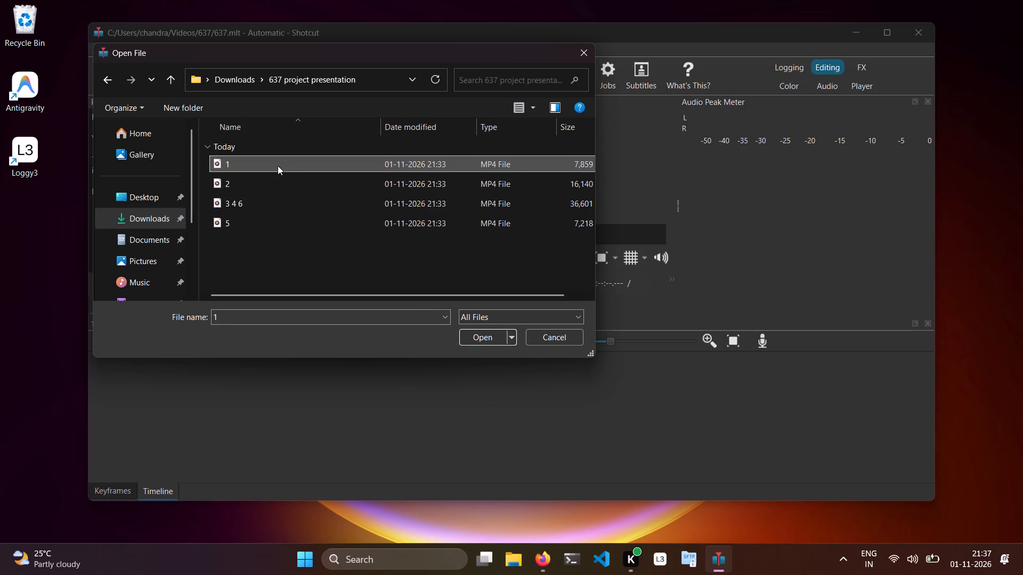
{"action": "left_click", "coordinate": [470, 340]}
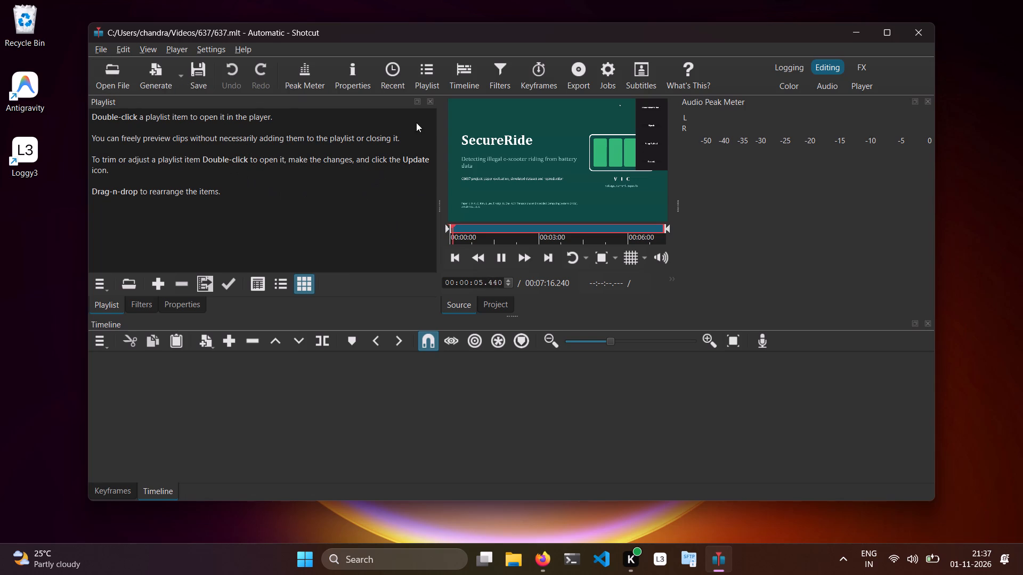
Close the Playlist, Filters and Properties panels to enlarge the video preview.
{"action": "left_click", "coordinate": [433, 100]}
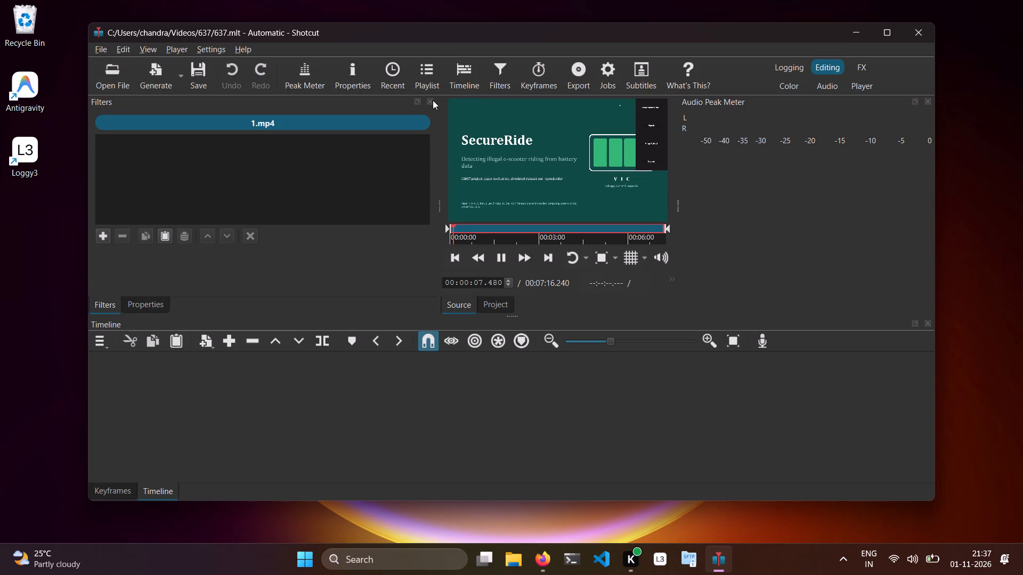
{"action": "left_click", "coordinate": [433, 100]}
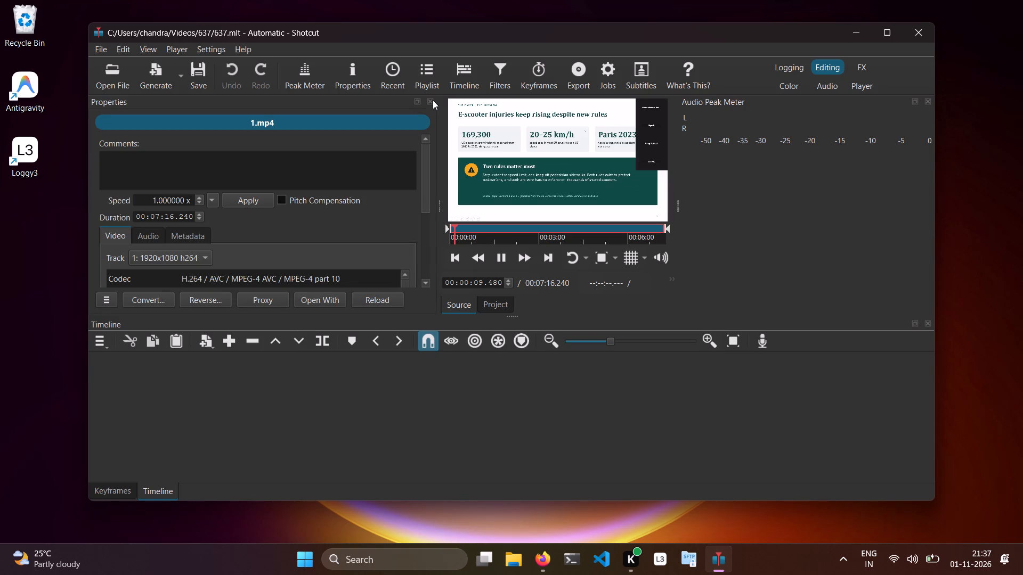
{"action": "left_click", "coordinate": [433, 100]}
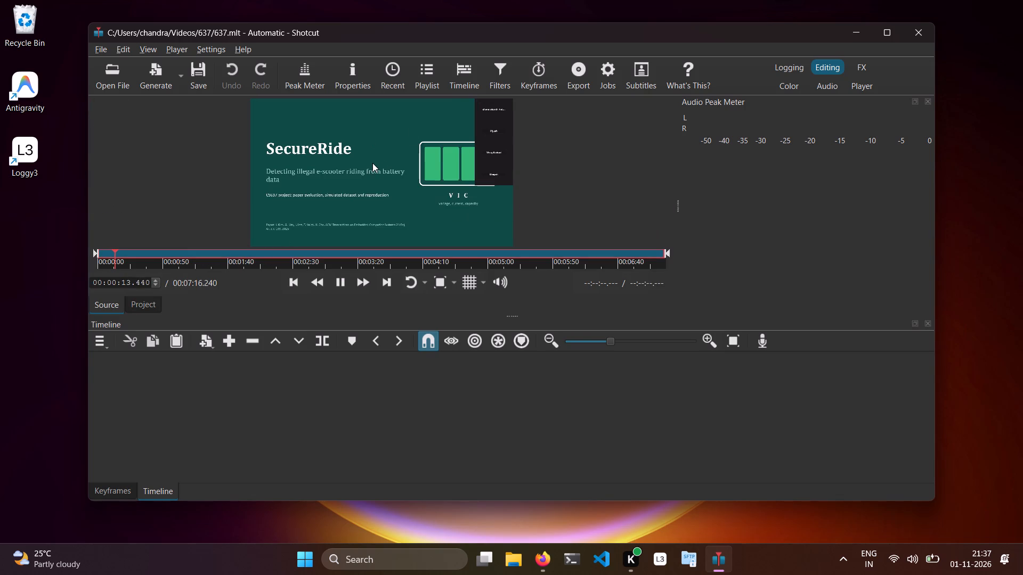
Scrub through the opening of the source clip and play it from about 30 seconds.
{"action": "left_click", "coordinate": [125, 253]}
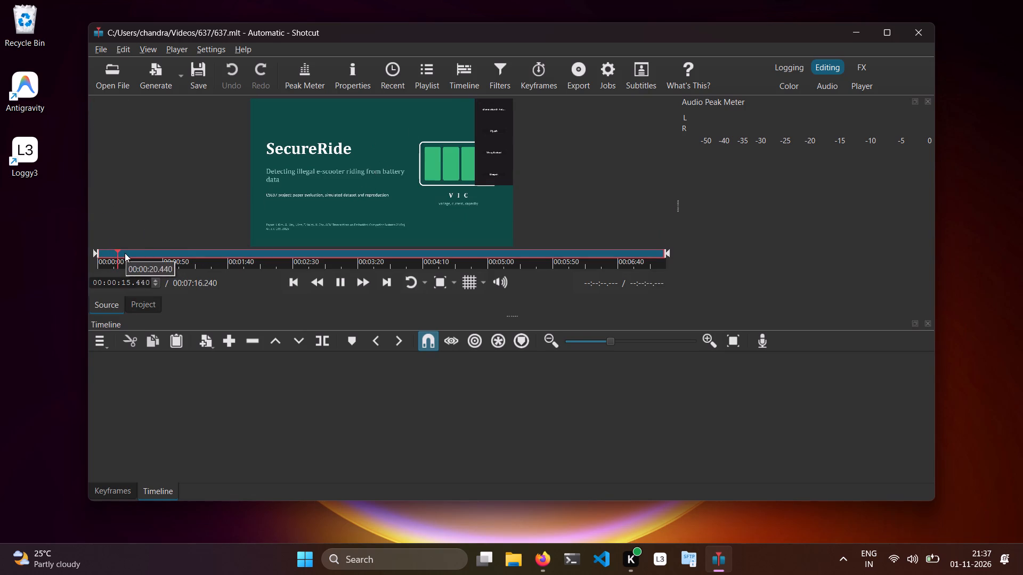
{"action": "left_click", "coordinate": [93, 253]}
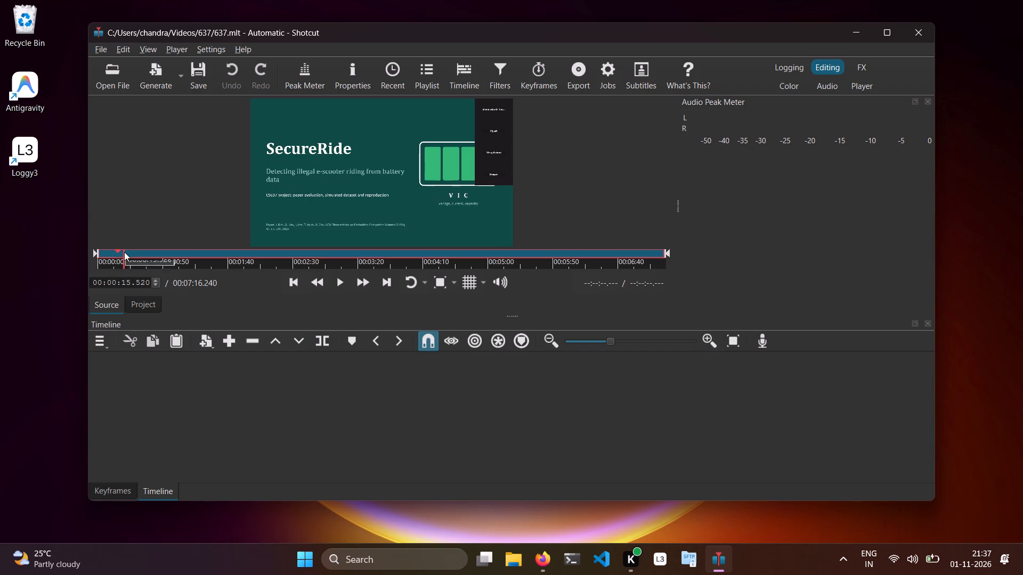
{"action": "left_click", "coordinate": [124, 252]}
{"action": "left_click", "coordinate": [138, 245]}
{"action": "left_click", "coordinate": [139, 250]}
{"action": "left_click", "coordinate": [337, 281]}
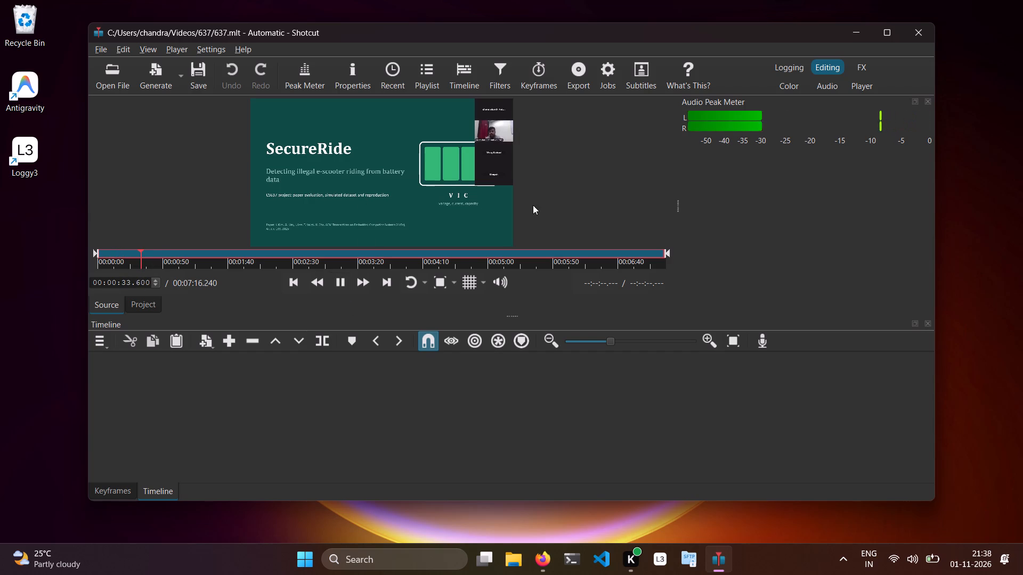
Maximise the editor window, keep the Editing layout, and close the Audio Peak Meter to widen the preview.
{"action": "left_click", "coordinate": [891, 34]}
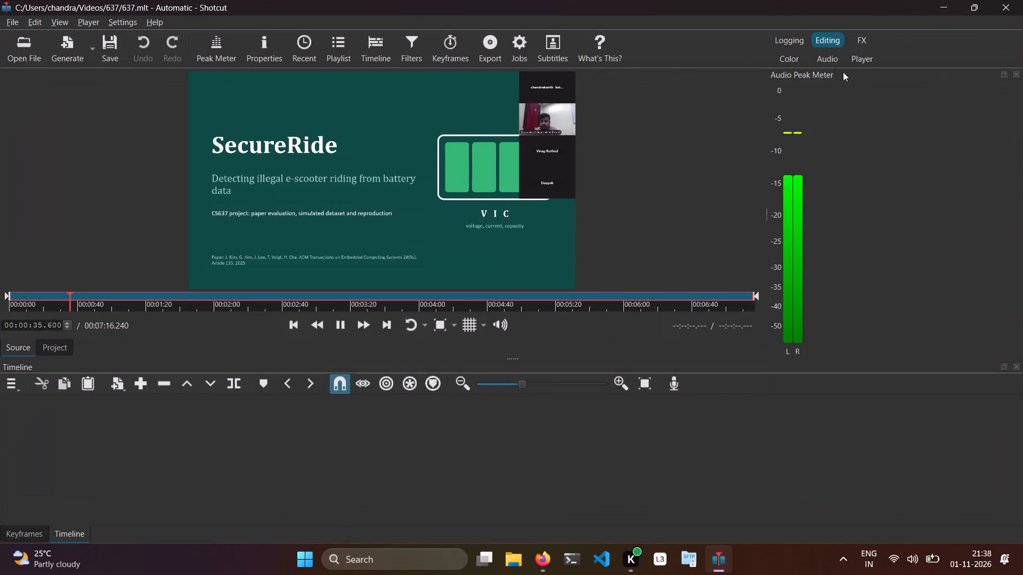
{"action": "left_click", "coordinate": [789, 40]}
{"action": "left_click", "coordinate": [835, 43]}
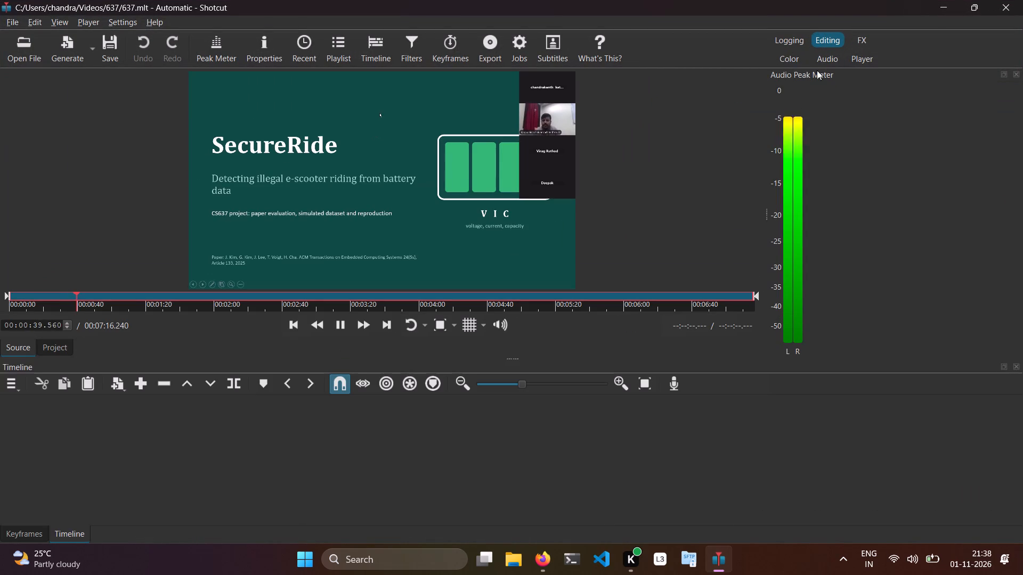
{"action": "left_click", "coordinate": [1019, 76]}
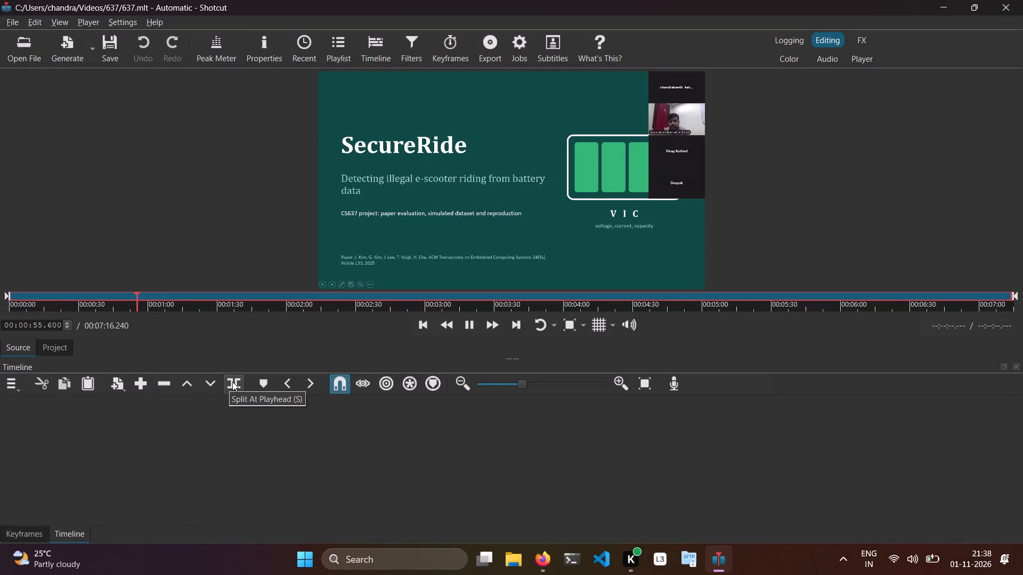
Replay the source clip from about 31 seconds and again from about 21 seconds to find where the talk starts.
{"action": "left_click", "coordinate": [81, 292]}
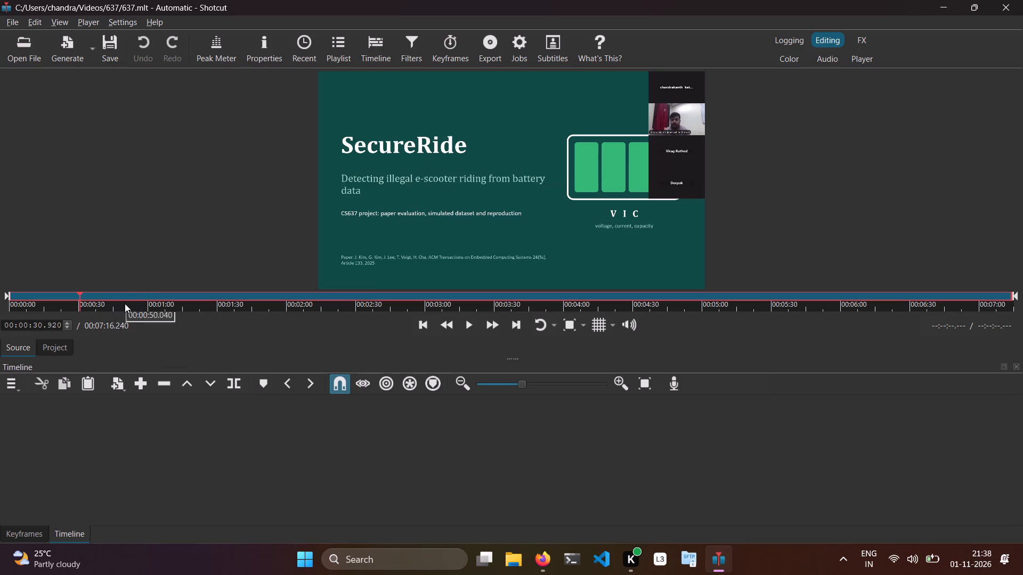
{"action": "key", "text": "space"}
{"action": "left_click", "coordinate": [58, 294]}
{"action": "key", "text": "space"}
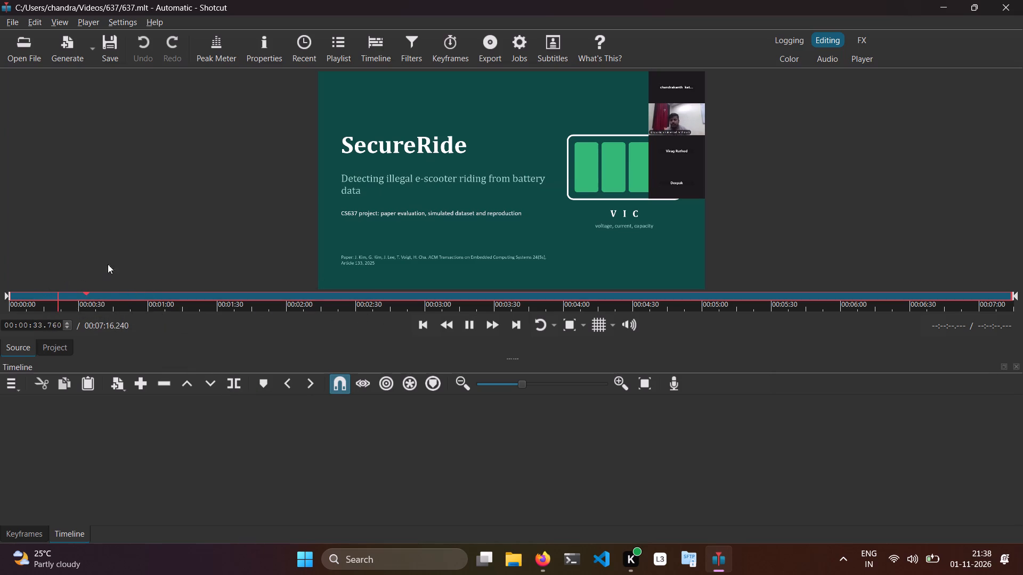
{"action": "key", "text": "space"}
{"action": "key", "text": "space"}
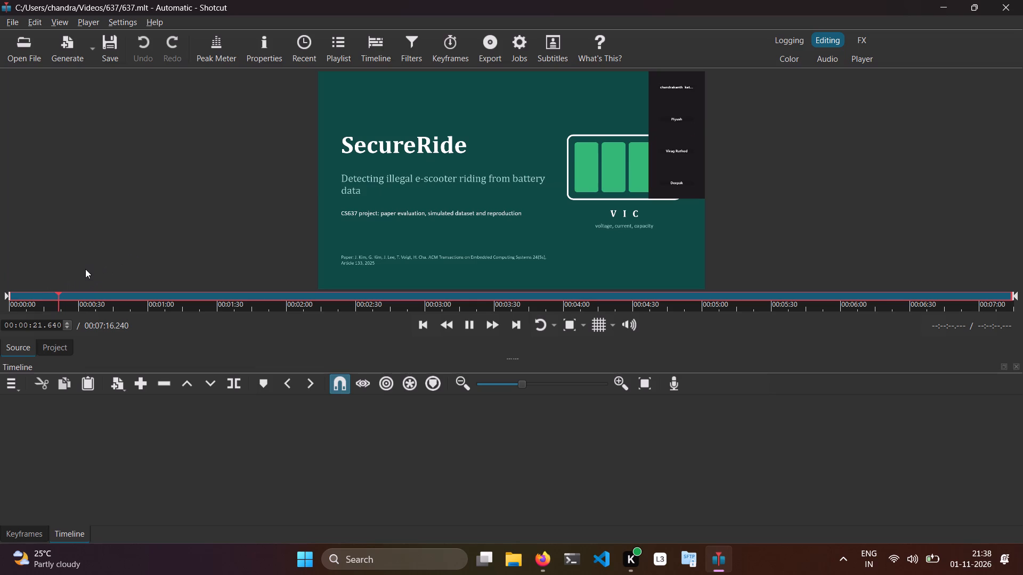
{"action": "key", "text": "space"}
{"action": "key", "text": "space"}
Try to zoom in on the timeline, and pause playback.
{"action": "left_click", "coordinate": [619, 383]}
{"action": "triple_click", "coordinate": [619, 383]}
{"action": "triple_click", "coordinate": [619, 383]}
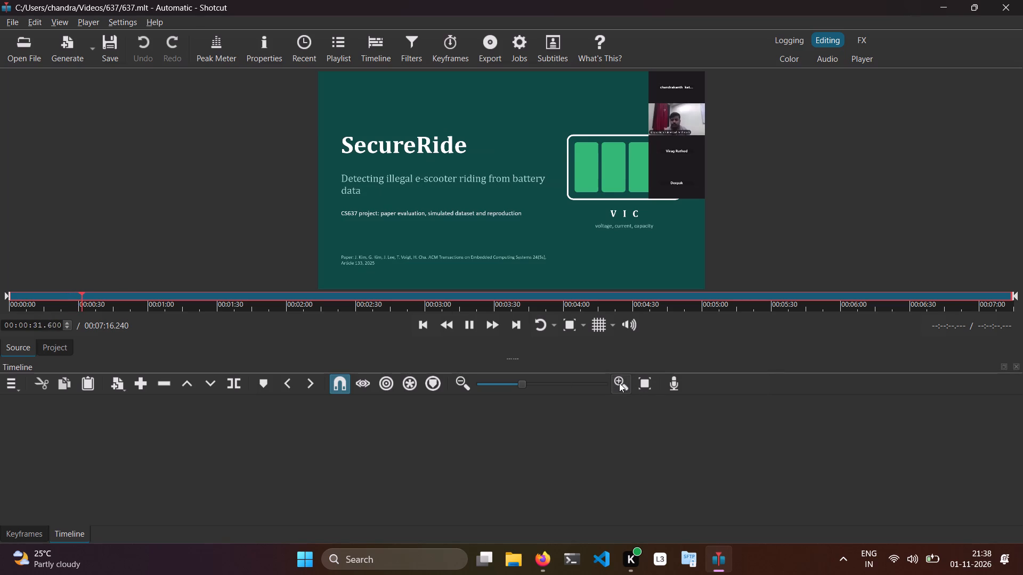
{"action": "triple_click", "coordinate": [619, 383]}
{"action": "left_click", "coordinate": [619, 383]}
{"action": "key", "text": "space"}
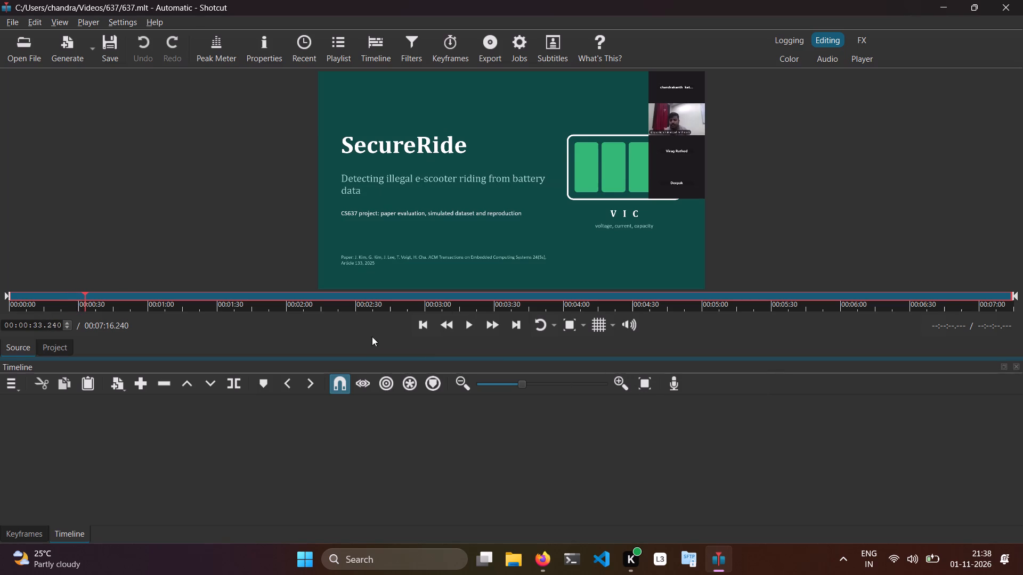
Set the playhead to 00:00:30.240 and briefly play the source clip from there.
{"action": "left_click", "coordinate": [34, 327]}
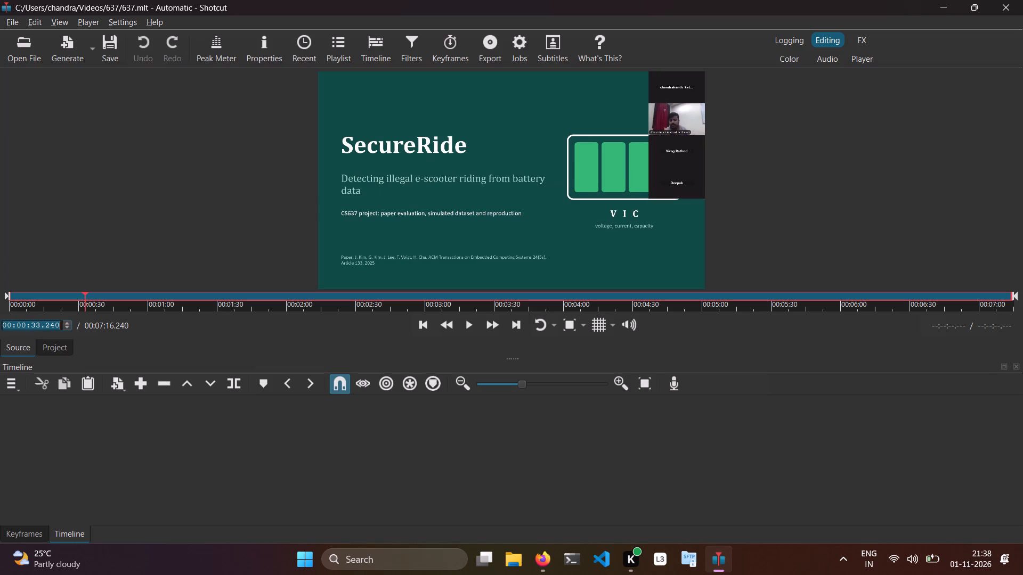
{"action": "left_click", "coordinate": [34, 327]}
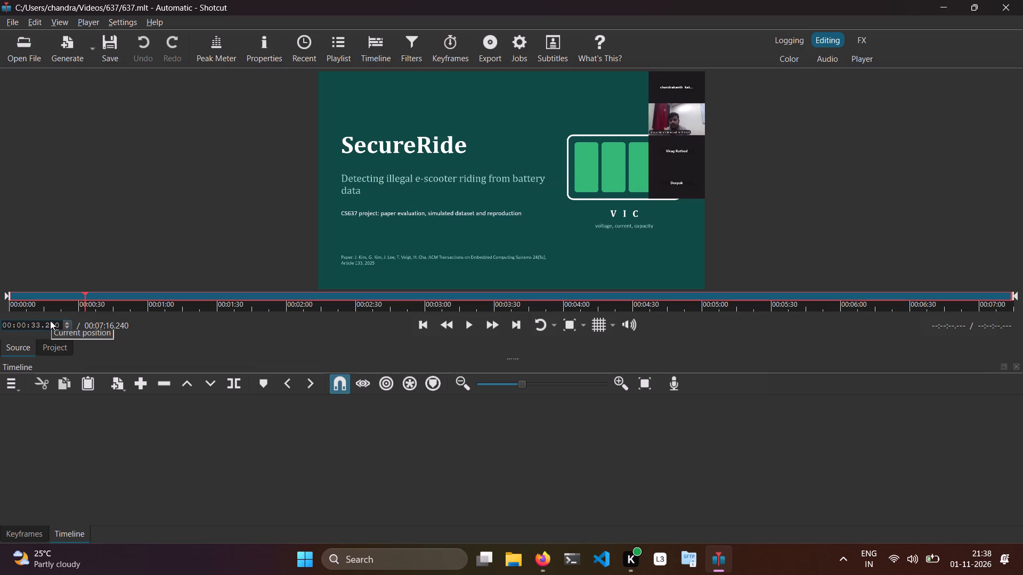
{"action": "key", "text": "Delete"}
{"action": "key", "text": "0"}
{"action": "key", "text": "Return"}
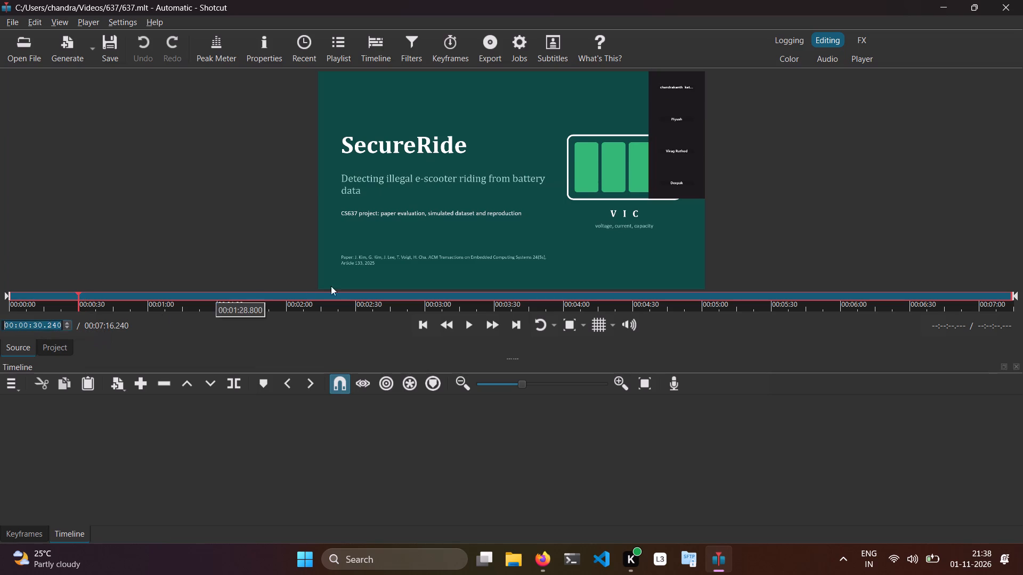
{"action": "left_click", "coordinate": [466, 328]}
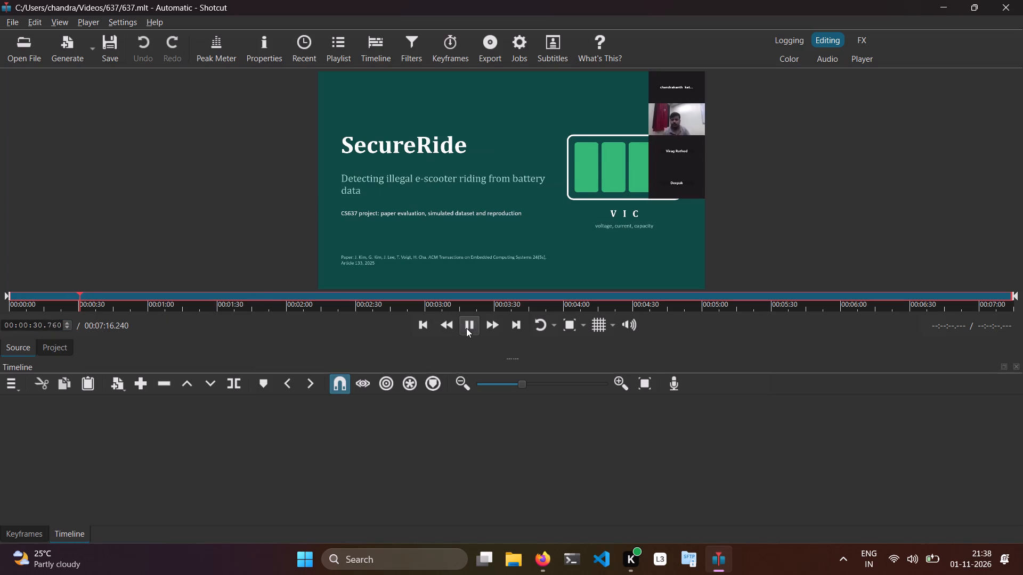
{"action": "left_click", "coordinate": [466, 328]}
Set the playhead to 00:00:28.960 and play a short stretch of the source clip to check the start point.
{"action": "left_click", "coordinate": [39, 324]}
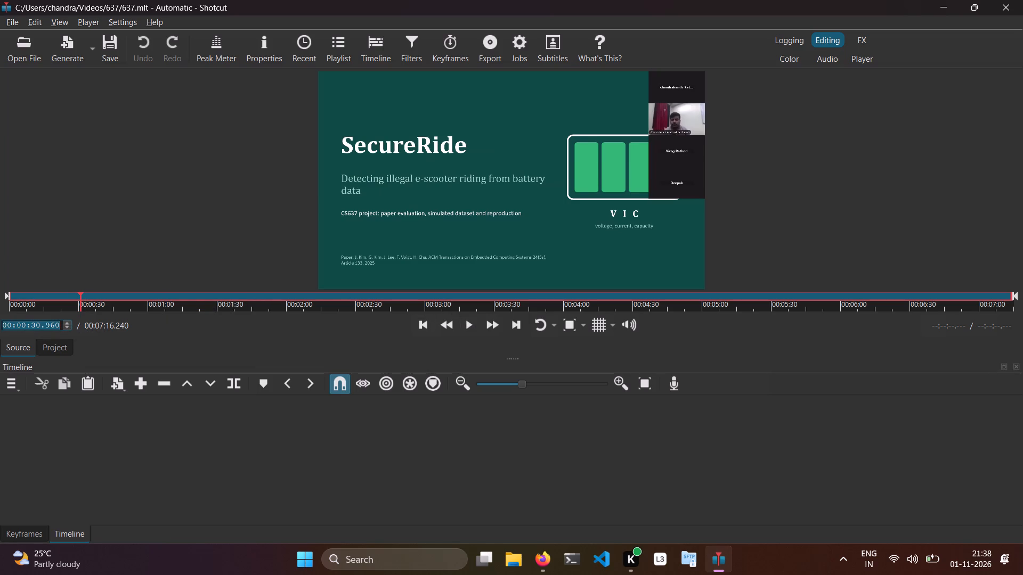
{"action": "left_click", "coordinate": [40, 324]}
{"action": "key", "text": "BackSpace"}
{"action": "key", "text": "BackSpace"}
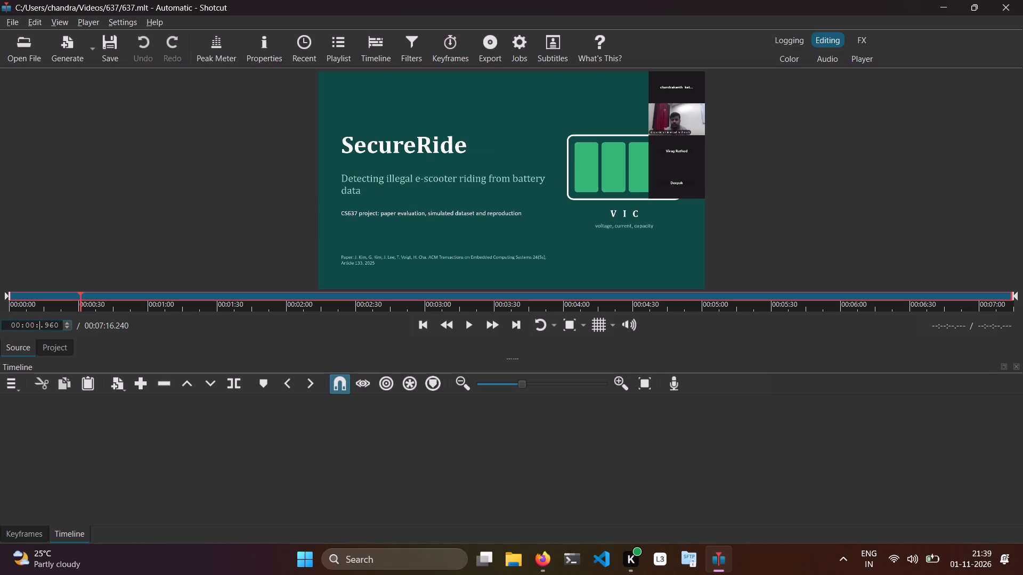
{"action": "type", "text": "28"}
{"action": "key", "text": "Return"}
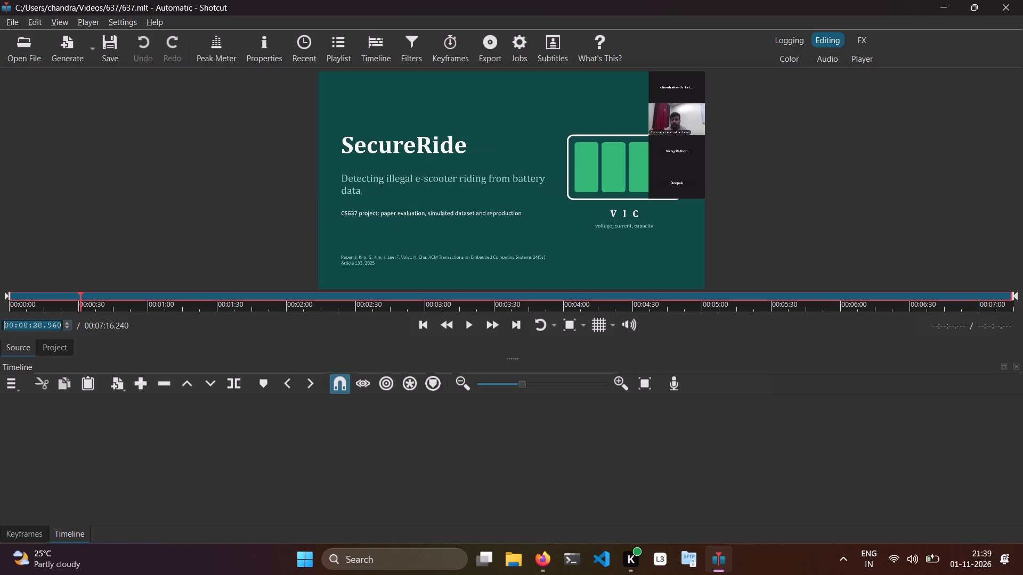
{"action": "left_click", "coordinate": [470, 324]}
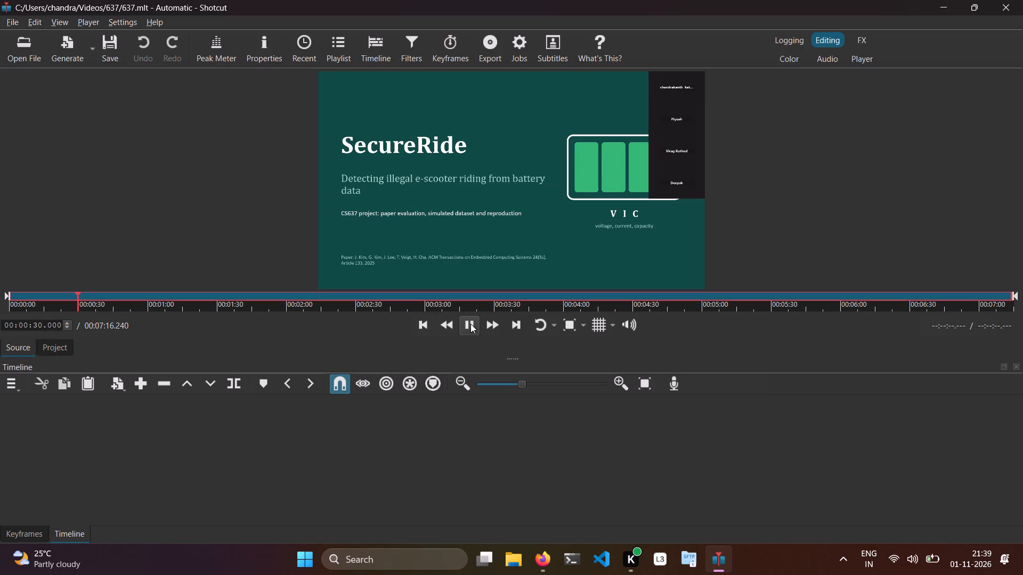
{"action": "left_click", "coordinate": [470, 324]}
Set the playhead to 00:00:30.000 and briefly play the source clip to check the start point.
{"action": "left_click", "coordinate": [49, 325]}
{"action": "left_click", "coordinate": [49, 325]}
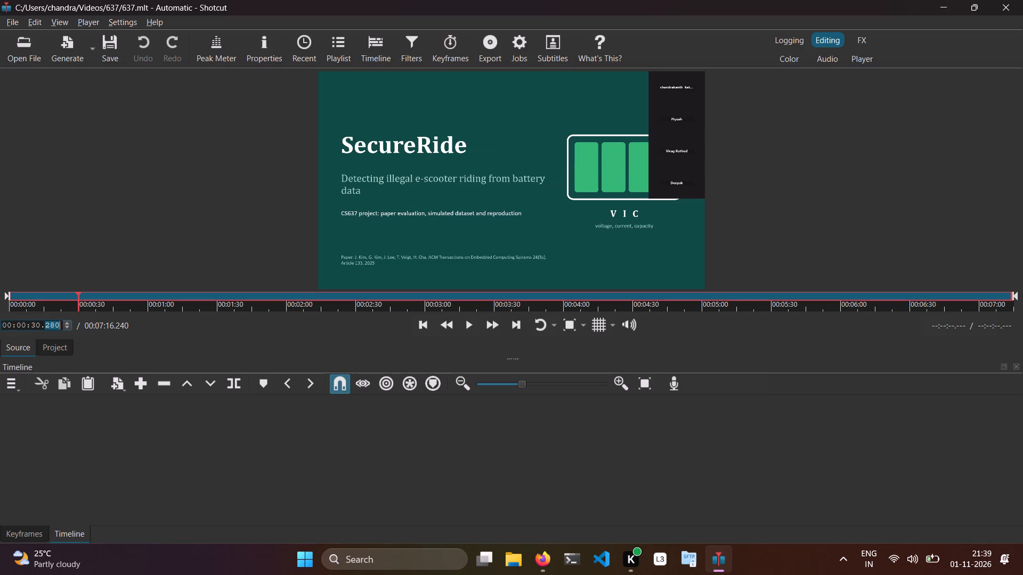
{"action": "type", "text": "000"}
{"action": "left_click", "coordinate": [471, 329]}
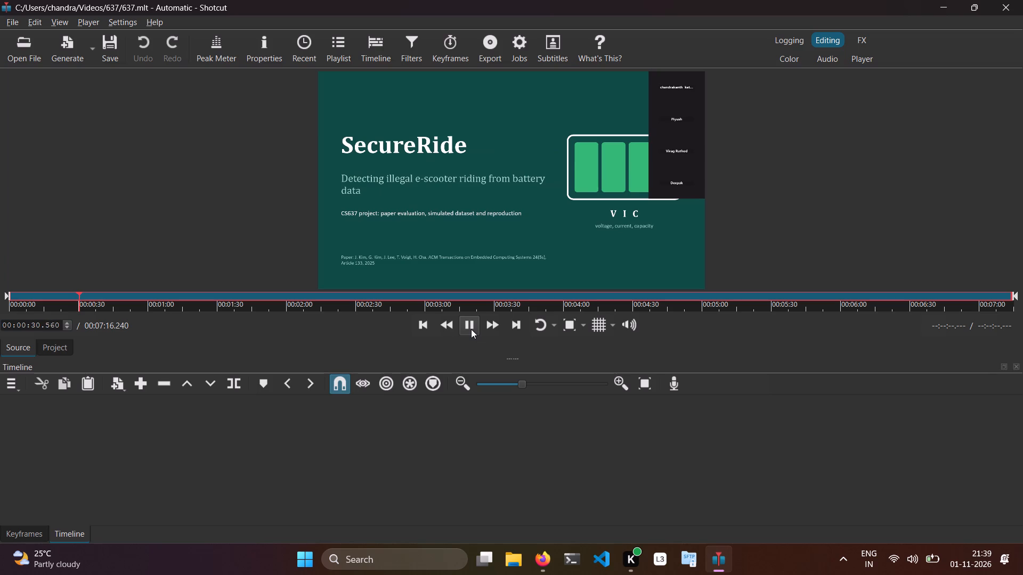
{"action": "left_click", "coordinate": [471, 329]}
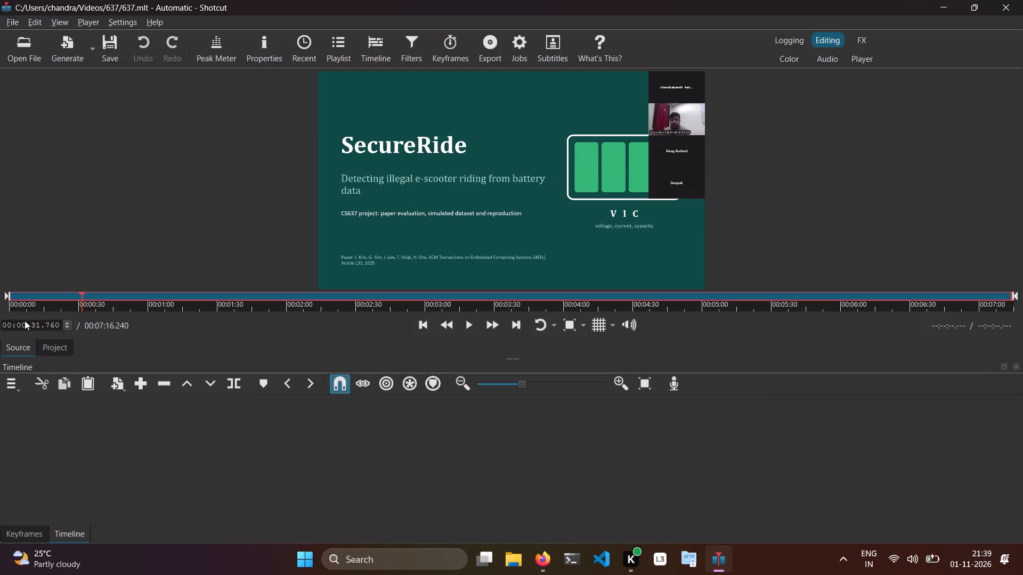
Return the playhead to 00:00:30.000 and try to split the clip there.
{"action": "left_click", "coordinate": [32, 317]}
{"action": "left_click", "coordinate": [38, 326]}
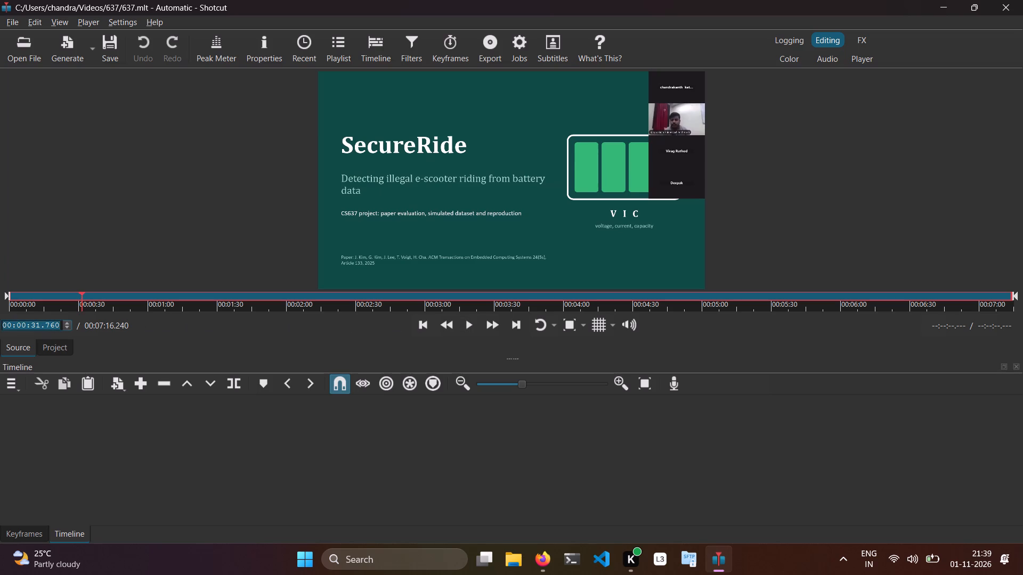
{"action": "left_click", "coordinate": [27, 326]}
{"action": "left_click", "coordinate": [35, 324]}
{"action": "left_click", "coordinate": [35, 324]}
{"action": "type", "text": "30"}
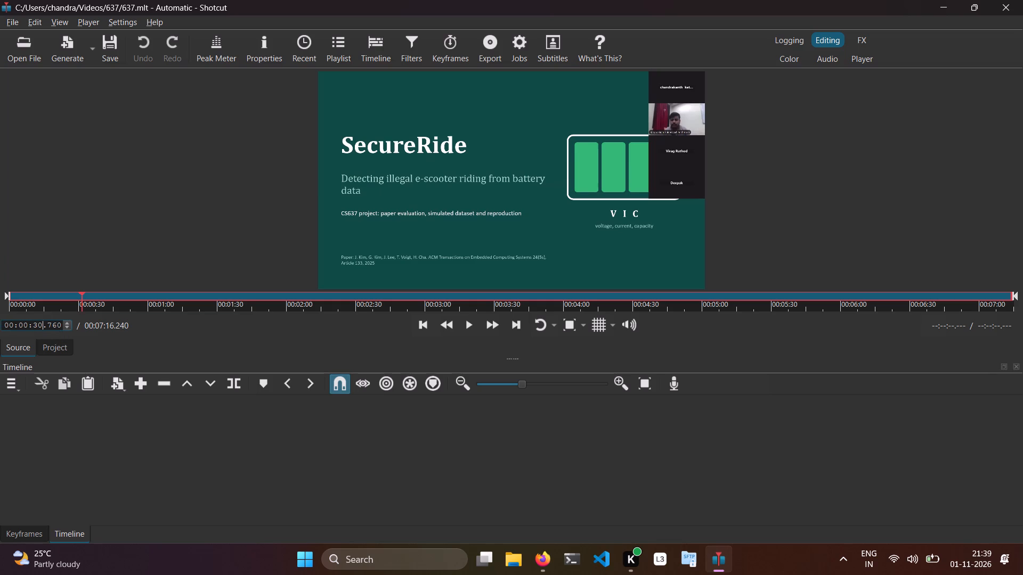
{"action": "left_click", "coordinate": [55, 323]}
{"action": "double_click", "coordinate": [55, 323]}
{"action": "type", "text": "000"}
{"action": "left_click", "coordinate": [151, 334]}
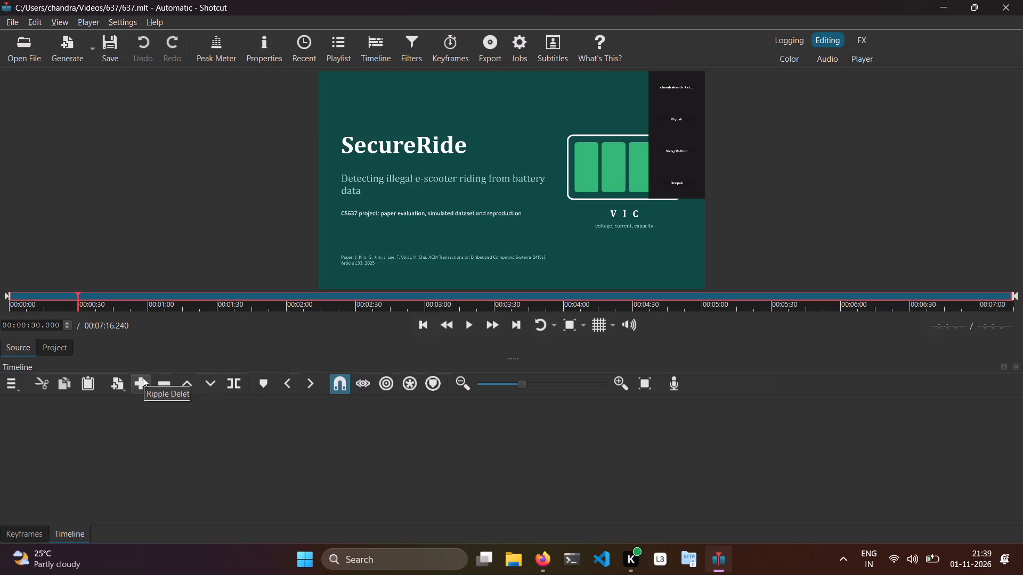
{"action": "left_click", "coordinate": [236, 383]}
Move the playhead to 00:00:30.080 and try to split the source clip there.
{"action": "left_click", "coordinate": [47, 297]}
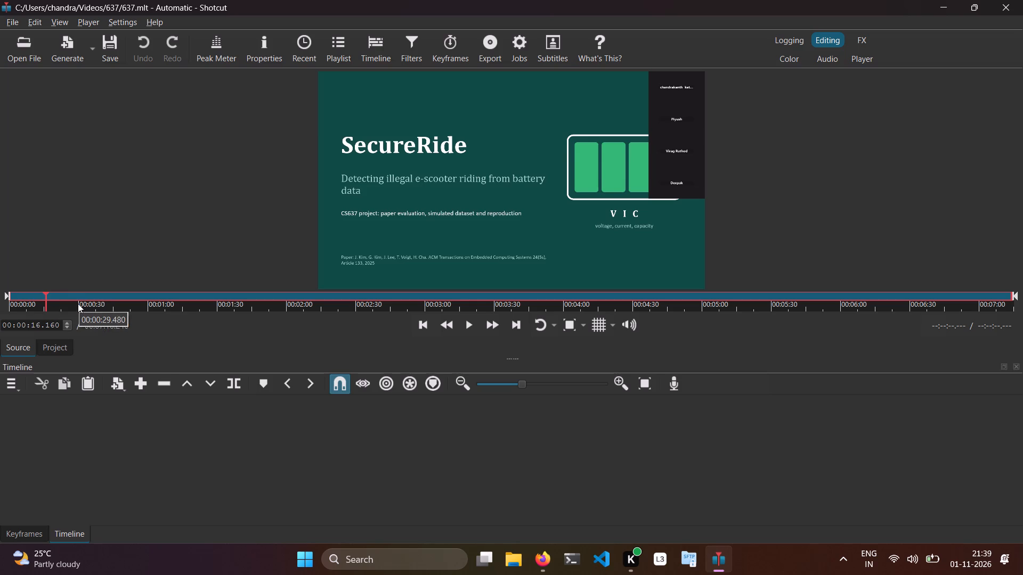
{"action": "left_click", "coordinate": [79, 303]}
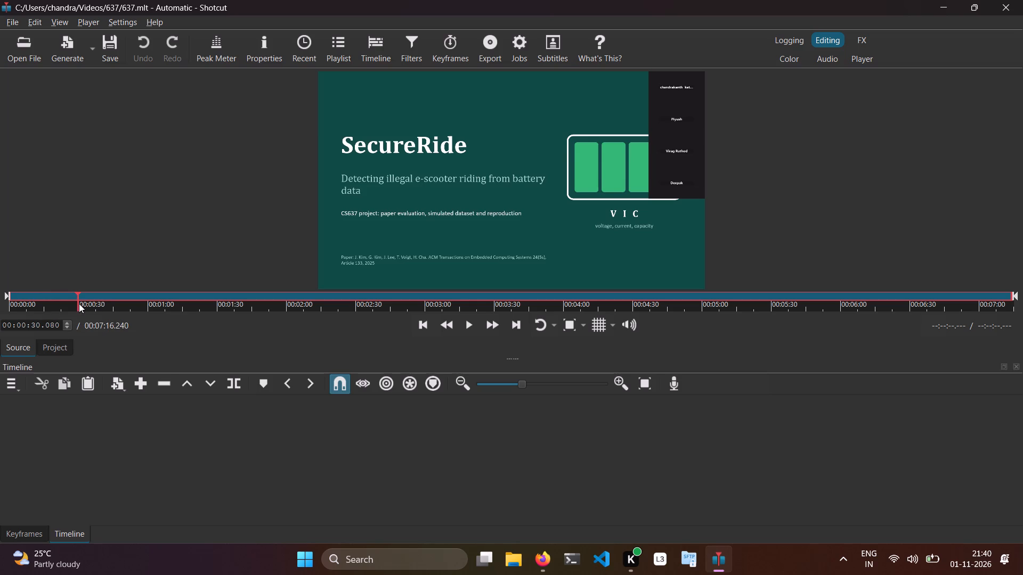
{"action": "left_click", "coordinate": [240, 380]}
Close the Timeline view so that the Keyframes view takes its place.
{"action": "left_click", "coordinate": [1013, 362]}
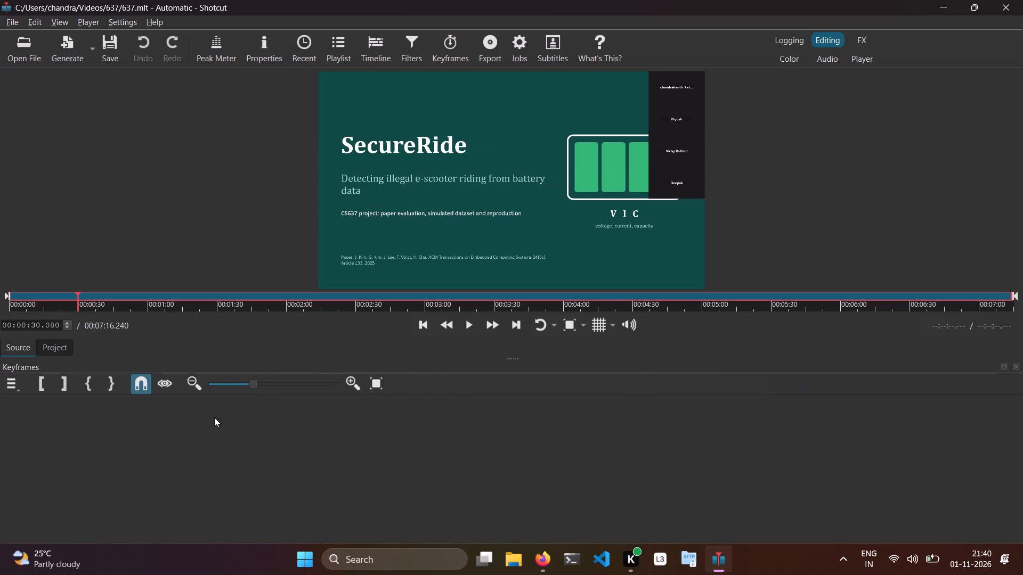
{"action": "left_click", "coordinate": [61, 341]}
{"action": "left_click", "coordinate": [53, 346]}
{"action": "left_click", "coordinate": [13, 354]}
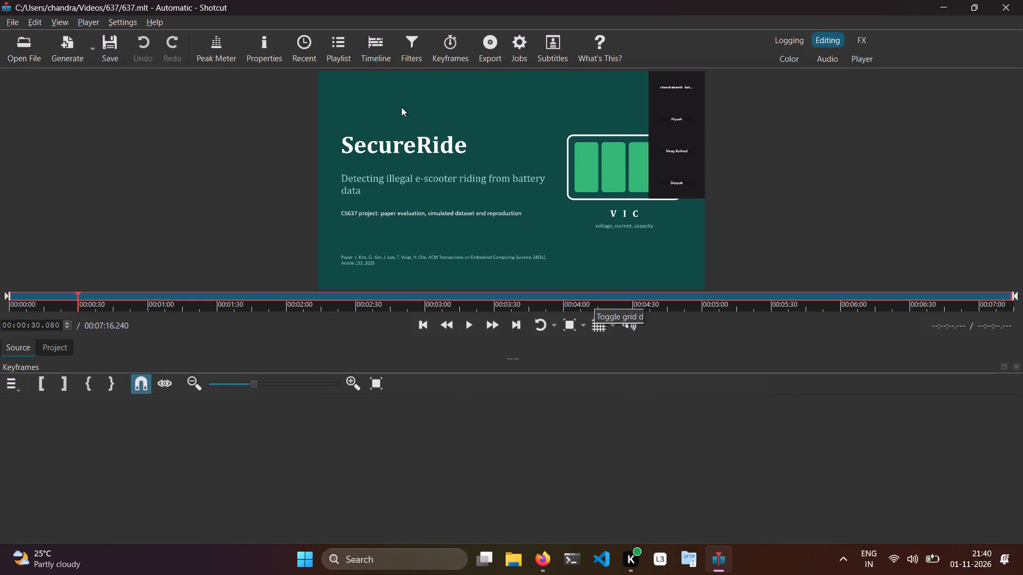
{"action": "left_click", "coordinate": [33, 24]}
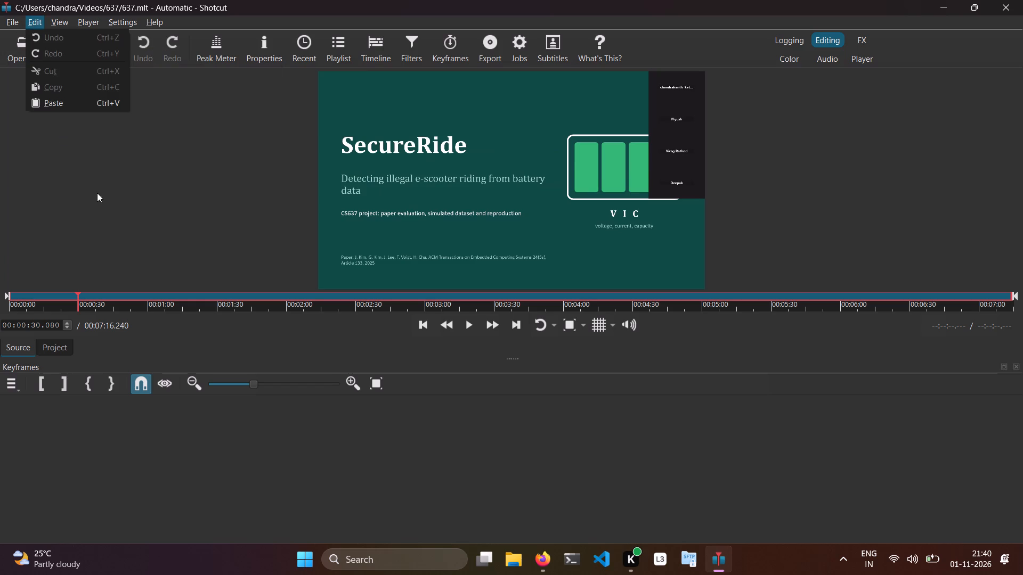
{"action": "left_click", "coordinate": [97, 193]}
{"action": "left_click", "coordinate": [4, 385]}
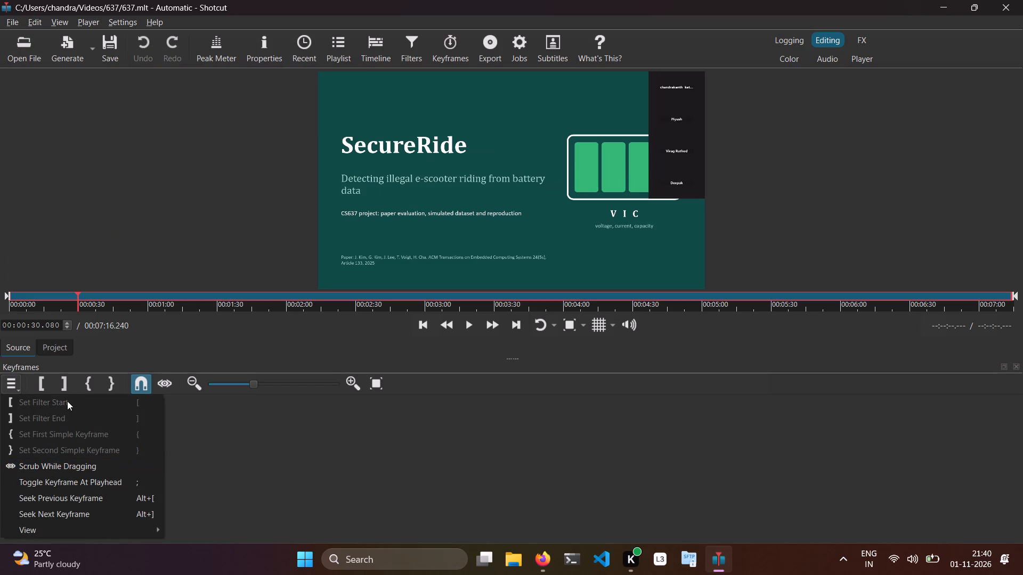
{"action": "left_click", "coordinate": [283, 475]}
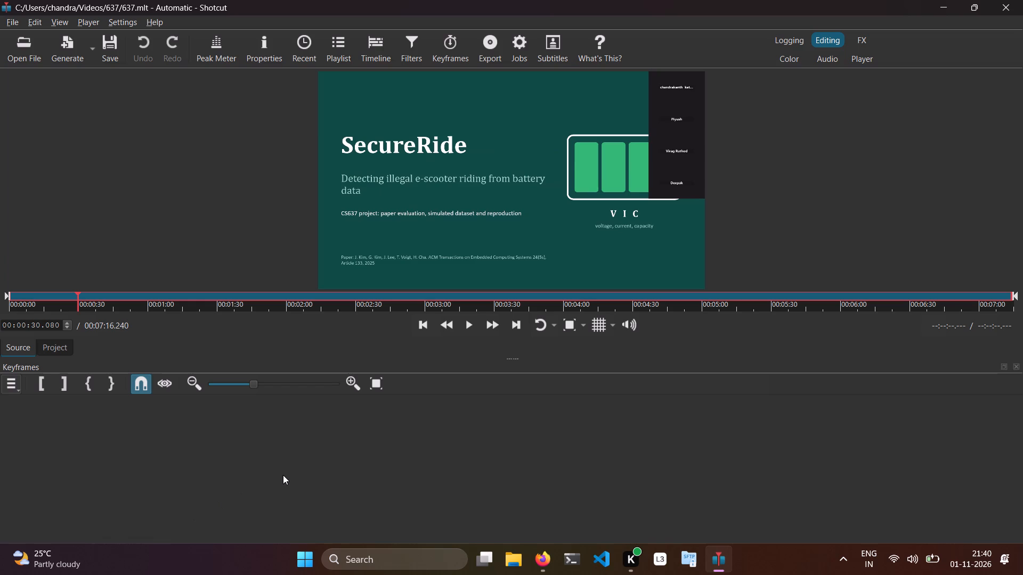
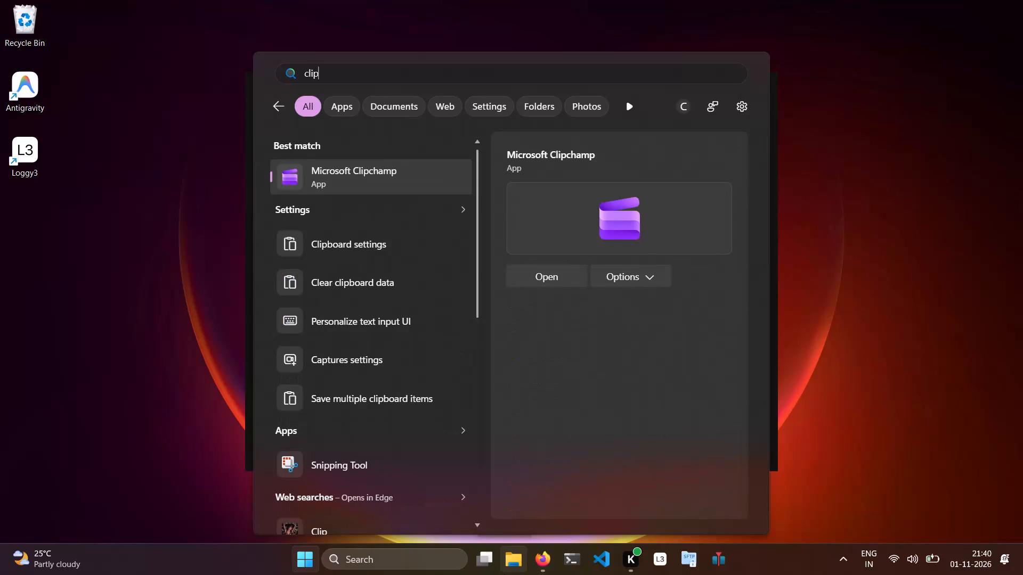
Switch to Microsoft Clipchamp by launching it and maximise its window.
{"action": "key", "text": "Return"}
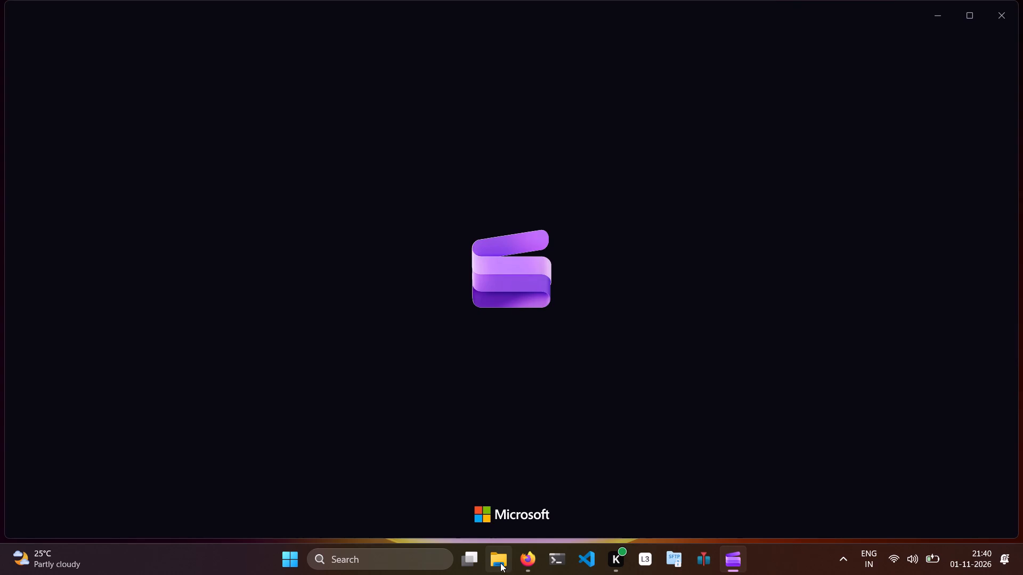
{"action": "left_click", "coordinate": [963, 17]}
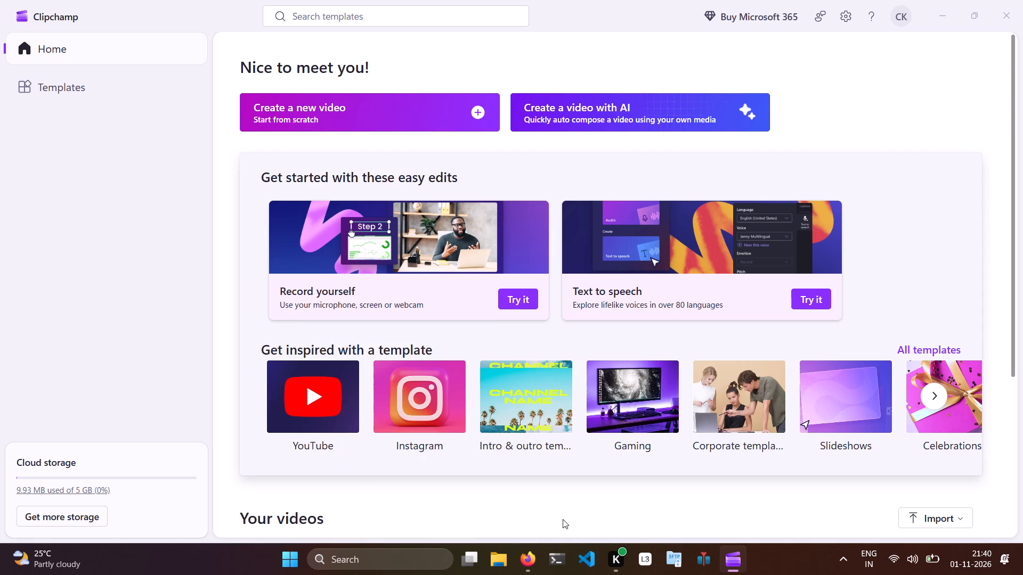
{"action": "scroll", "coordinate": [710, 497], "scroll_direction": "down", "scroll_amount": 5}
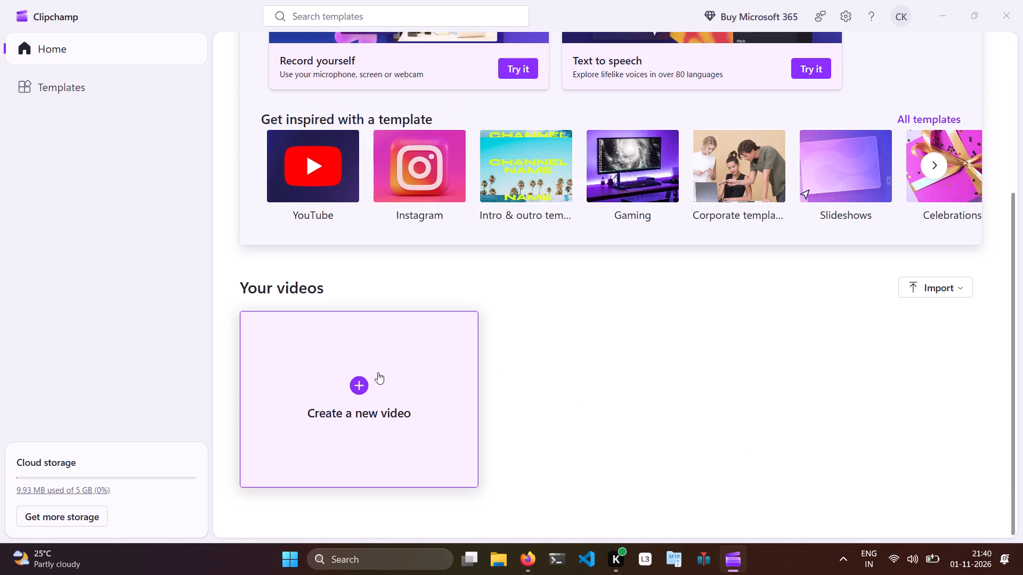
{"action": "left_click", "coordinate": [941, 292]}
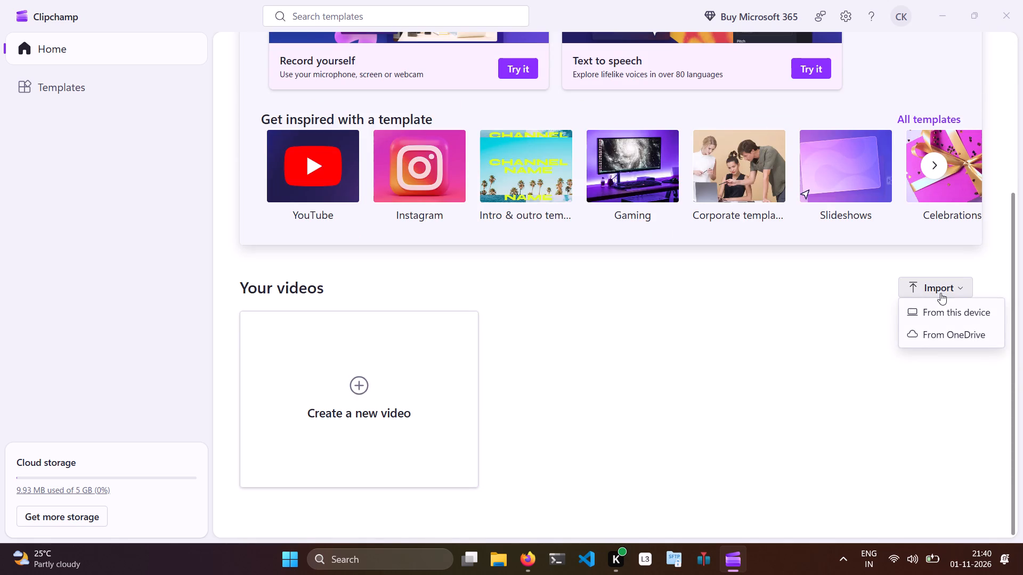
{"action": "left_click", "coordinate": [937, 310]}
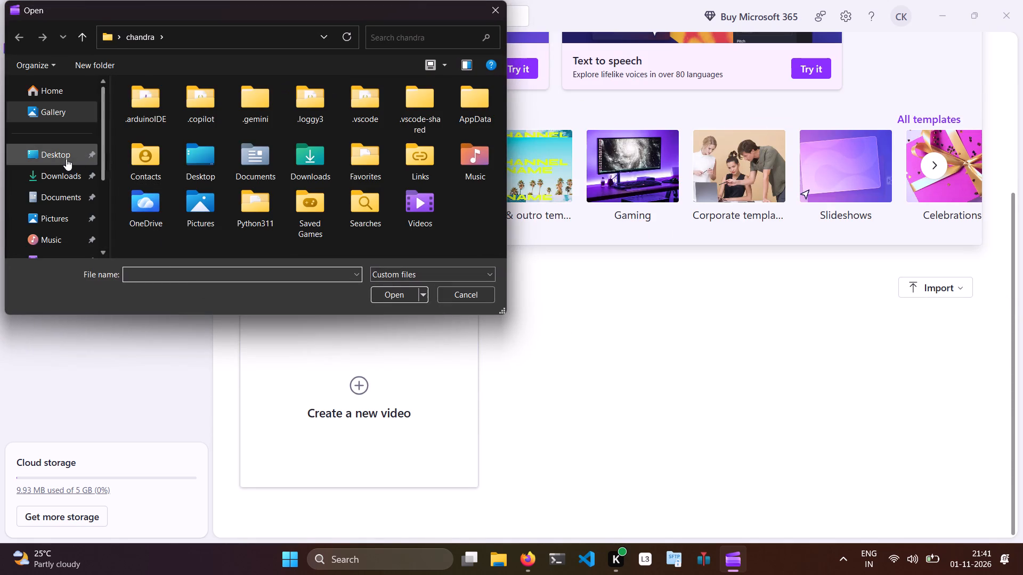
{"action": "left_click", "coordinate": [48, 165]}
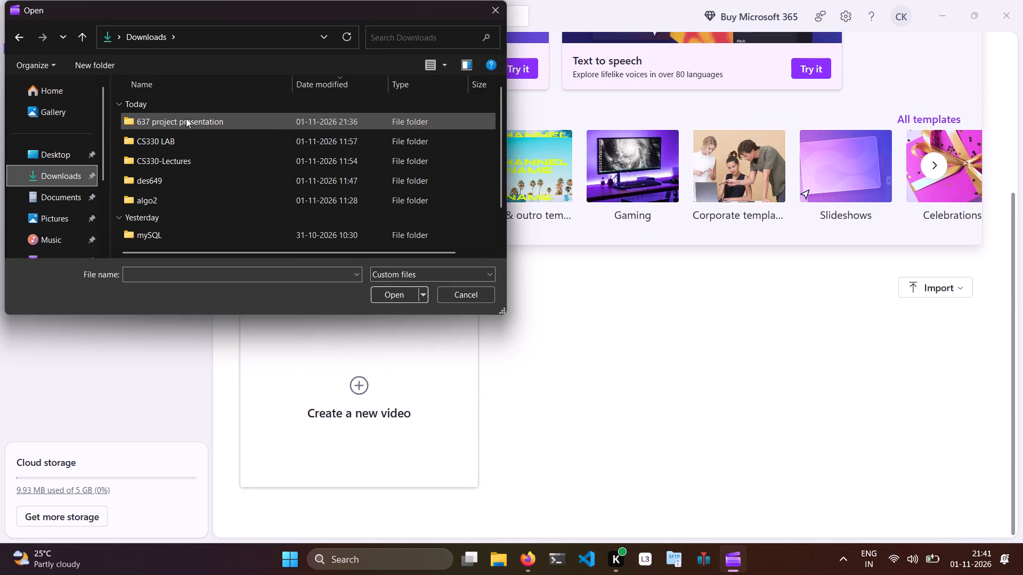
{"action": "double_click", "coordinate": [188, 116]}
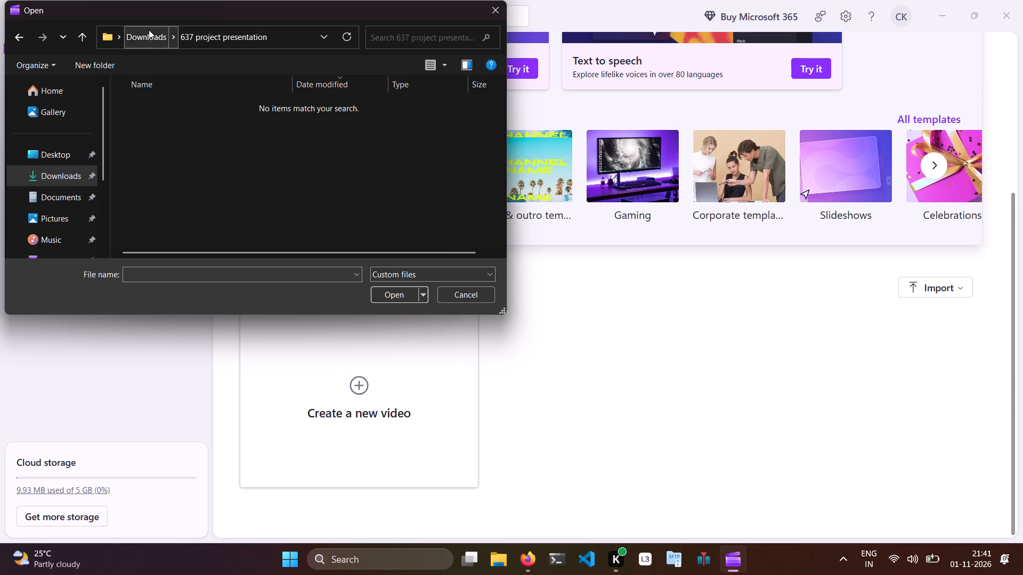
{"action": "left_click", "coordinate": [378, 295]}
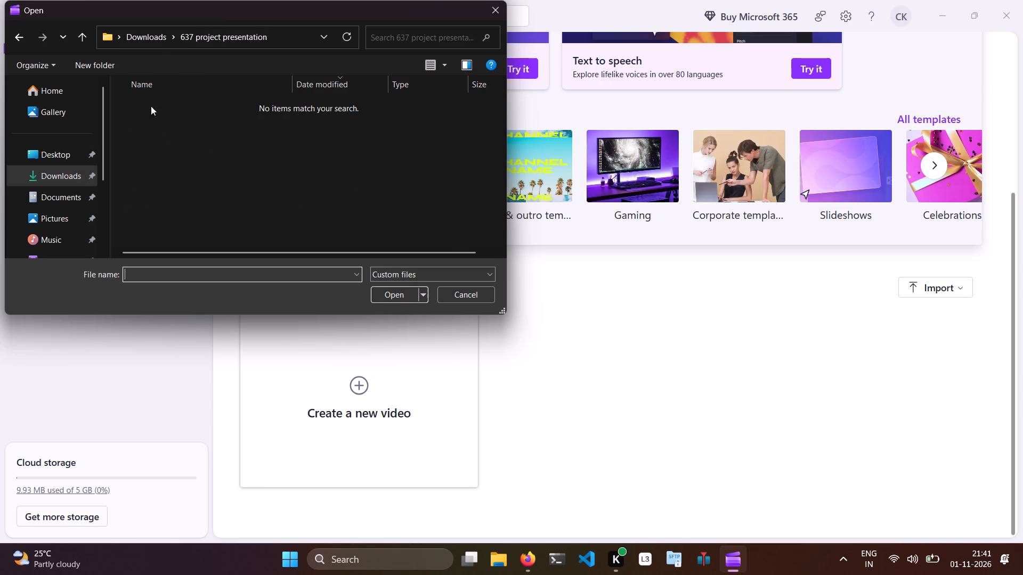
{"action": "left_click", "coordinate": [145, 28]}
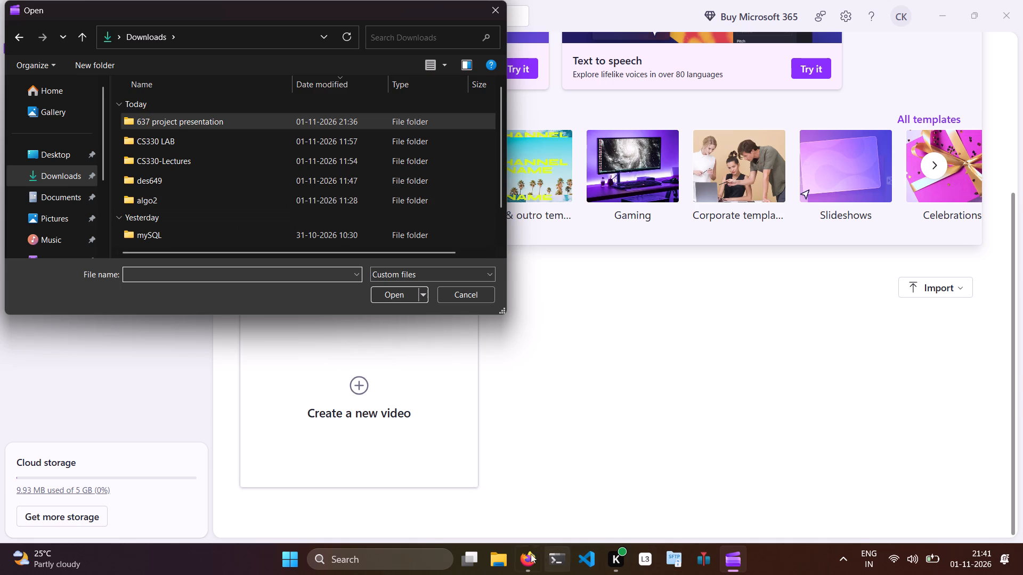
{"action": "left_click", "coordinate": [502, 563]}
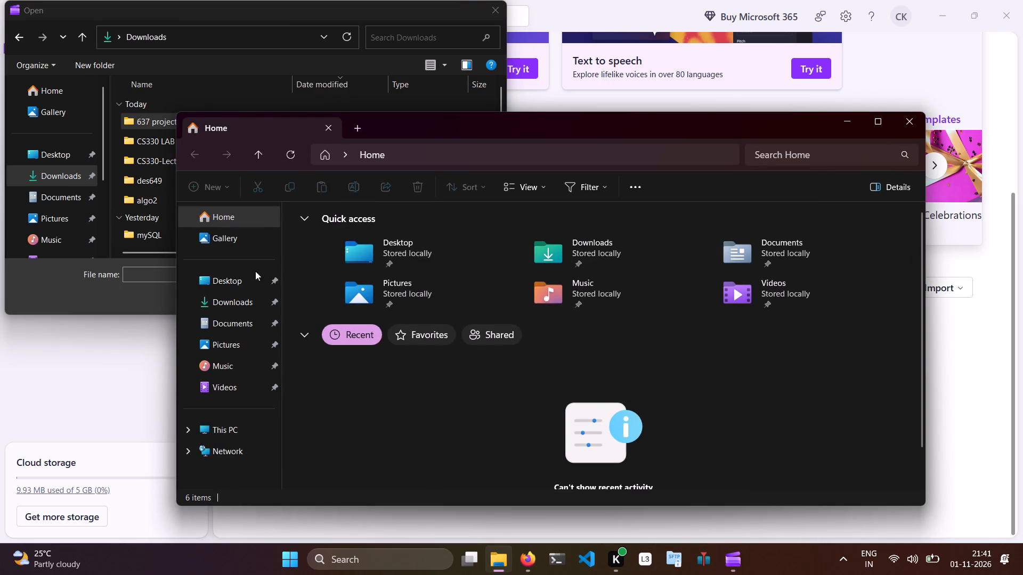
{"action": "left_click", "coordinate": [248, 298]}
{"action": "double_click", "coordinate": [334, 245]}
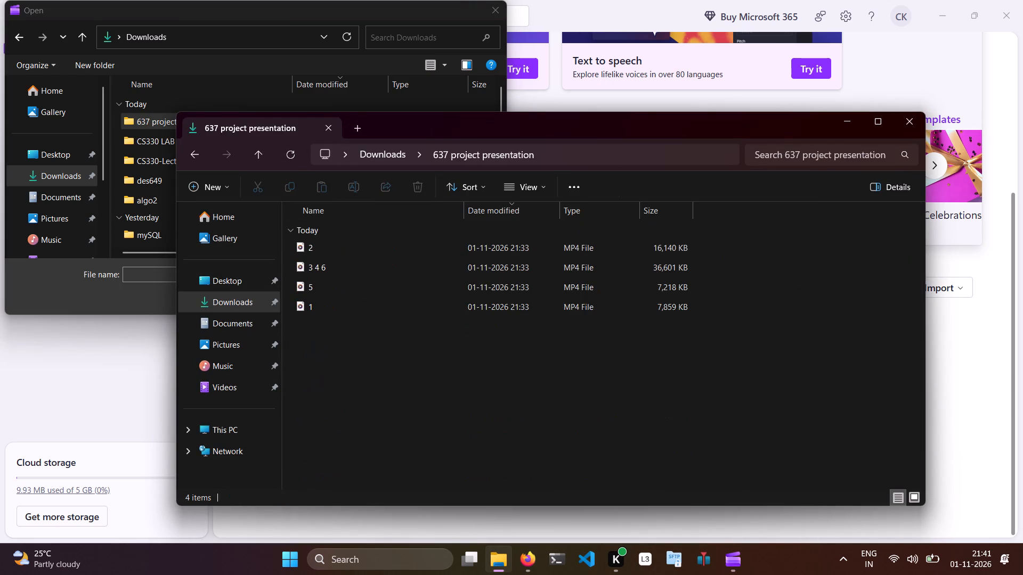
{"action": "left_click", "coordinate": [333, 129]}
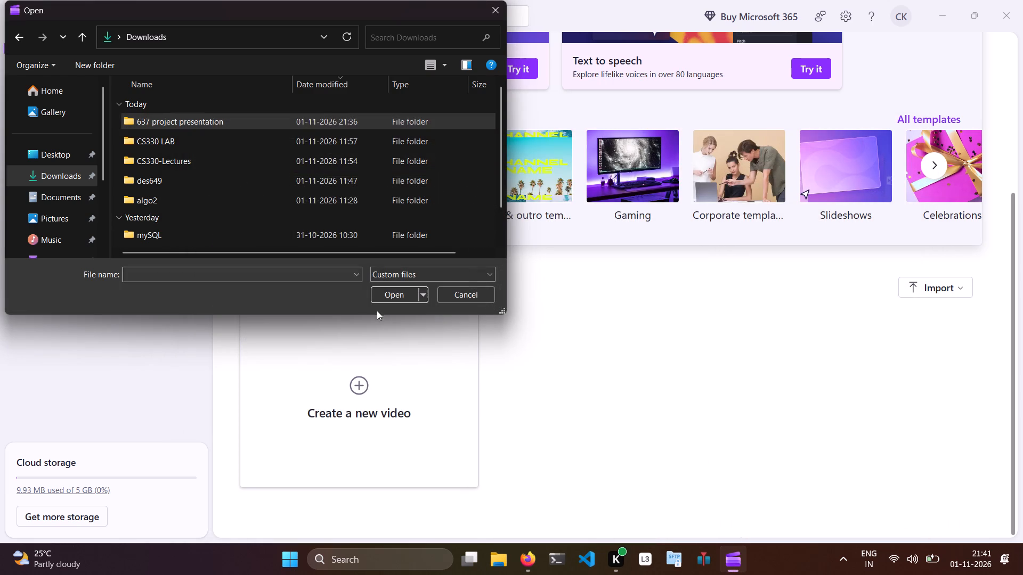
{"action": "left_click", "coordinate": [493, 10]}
Create a new blank video project.
{"action": "left_click", "coordinate": [363, 425]}
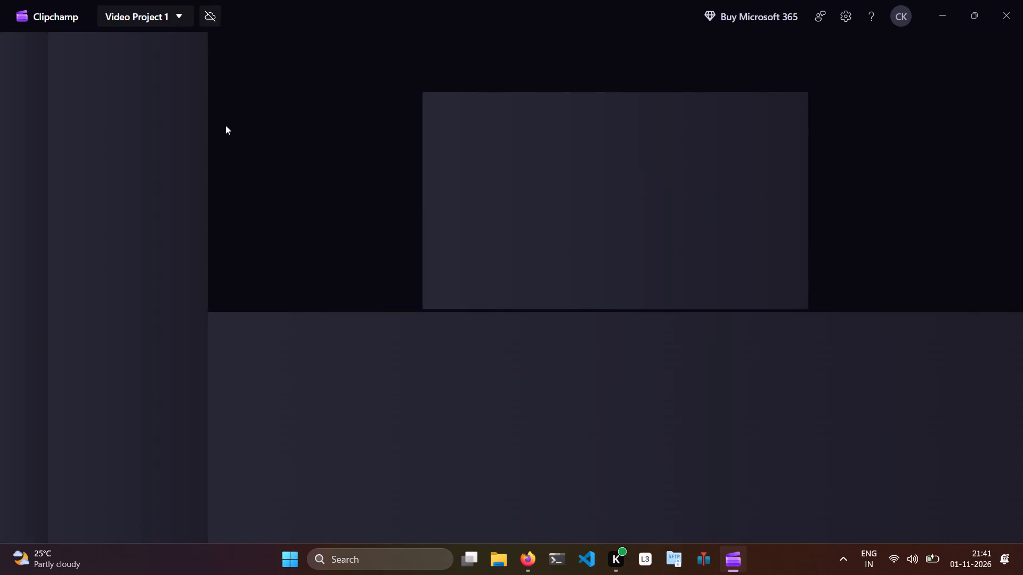
{"action": "left_click", "coordinate": [153, 13]}
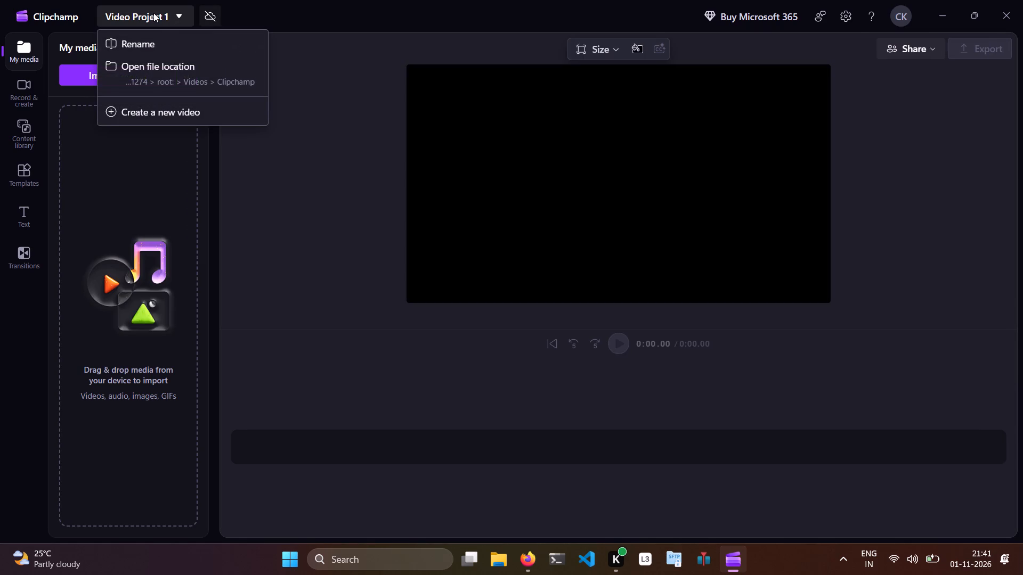
{"action": "left_click", "coordinate": [277, 204]}
Import the video 1.mp4 from the 637 project presentation folder in Downloads into the project's media.
{"action": "left_click", "coordinate": [126, 77]}
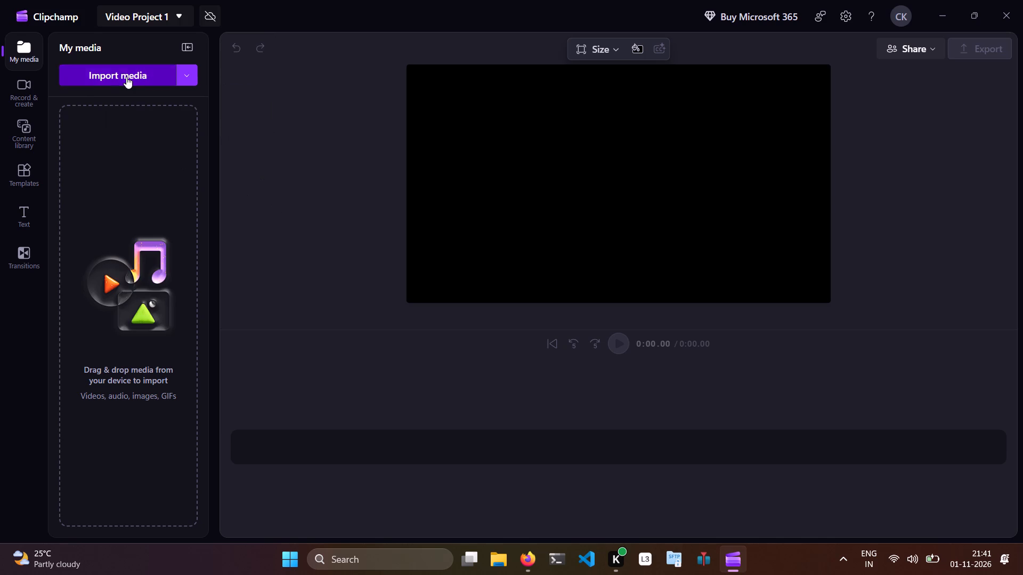
{"action": "left_click", "coordinate": [39, 167]}
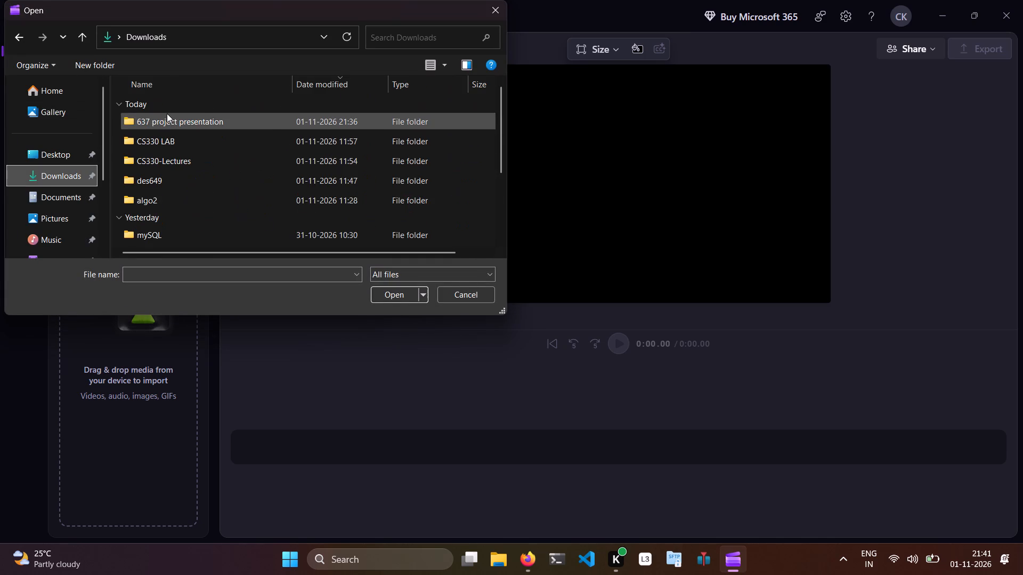
{"action": "double_click", "coordinate": [167, 113]}
{"action": "left_click", "coordinate": [148, 191]}
{"action": "left_click_drag", "start_coordinate": [148, 192], "coordinate": [158, 112]}
{"action": "double_click", "coordinate": [160, 175]}
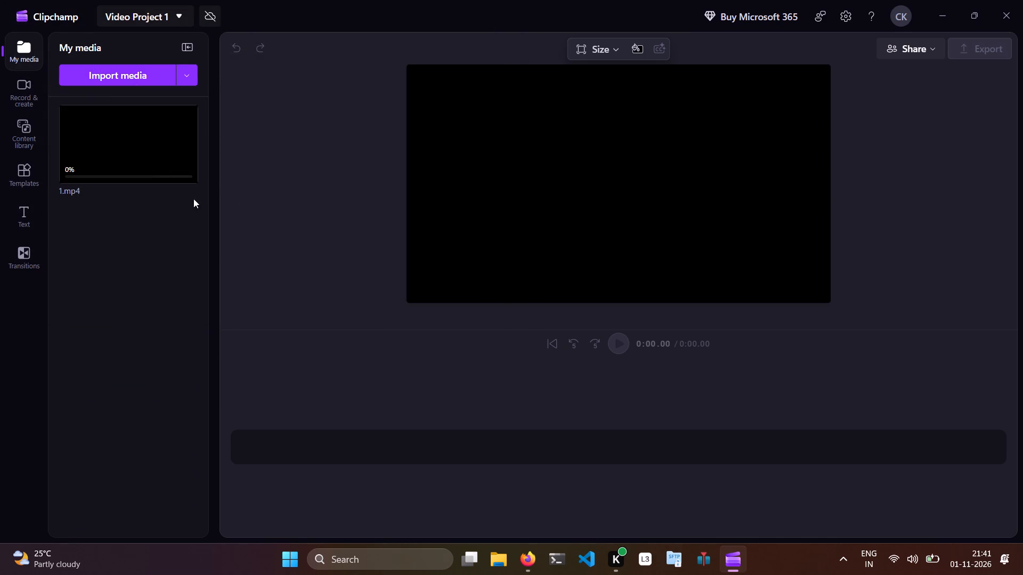
Place 1.mp4 at the start of the empty timeline, dismiss the feature tips and collapse the captions sidebar.
{"action": "left_click", "coordinate": [132, 155]}
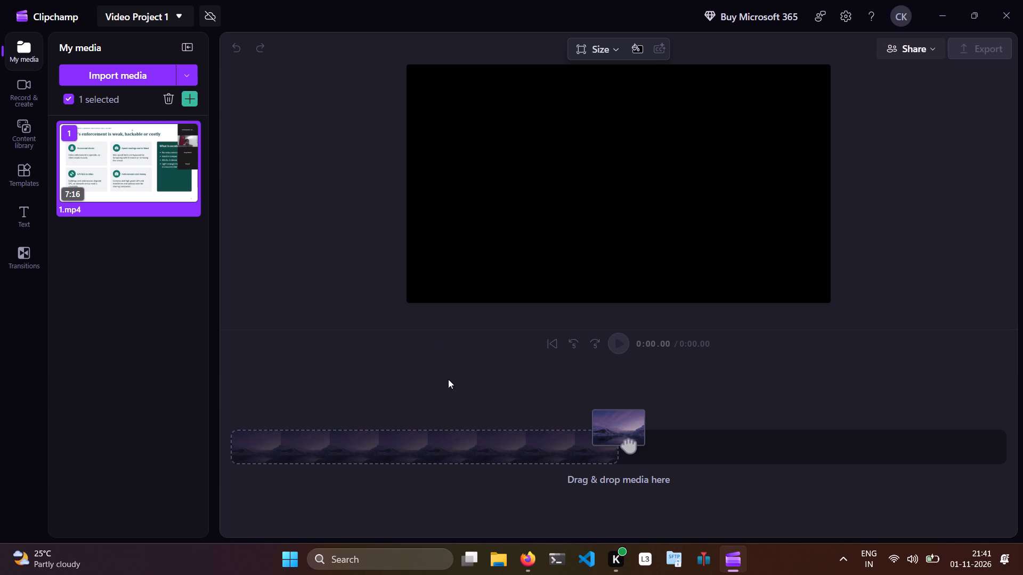
{"action": "left_click_drag", "start_coordinate": [126, 155], "coordinate": [507, 449]}
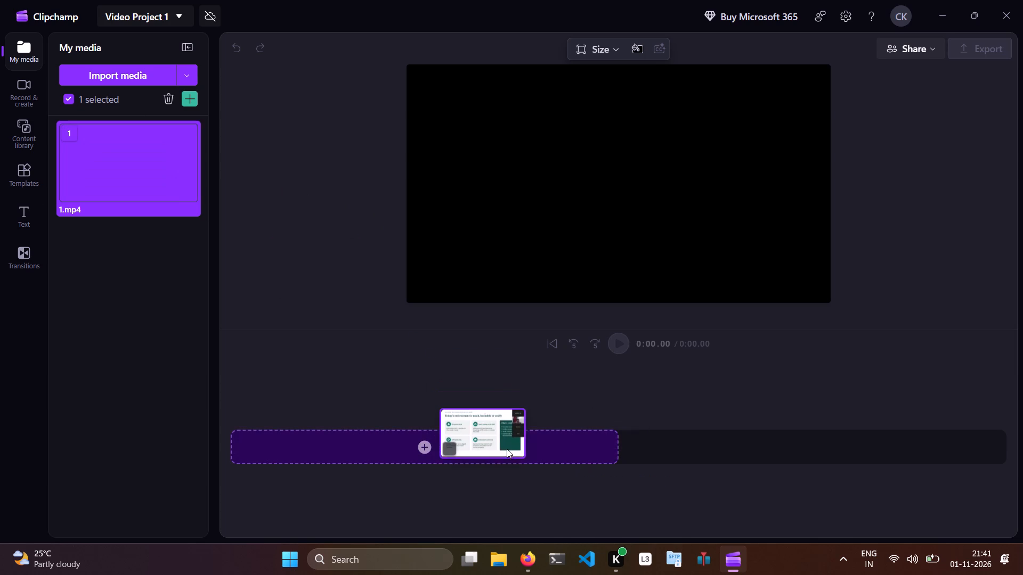
{"action": "left_click_drag", "start_coordinate": [507, 449], "coordinate": [507, 453]}
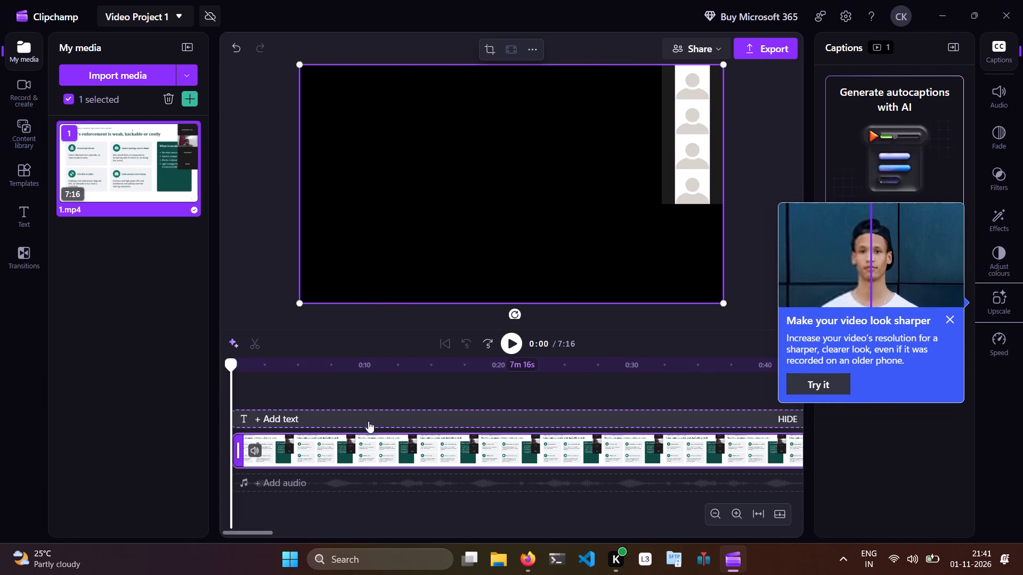
{"action": "left_click", "coordinate": [949, 316]}
{"action": "left_click", "coordinate": [948, 47]}
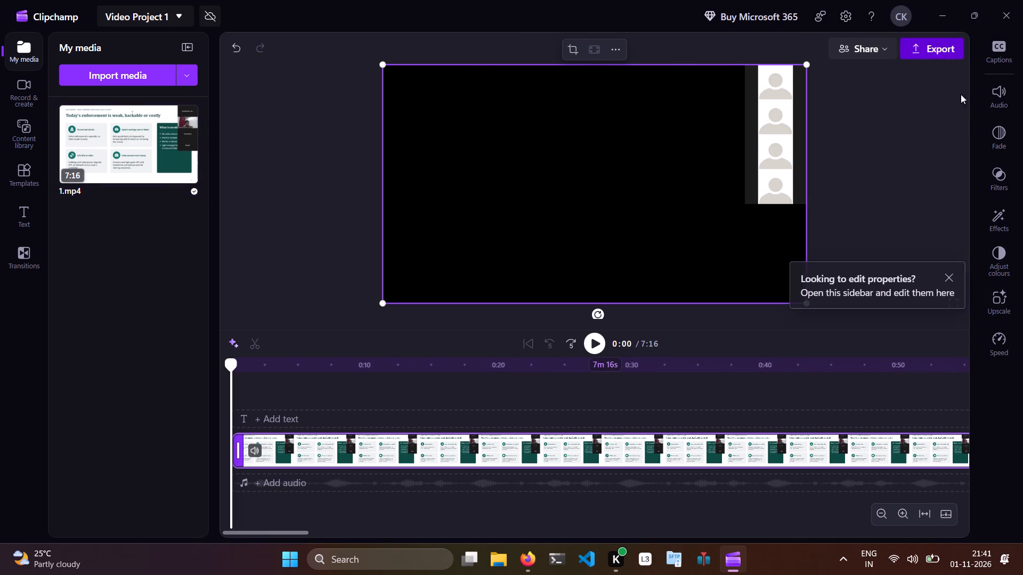
{"action": "left_click", "coordinate": [882, 219]}
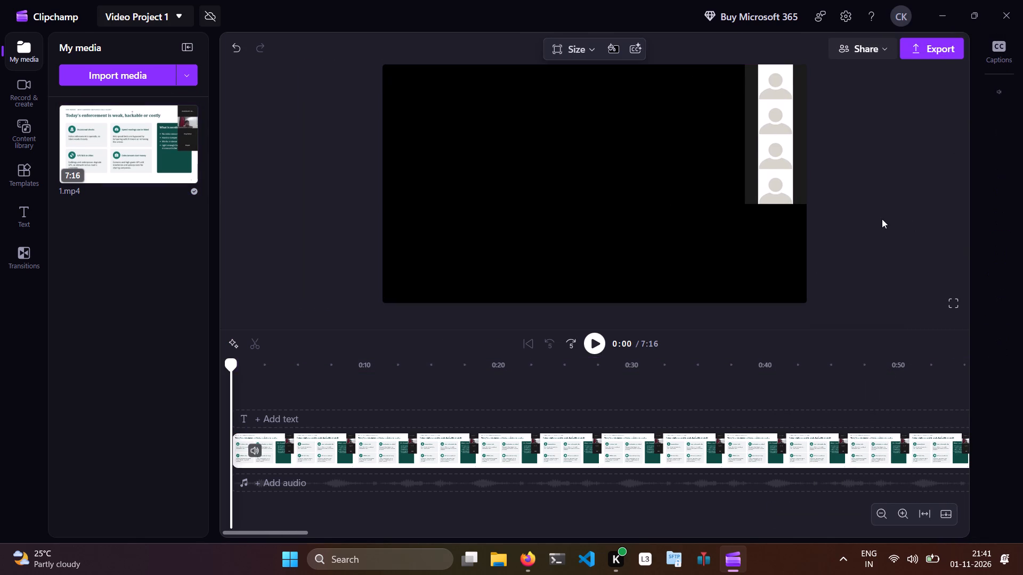
Split the 1.mp4 clip on the timeline at 0:30.
{"action": "left_click", "coordinate": [387, 455]}
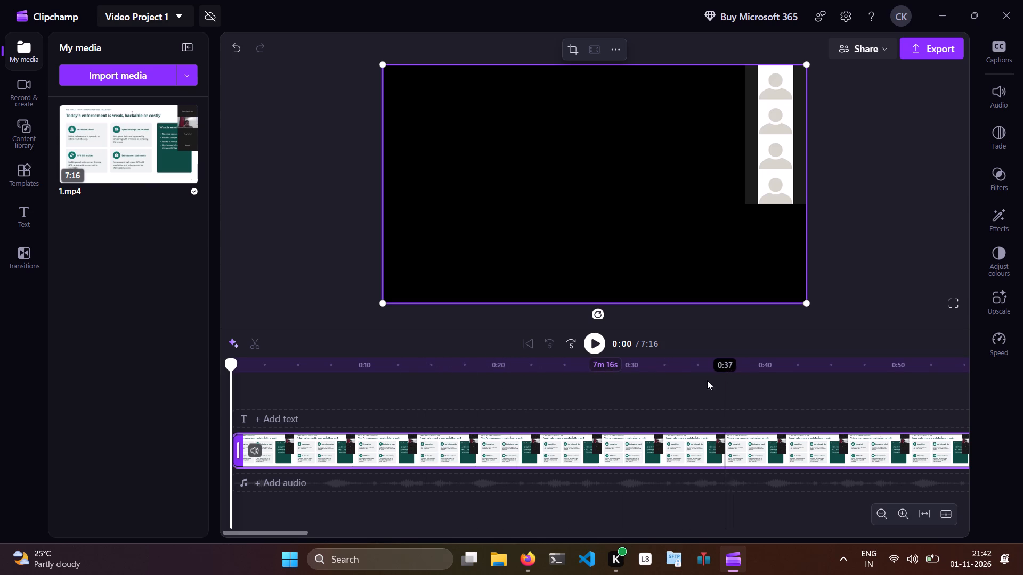
{"action": "left_click", "coordinate": [638, 367]}
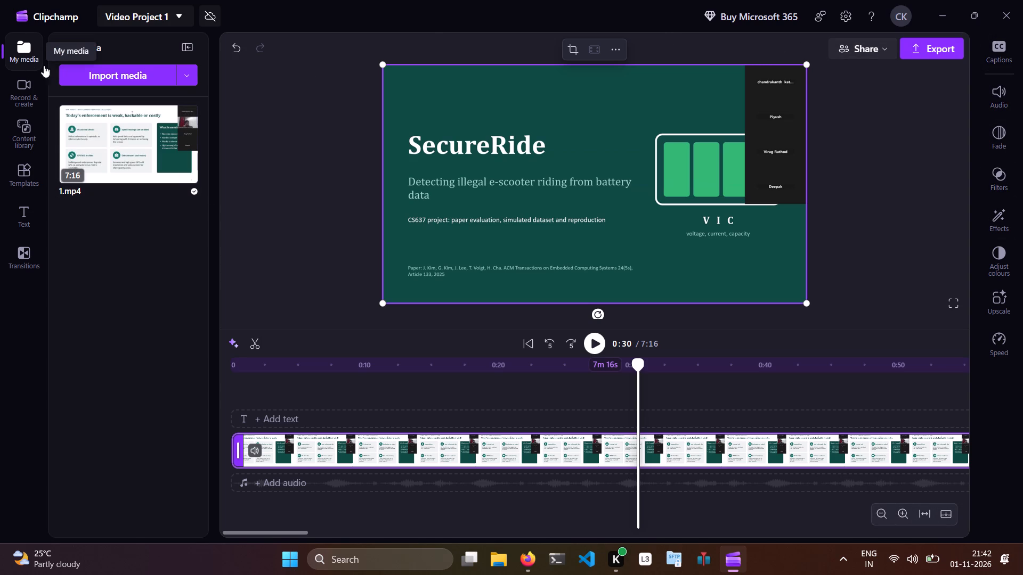
{"action": "right_click", "coordinate": [629, 443]}
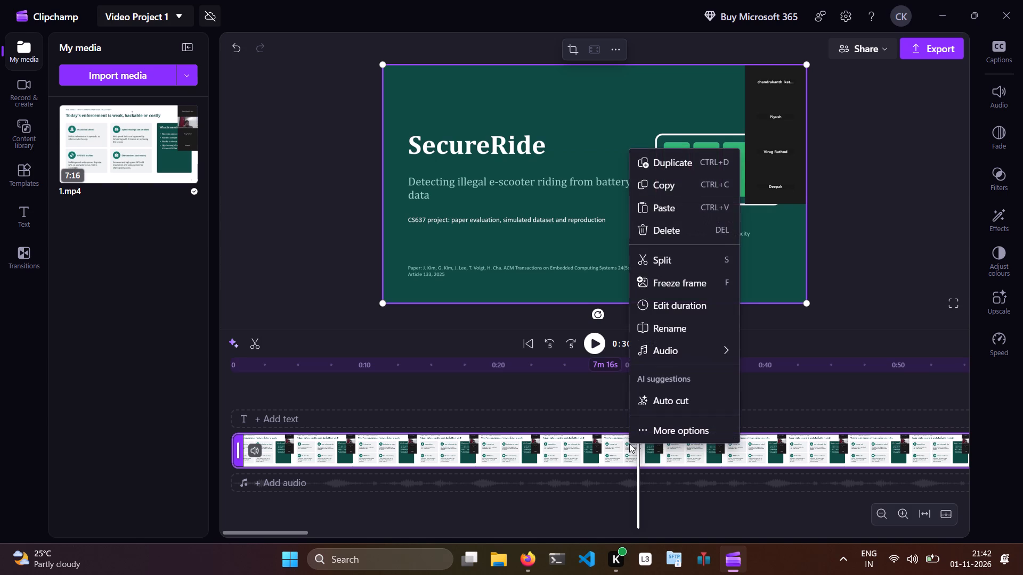
{"action": "left_click", "coordinate": [662, 265]}
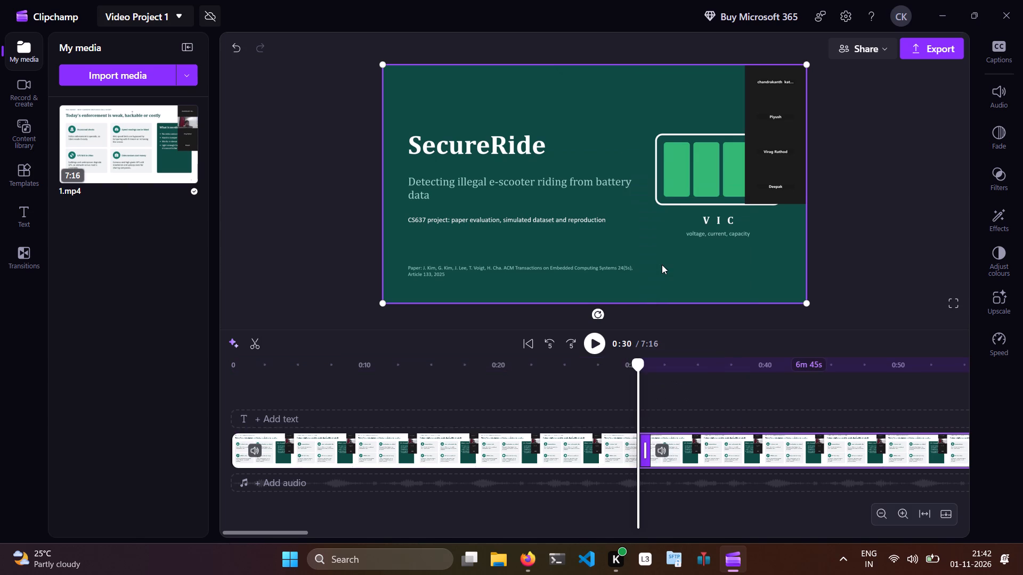
Delete the opening 30-second segment of 1.mp4 and remove the gap it leaves on the timeline.
{"action": "left_click", "coordinate": [554, 452]}
{"action": "right_click", "coordinate": [554, 452]}
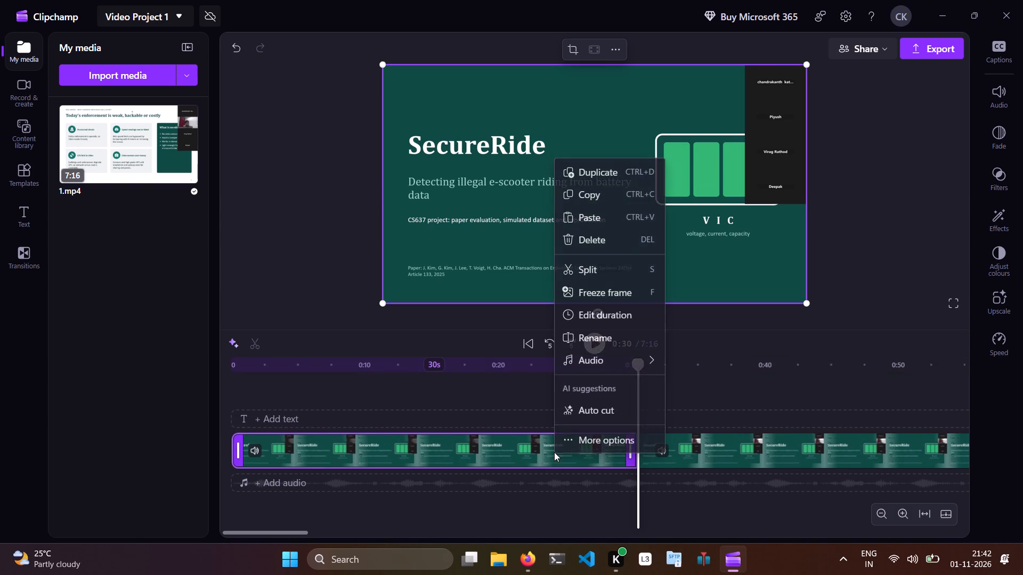
{"action": "left_click", "coordinate": [589, 242]}
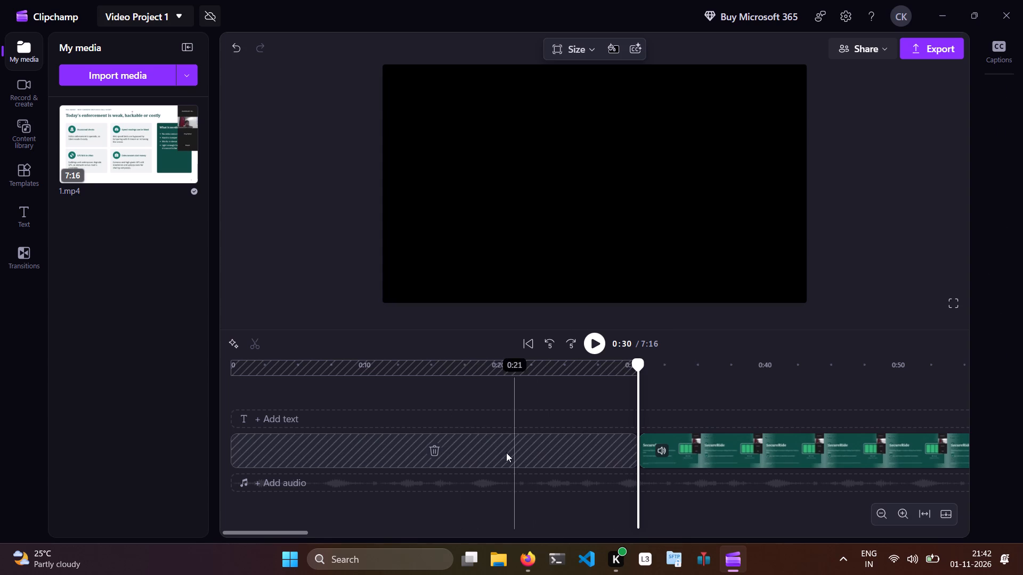
{"action": "right_click", "coordinate": [436, 448]}
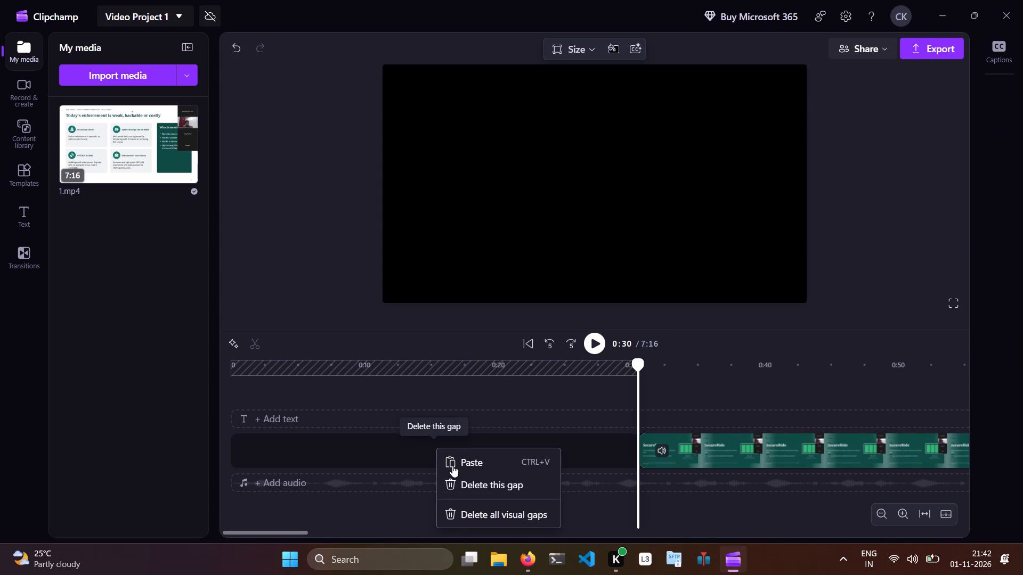
{"action": "left_click", "coordinate": [467, 488]}
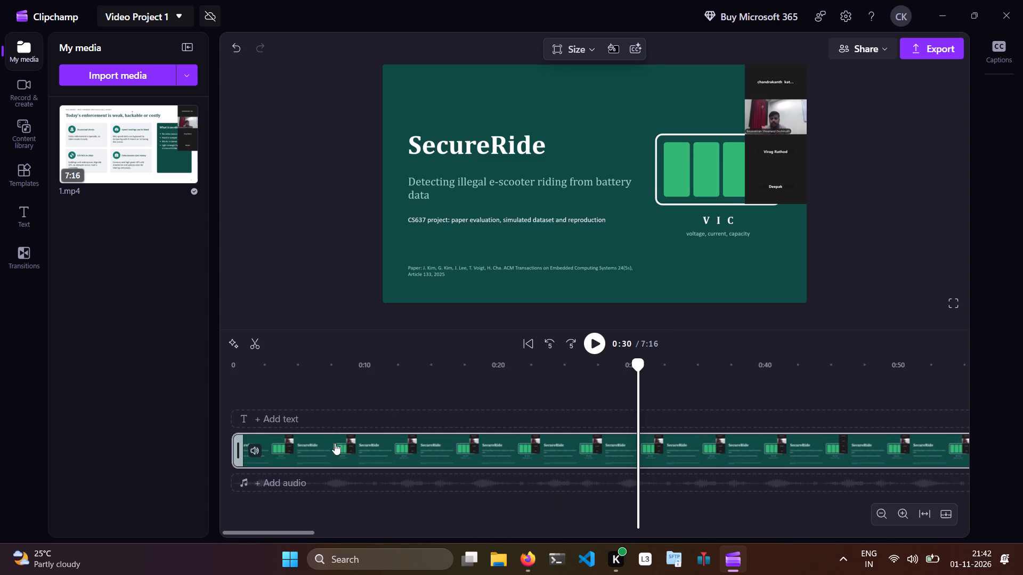
Play and skim the last part of the trimmed 1.mp4 clip to find where its ending should be cut.
{"action": "left_click", "coordinate": [589, 342]}
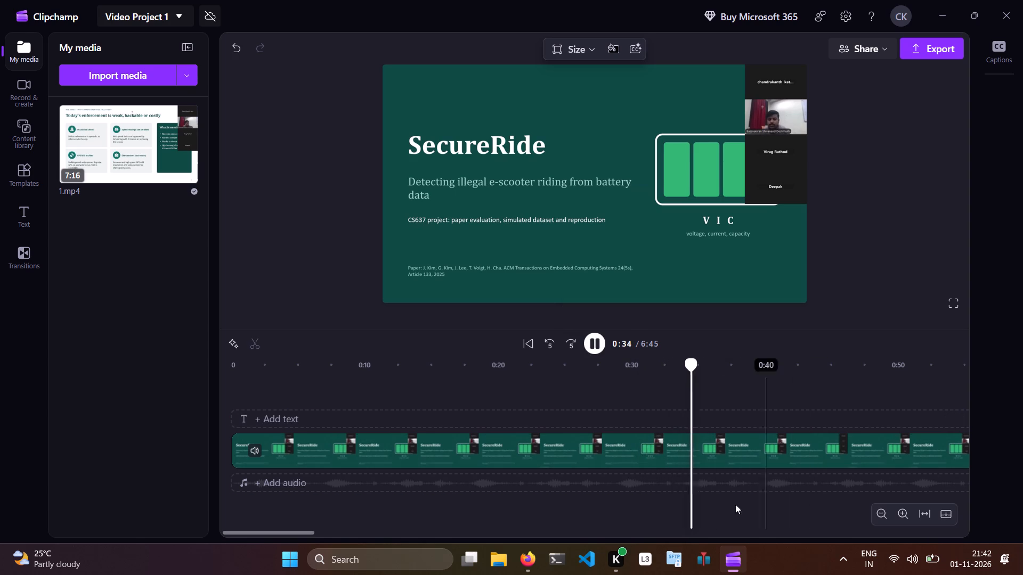
{"action": "triple_click", "coordinate": [874, 511]}
{"action": "triple_click", "coordinate": [874, 512]}
{"action": "double_click", "coordinate": [874, 512]}
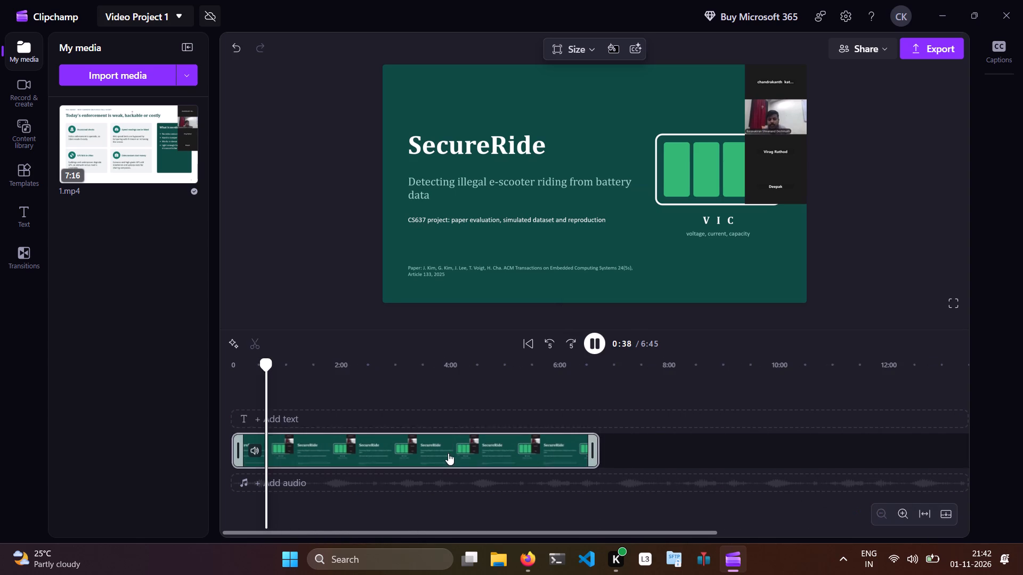
{"action": "left_click", "coordinate": [514, 414]}
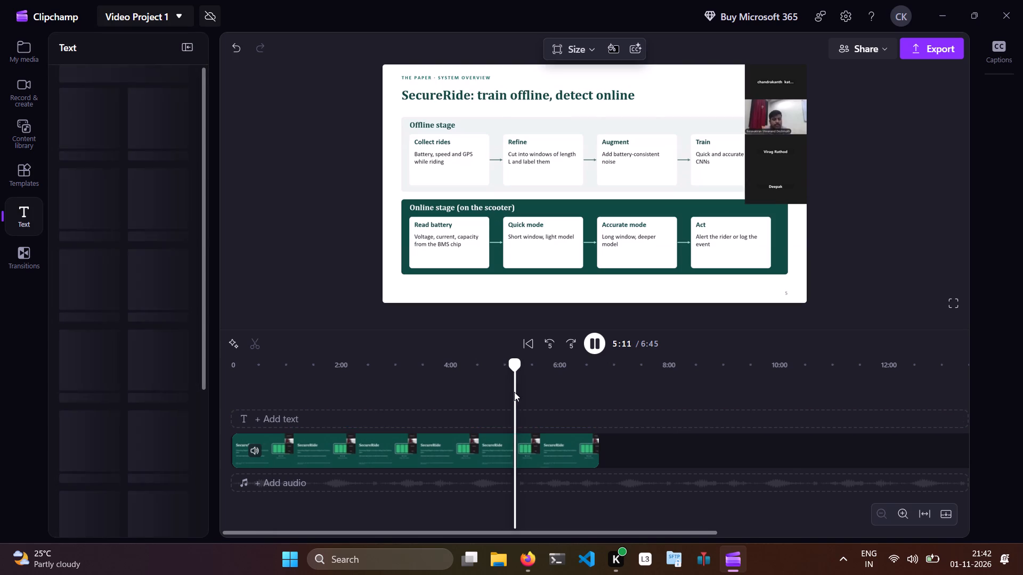
{"action": "left_click", "coordinate": [558, 380]}
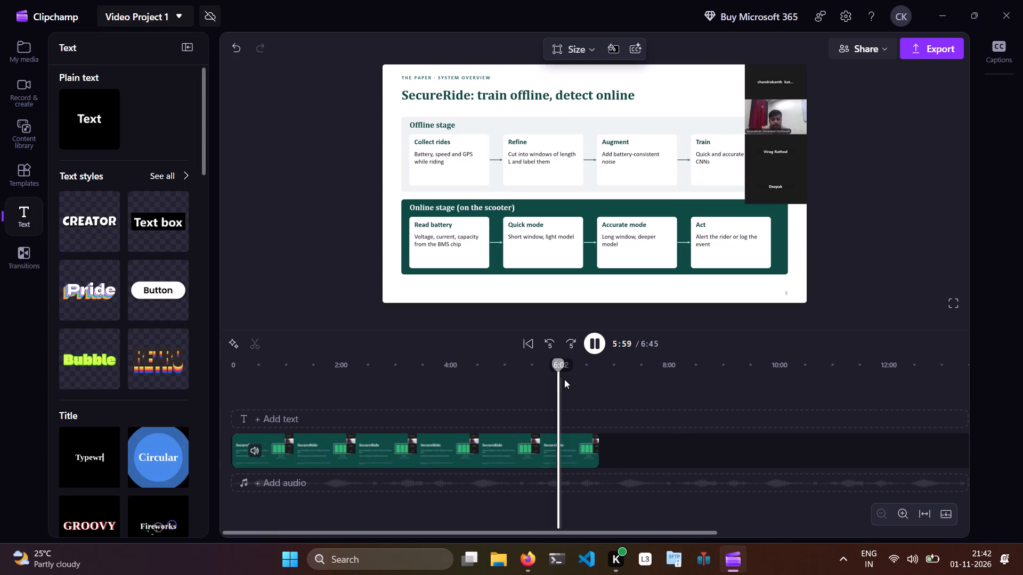
{"action": "double_click", "coordinate": [571, 341]}
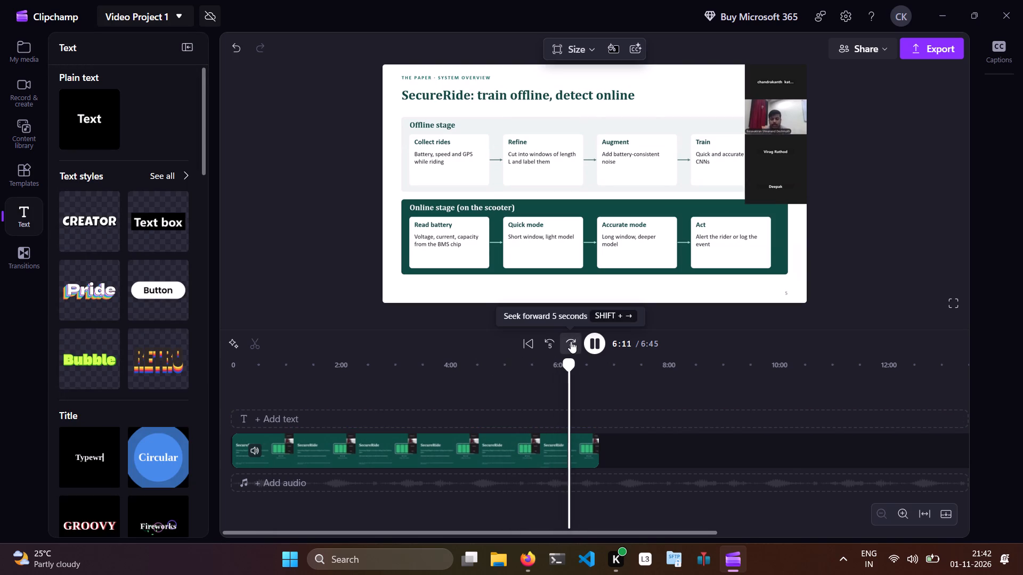
{"action": "left_click", "coordinate": [571, 341]}
{"action": "left_click", "coordinate": [571, 341]}
{"action": "left_click", "coordinate": [571, 341]}
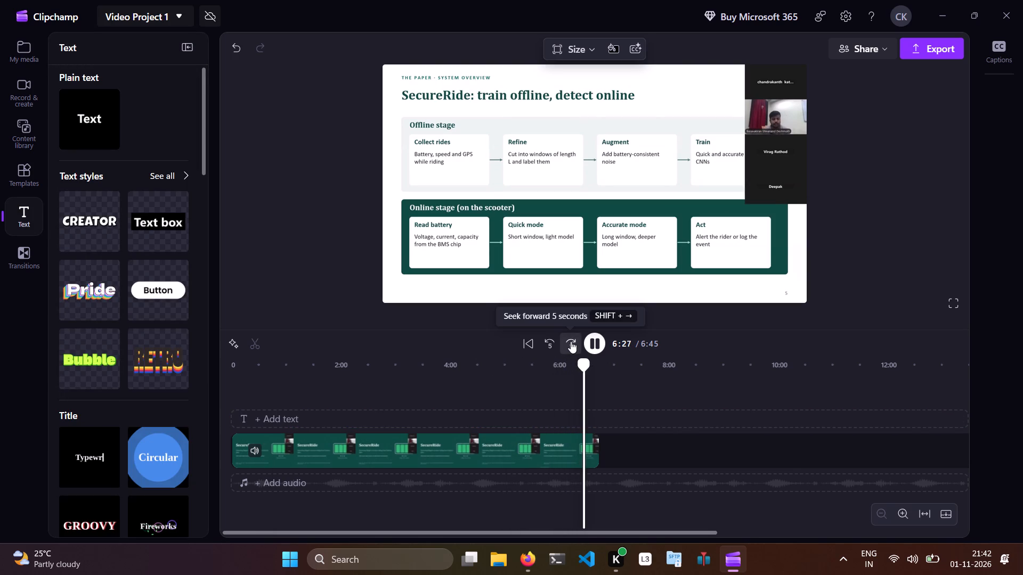
{"action": "left_click", "coordinate": [549, 339]}
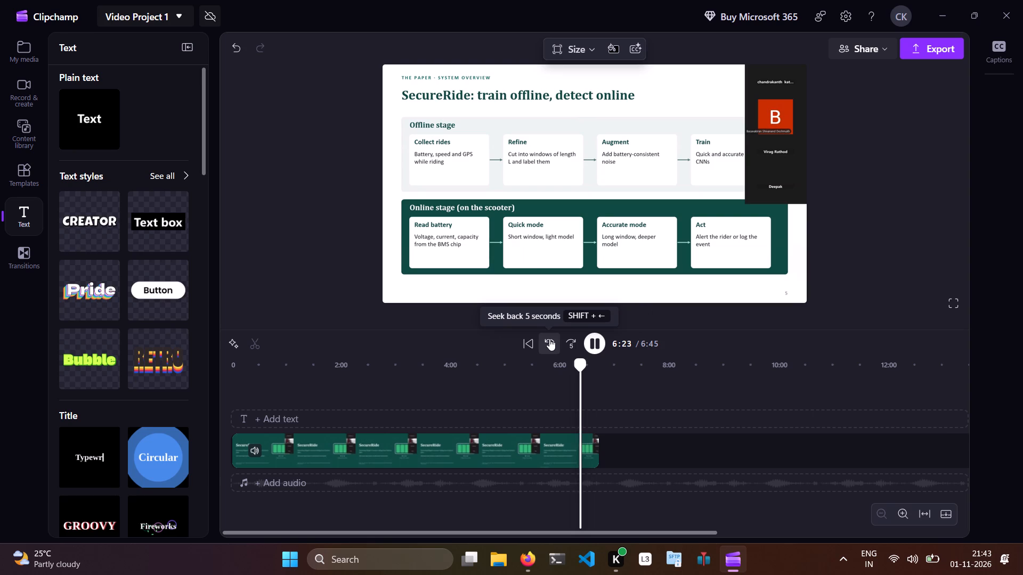
{"action": "left_click", "coordinate": [549, 339]}
{"action": "left_click", "coordinate": [549, 339]}
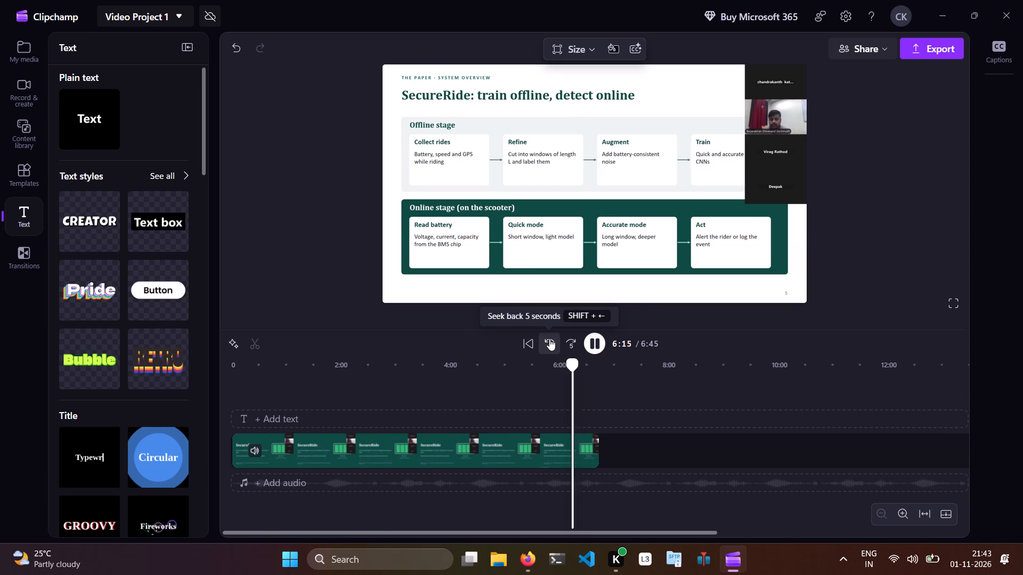
{"action": "left_click", "coordinate": [549, 339]}
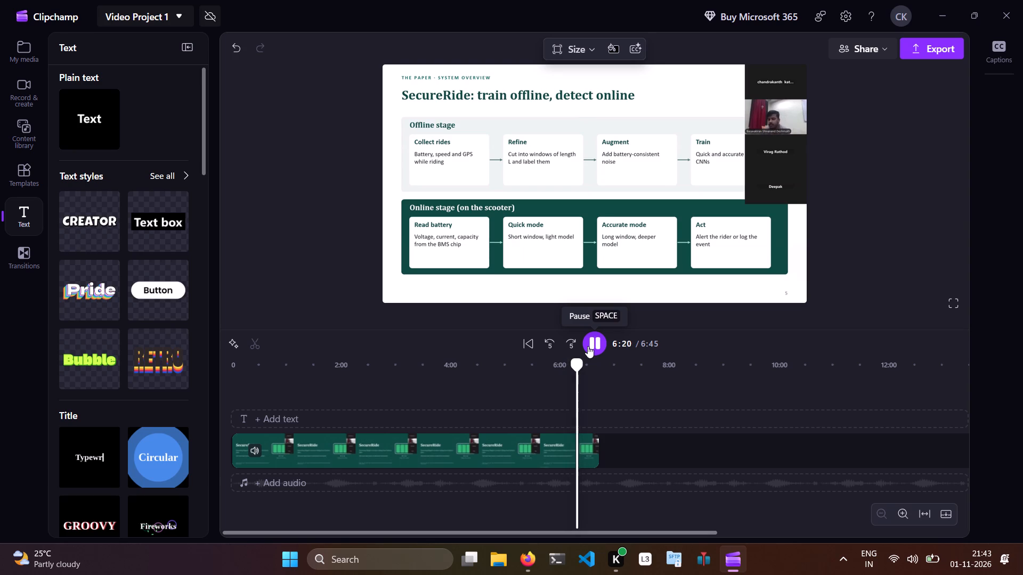
Replay the closing seconds to pinpoint the cut and split the 1.mp4 clip at 6:21.
{"action": "left_click", "coordinate": [588, 346]}
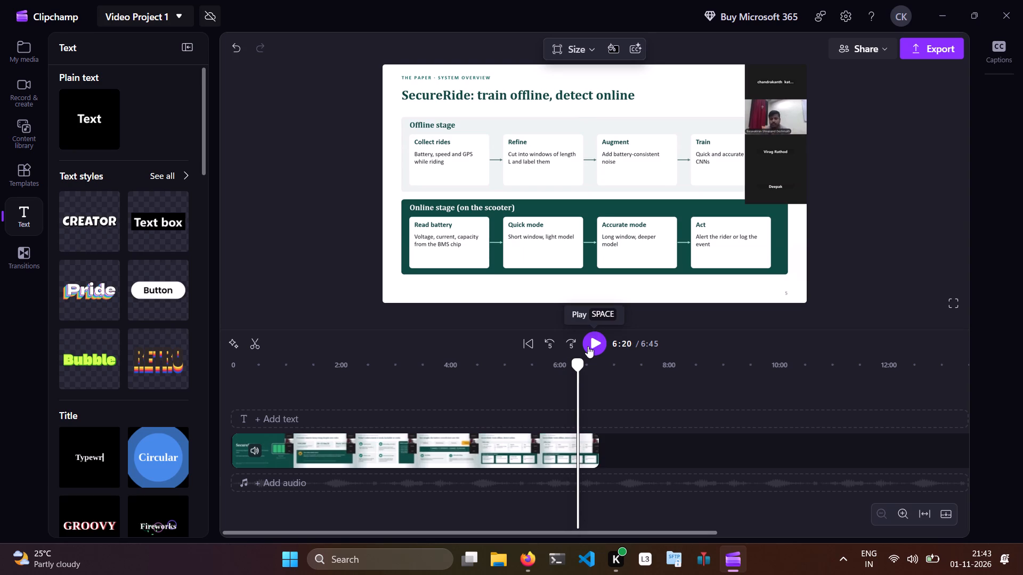
{"action": "left_click", "coordinate": [588, 346]}
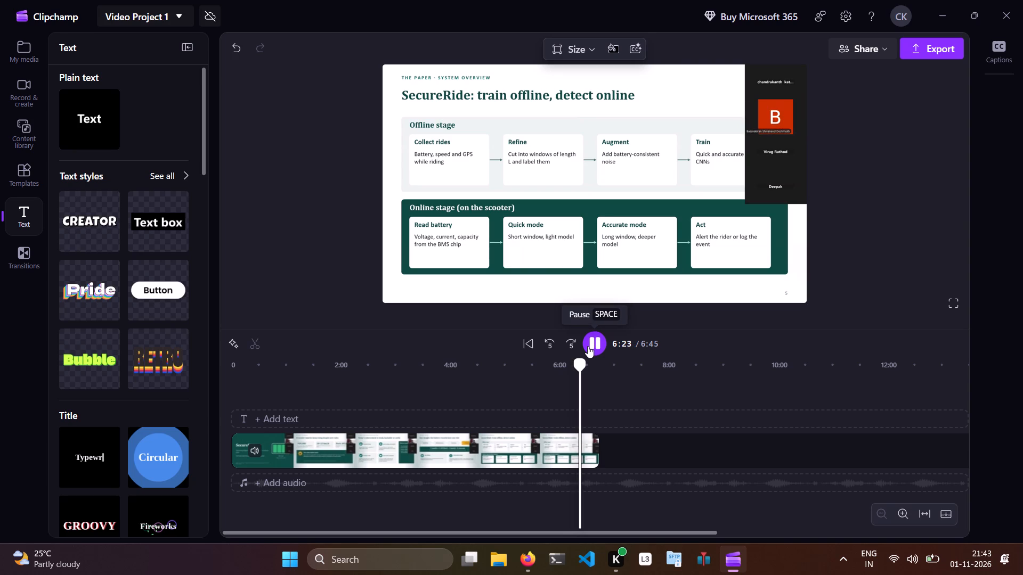
{"action": "left_click", "coordinate": [588, 346]}
{"action": "double_click", "coordinate": [552, 341]}
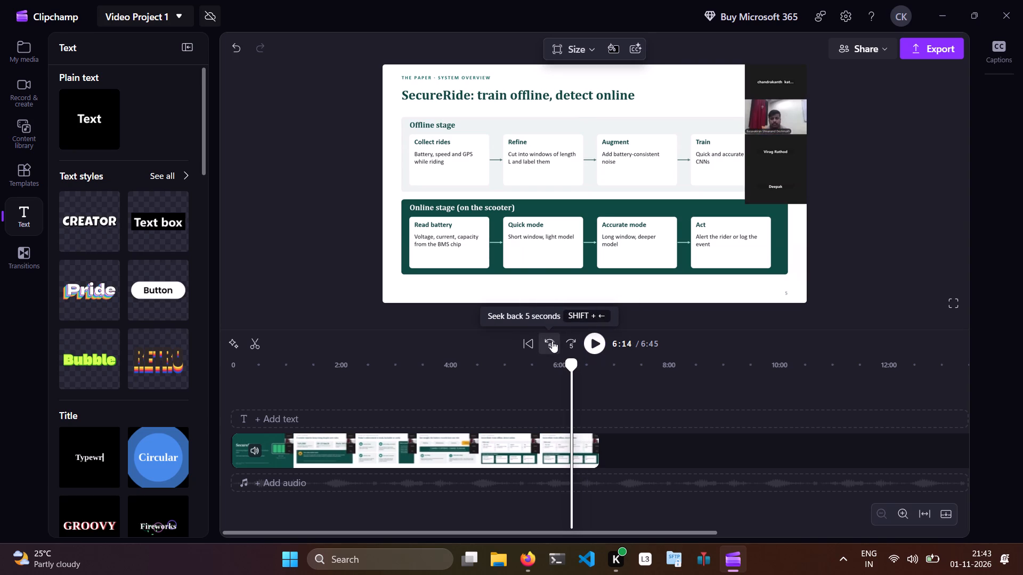
{"action": "left_click", "coordinate": [552, 341]}
{"action": "left_click", "coordinate": [591, 348]}
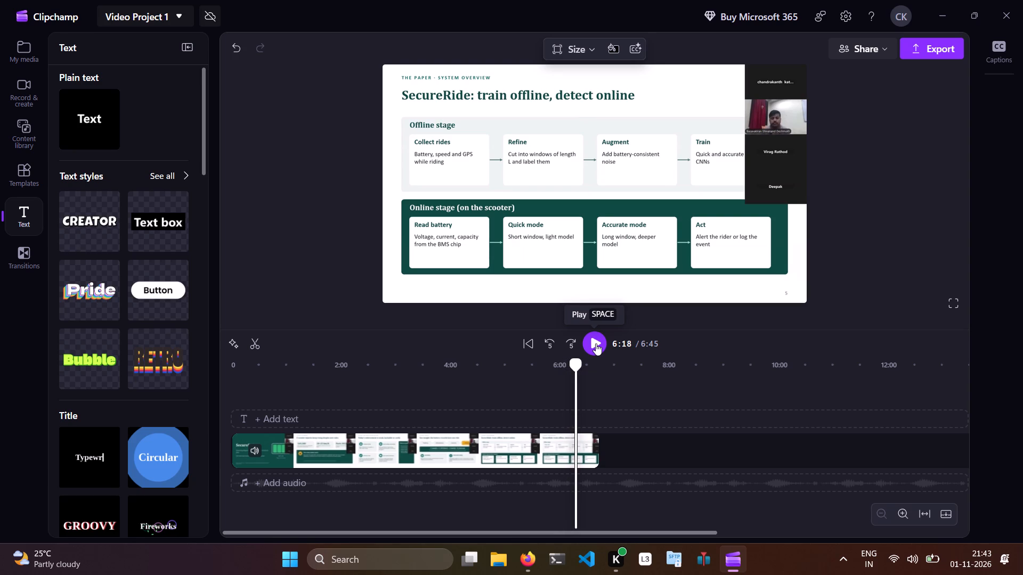
{"action": "left_click", "coordinate": [596, 343]}
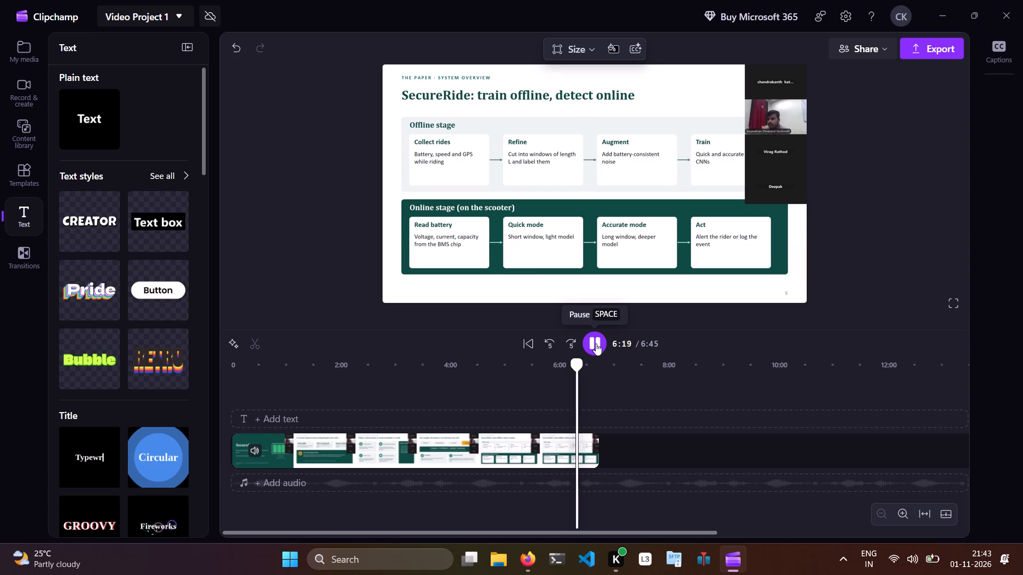
{"action": "left_click", "coordinate": [596, 343]}
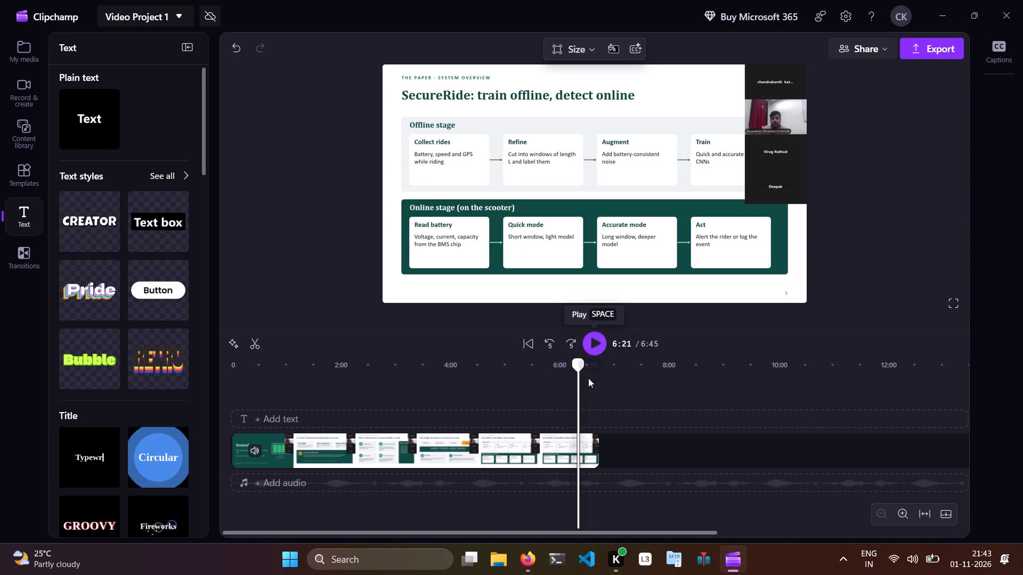
{"action": "right_click", "coordinate": [563, 449]}
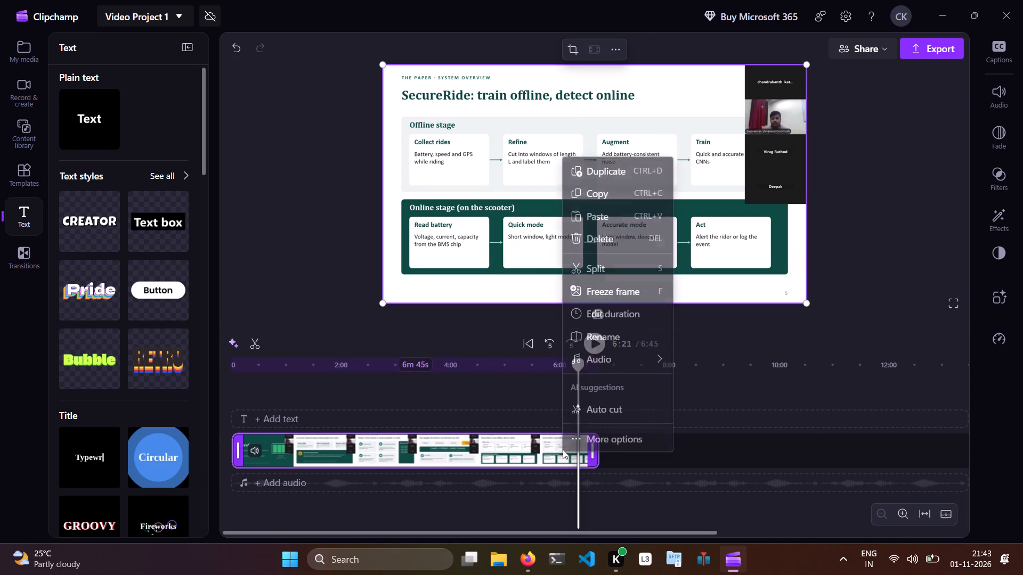
{"action": "left_click", "coordinate": [608, 262]}
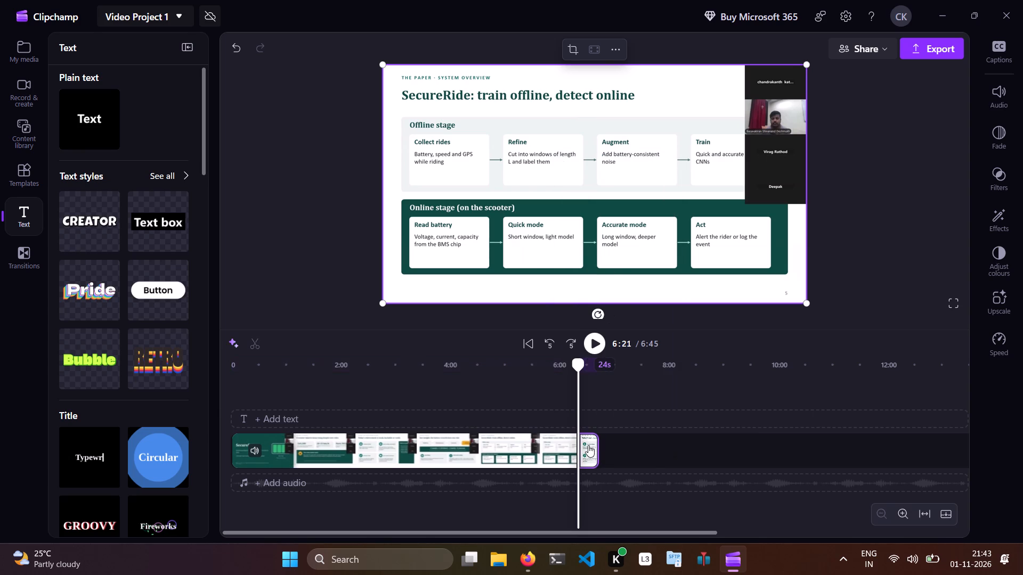
Delete the leftover end segment of 1.mp4 after the 6:21 split.
{"action": "left_click", "coordinate": [588, 447]}
{"action": "right_click", "coordinate": [588, 447]}
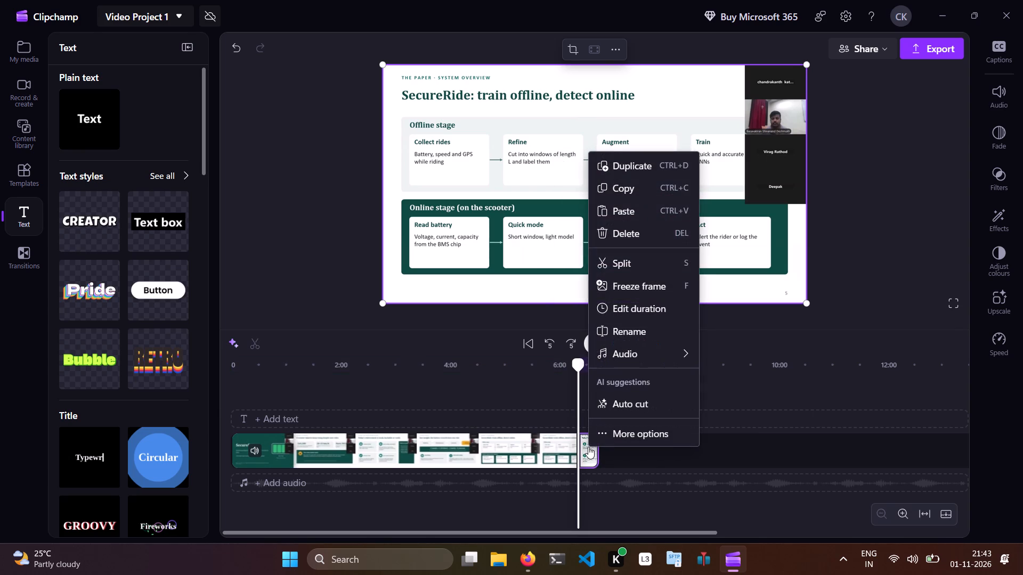
{"action": "left_click", "coordinate": [634, 237]}
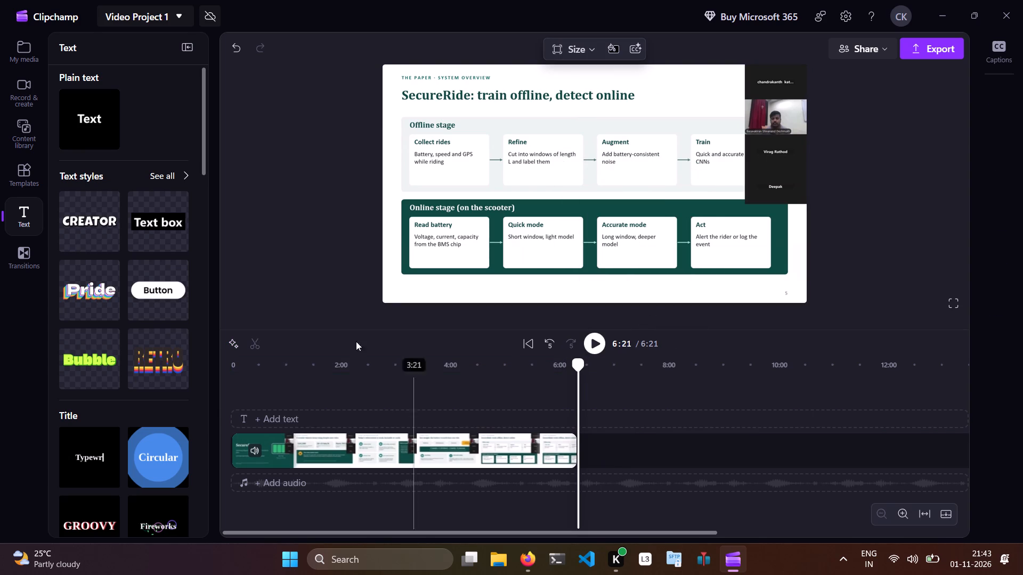
Import the video 2.mp4 from the 637 project presentation folder into the project's media.
{"action": "left_click", "coordinate": [24, 51]}
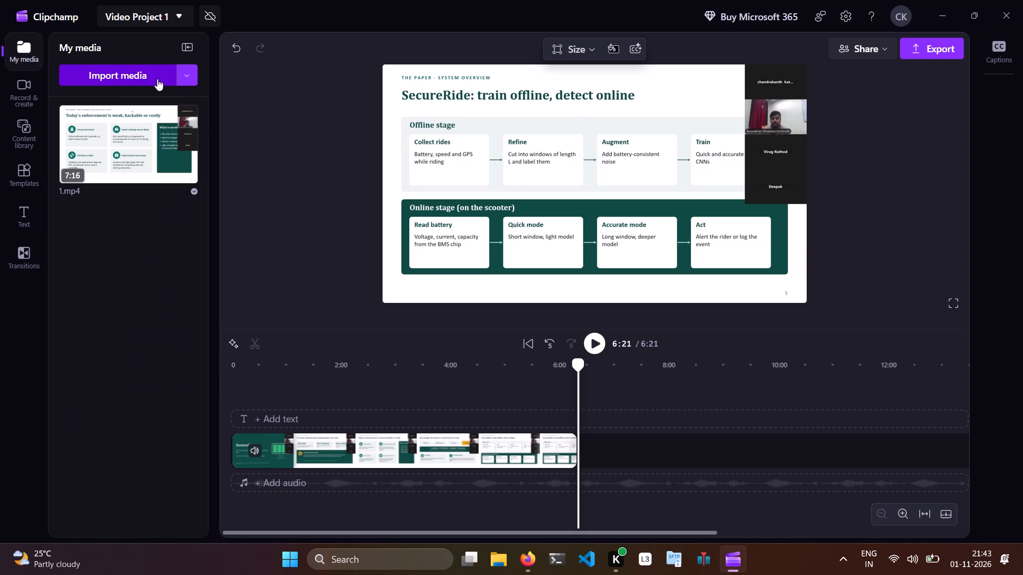
{"action": "left_click", "coordinate": [157, 79]}
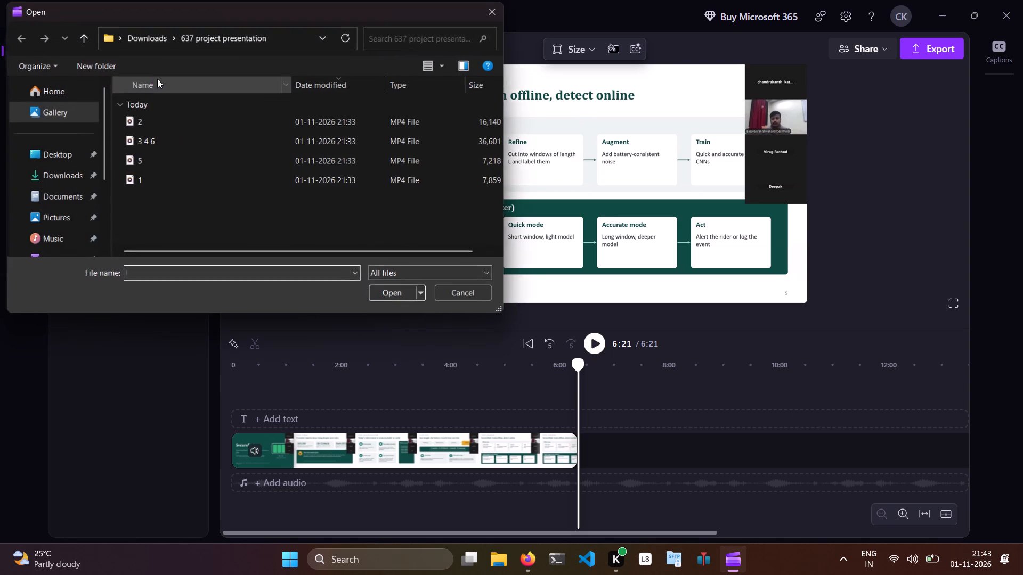
{"action": "double_click", "coordinate": [165, 125]}
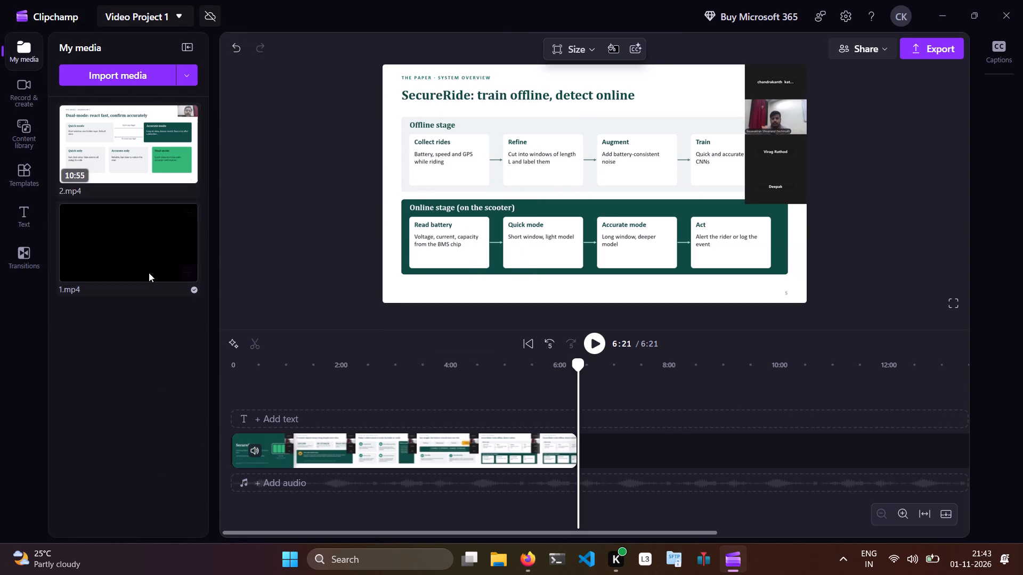
Place 2.mp4 on the timeline directly after the trimmed 1.mp4 clip, starting at 6:21.
{"action": "left_click_drag", "start_coordinate": [103, 139], "coordinate": [782, 541]}
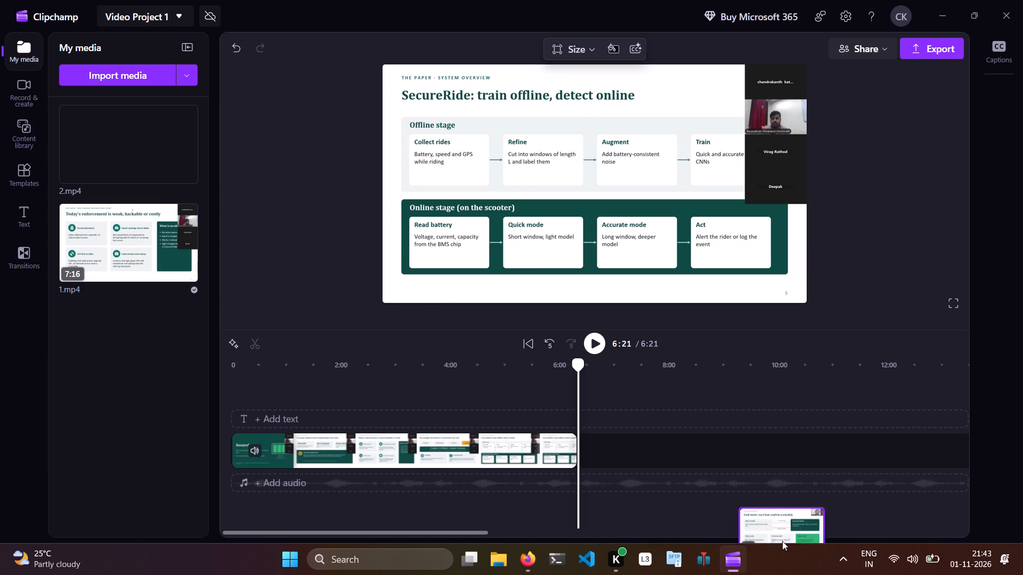
{"action": "left_click_drag", "start_coordinate": [782, 541], "coordinate": [604, 446]}
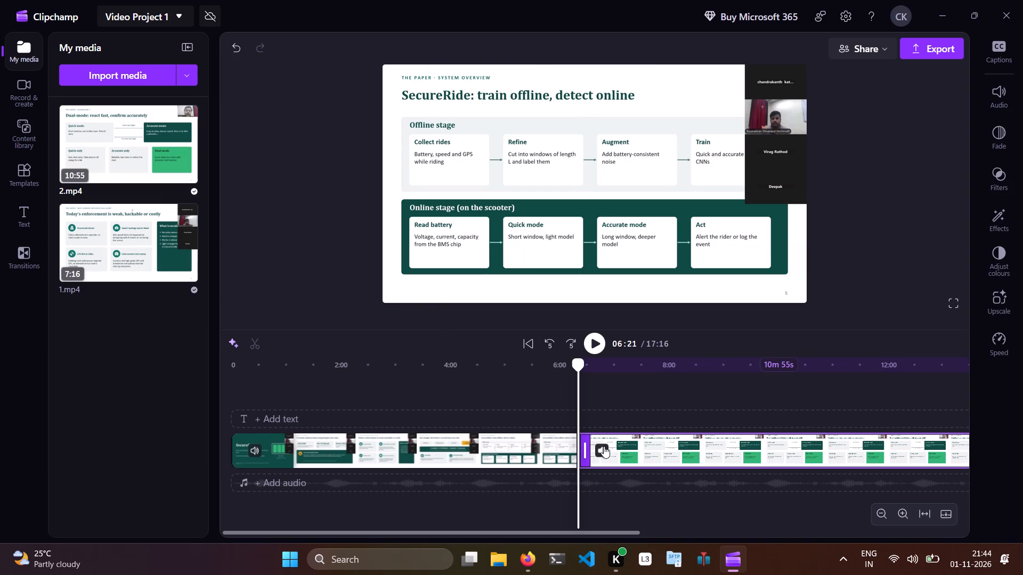
Play the timeline across the join between 1.mp4 and 2.mp4 at 6:21 to check the start of 2.mp4.
{"action": "left_click", "coordinate": [598, 342]}
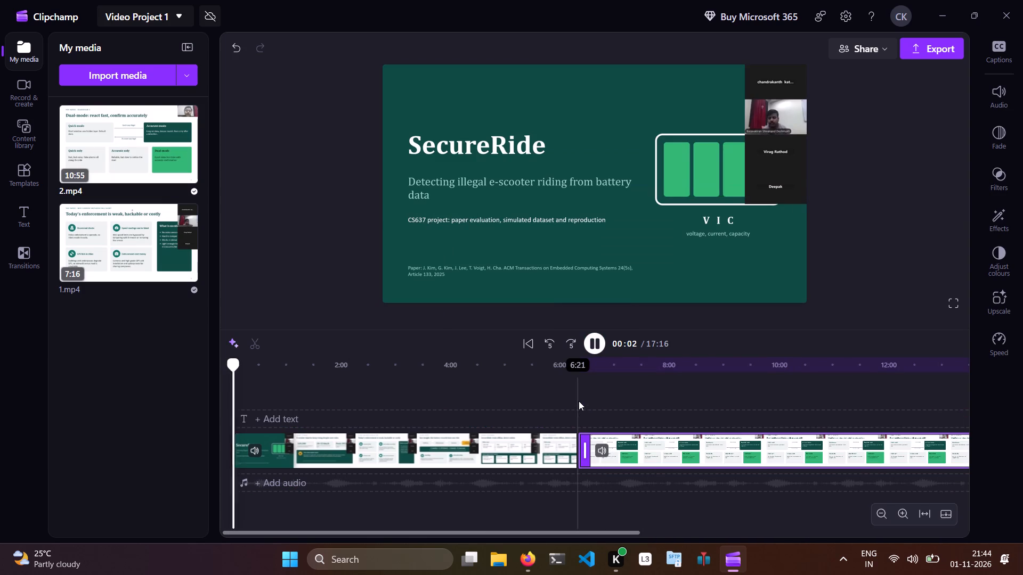
{"action": "left_click", "coordinate": [579, 401]}
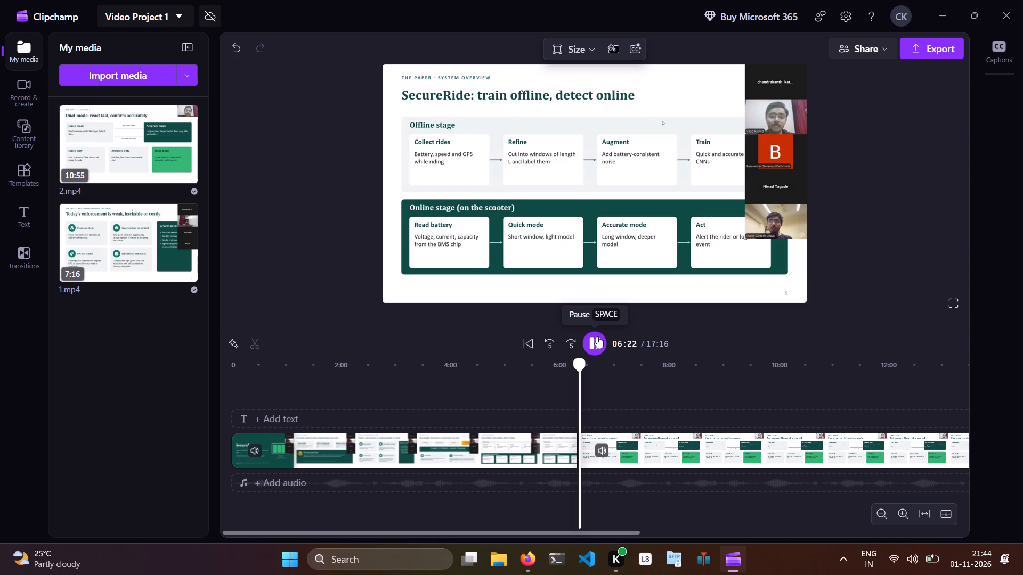
{"action": "left_click", "coordinate": [597, 336]}
{"action": "left_click", "coordinate": [597, 336]}
Skim 2.mp4 forward from its start to find where the presentation on the predictor design slide begins.
{"action": "left_click", "coordinate": [648, 395]}
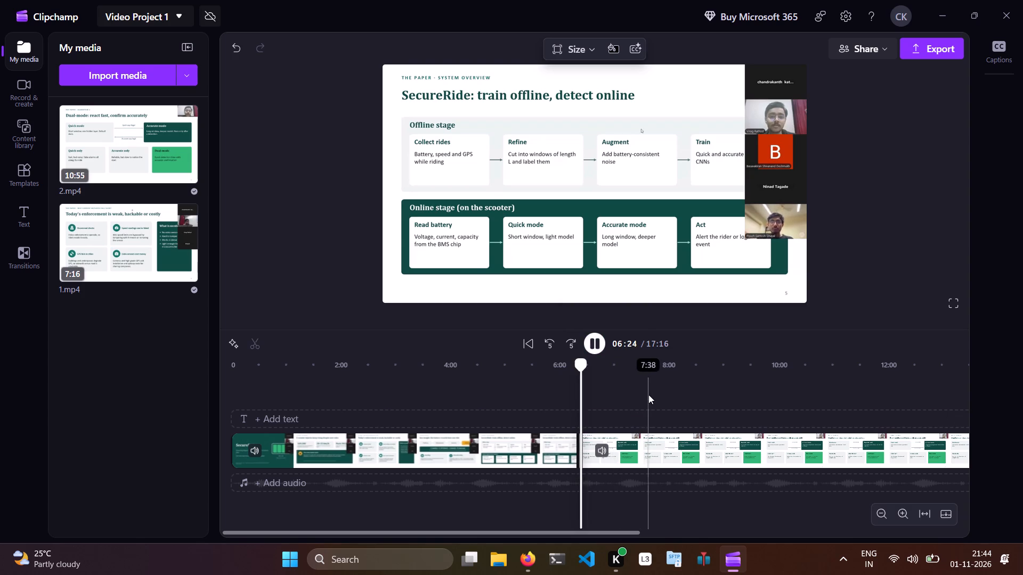
{"action": "left_click", "coordinate": [695, 384]}
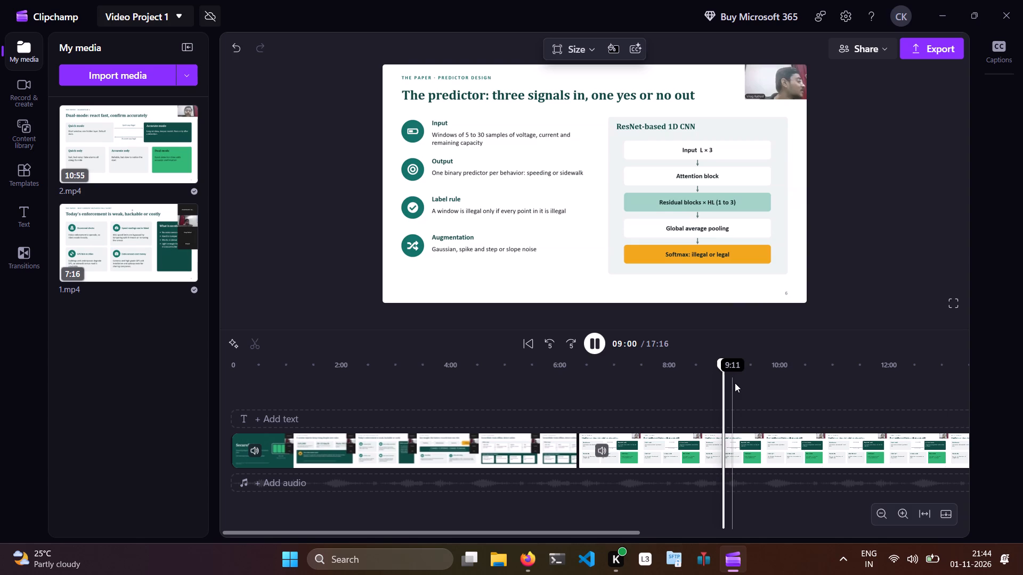
{"action": "left_click", "coordinate": [569, 347]}
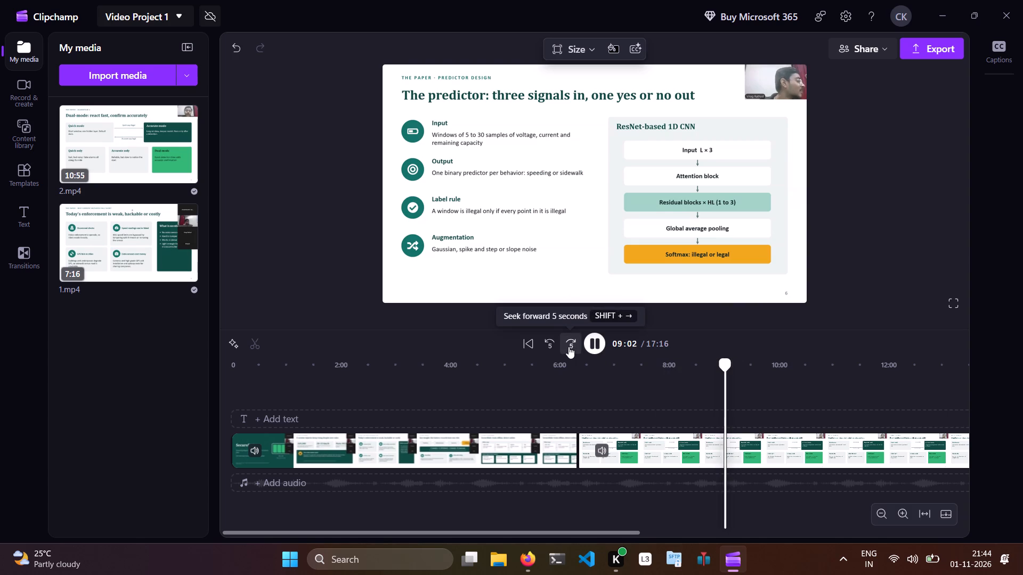
{"action": "left_click", "coordinate": [569, 347]}
{"action": "left_click", "coordinate": [569, 347]}
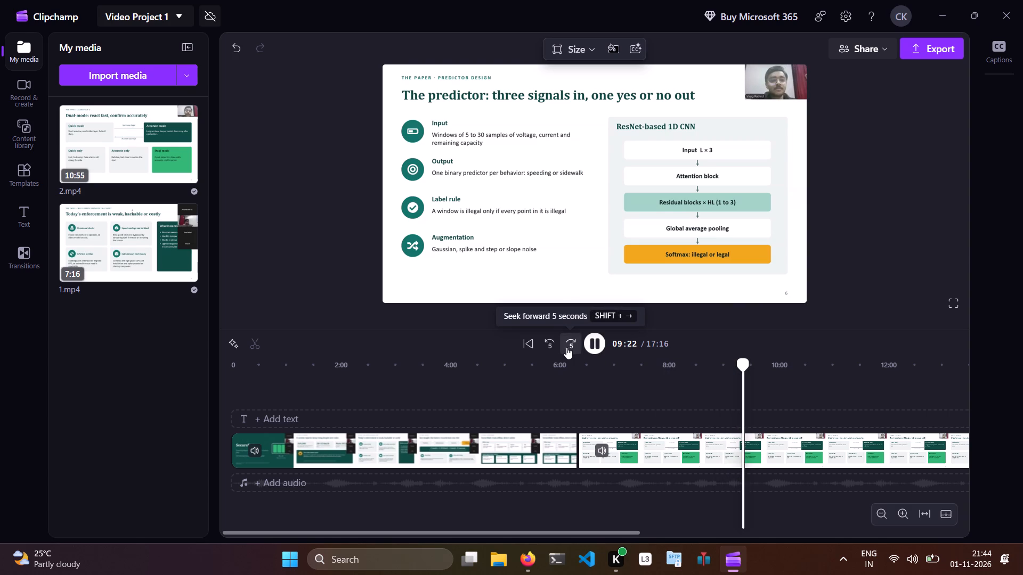
{"action": "left_click", "coordinate": [563, 343]}
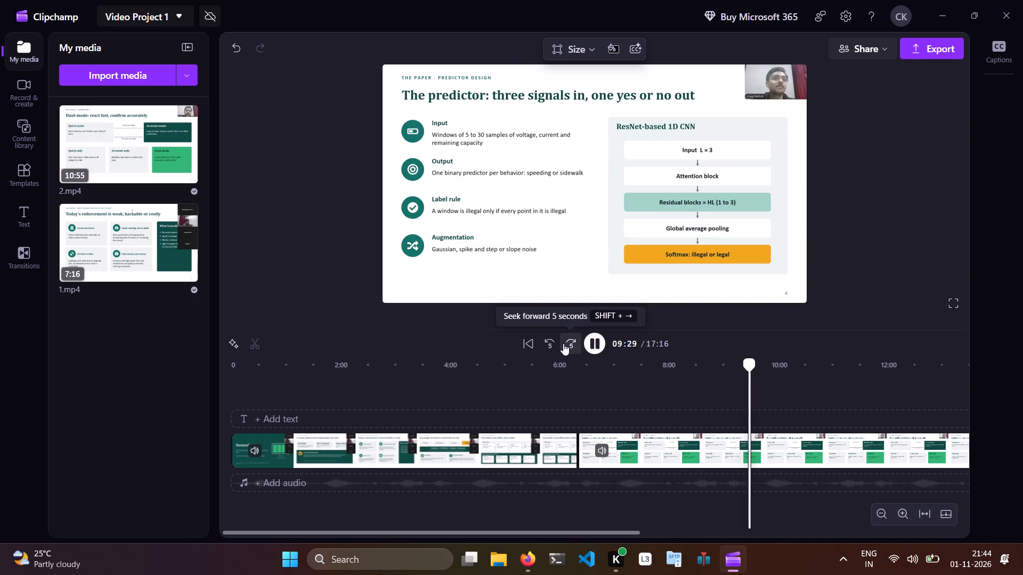
{"action": "left_click", "coordinate": [563, 343]}
{"action": "double_click", "coordinate": [563, 343]}
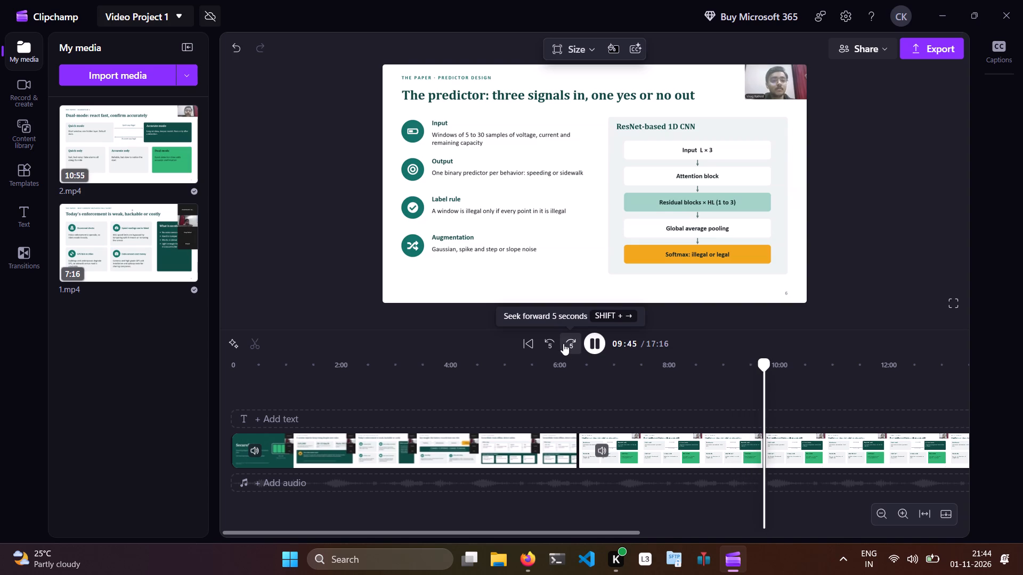
{"action": "triple_click", "coordinate": [563, 343]}
{"action": "left_click", "coordinate": [563, 343]}
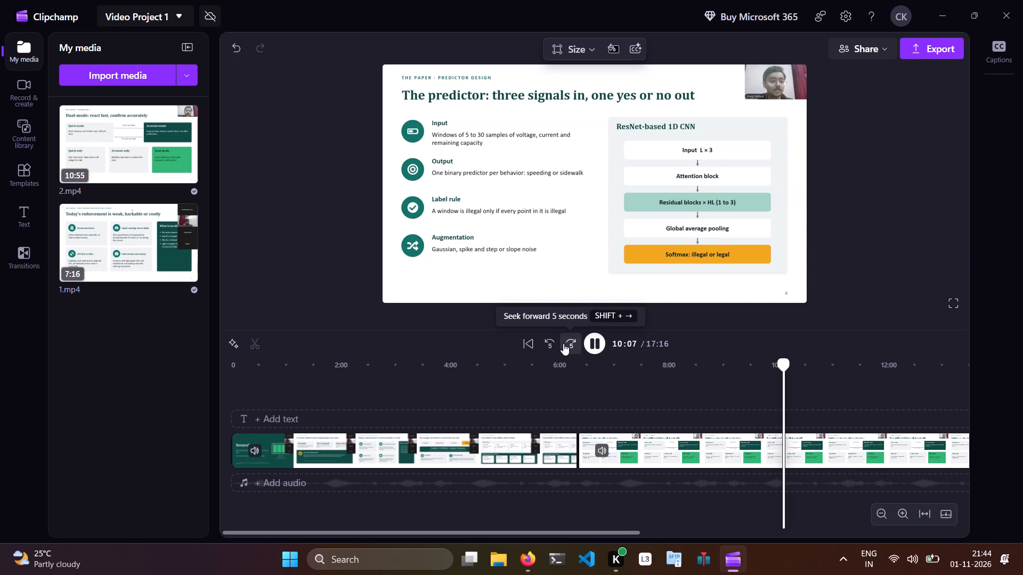
{"action": "triple_click", "coordinate": [563, 343]}
{"action": "left_click", "coordinate": [563, 343]}
{"action": "left_click", "coordinate": [563, 343]}
{"action": "double_click", "coordinate": [563, 343]}
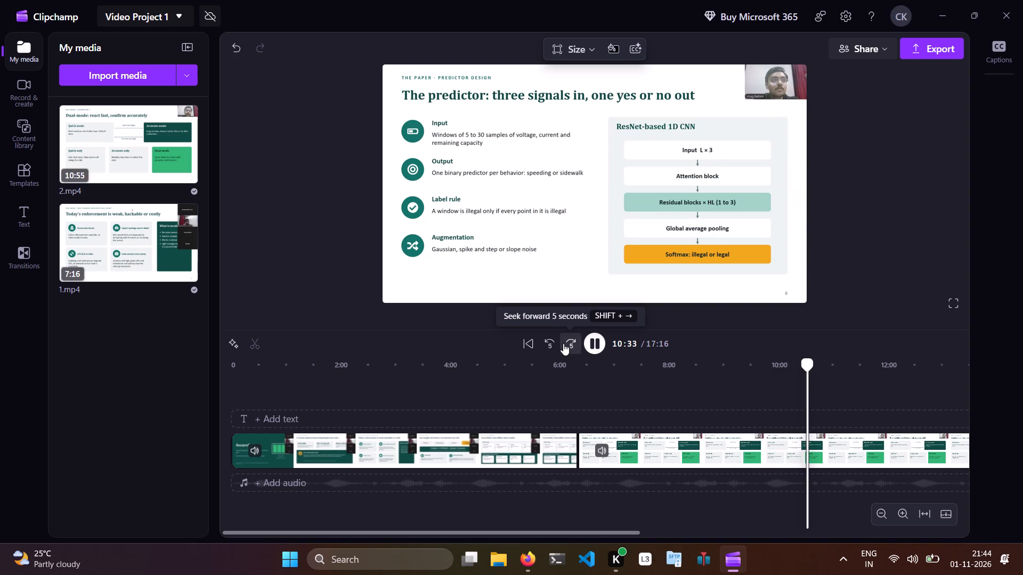
Split the 2.mp4 clip at 10:32 on the timeline, where the predictor design talk starts.
{"action": "left_click", "coordinate": [549, 343]}
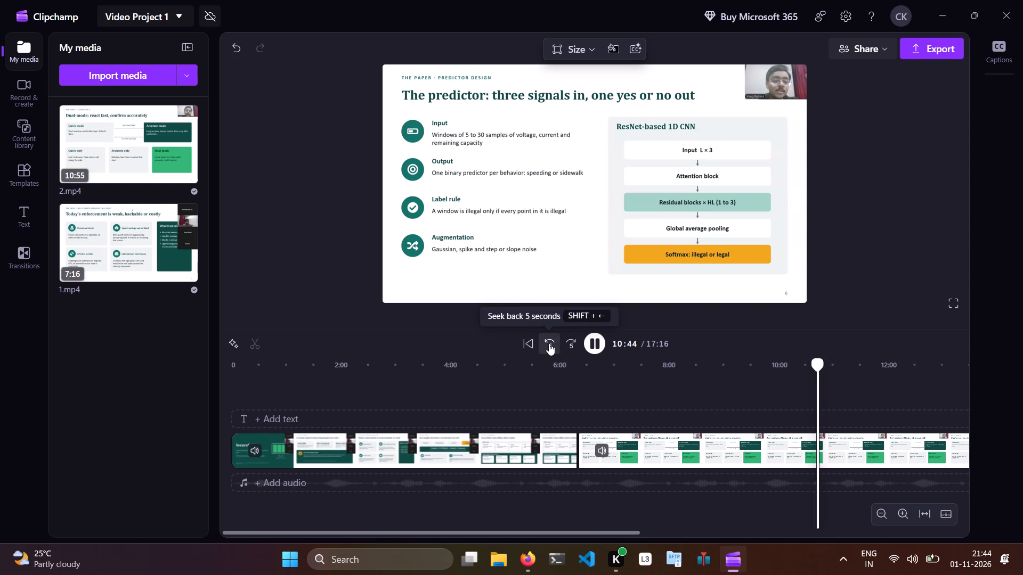
{"action": "left_click", "coordinate": [549, 343]}
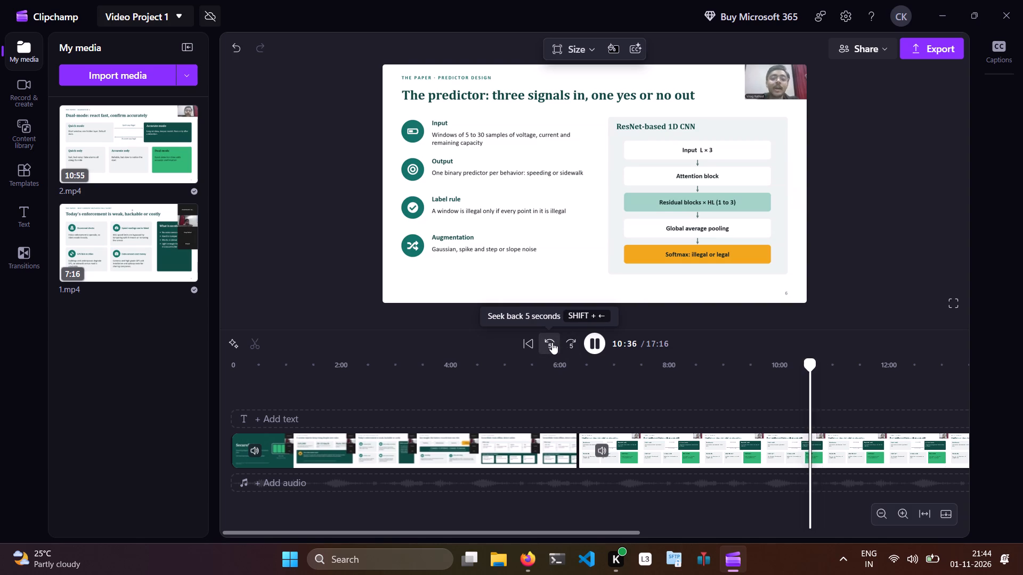
{"action": "left_click", "coordinate": [552, 342]}
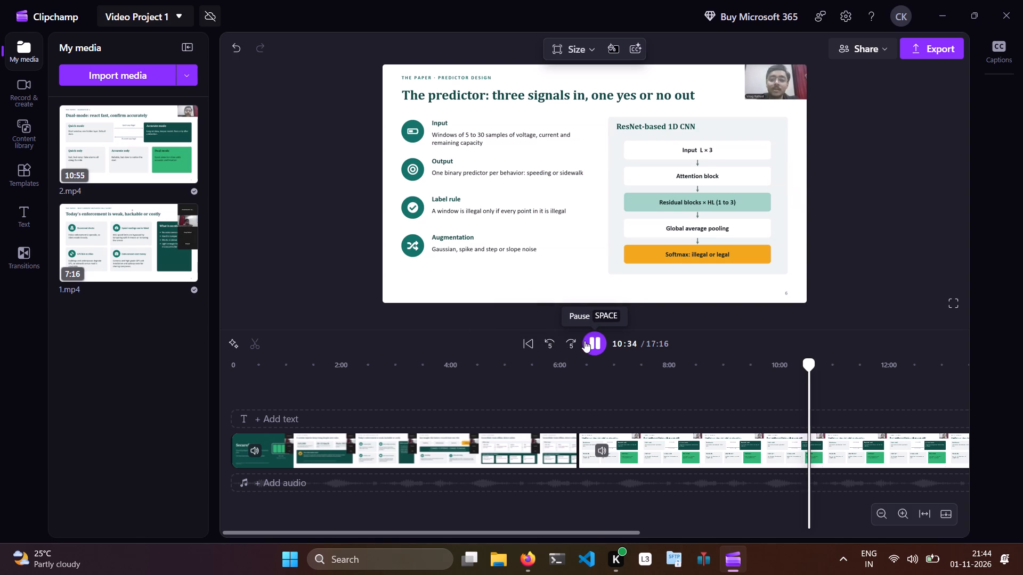
{"action": "left_click", "coordinate": [584, 341]}
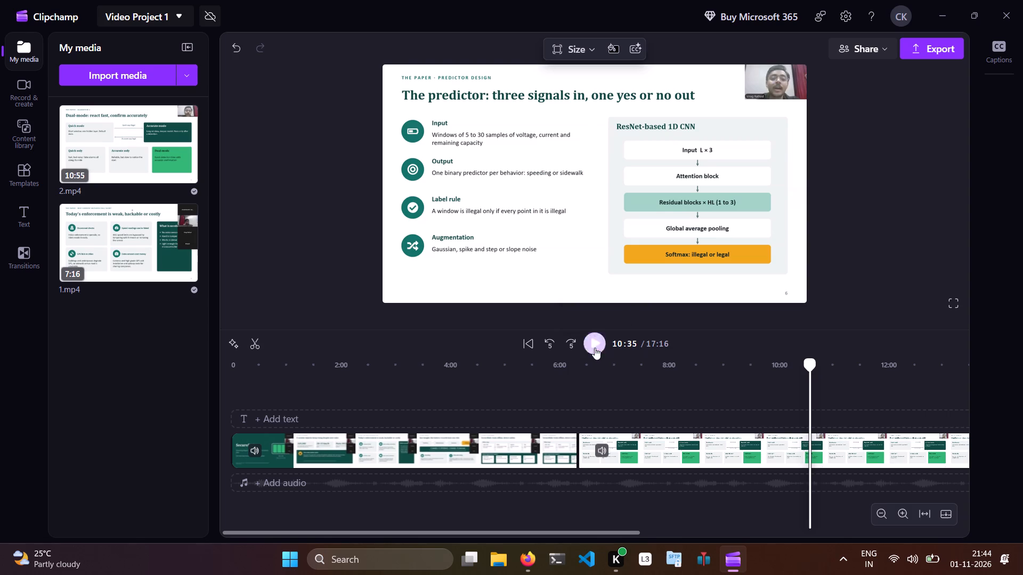
{"action": "left_click", "coordinate": [554, 340]}
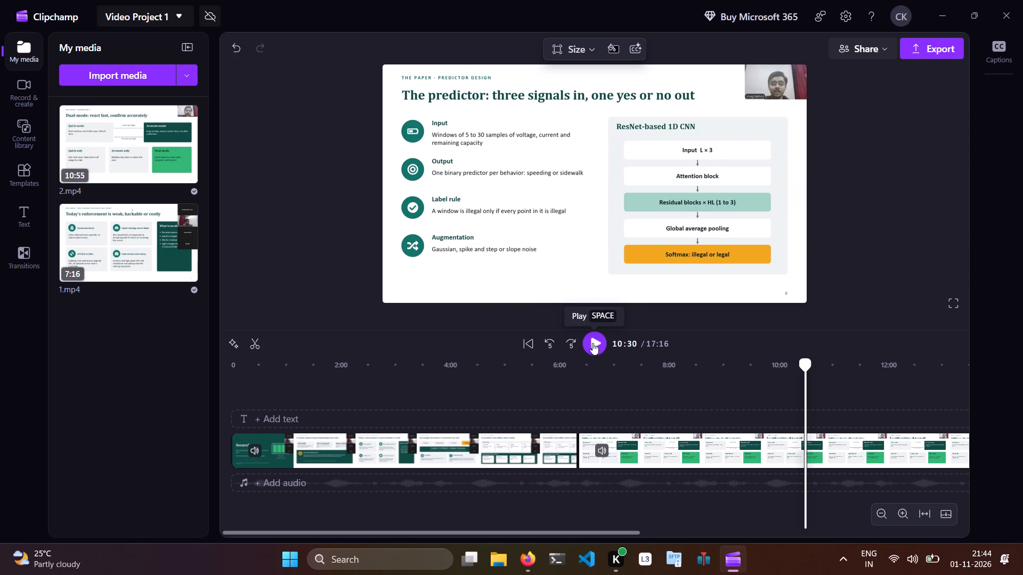
{"action": "left_click", "coordinate": [593, 343]}
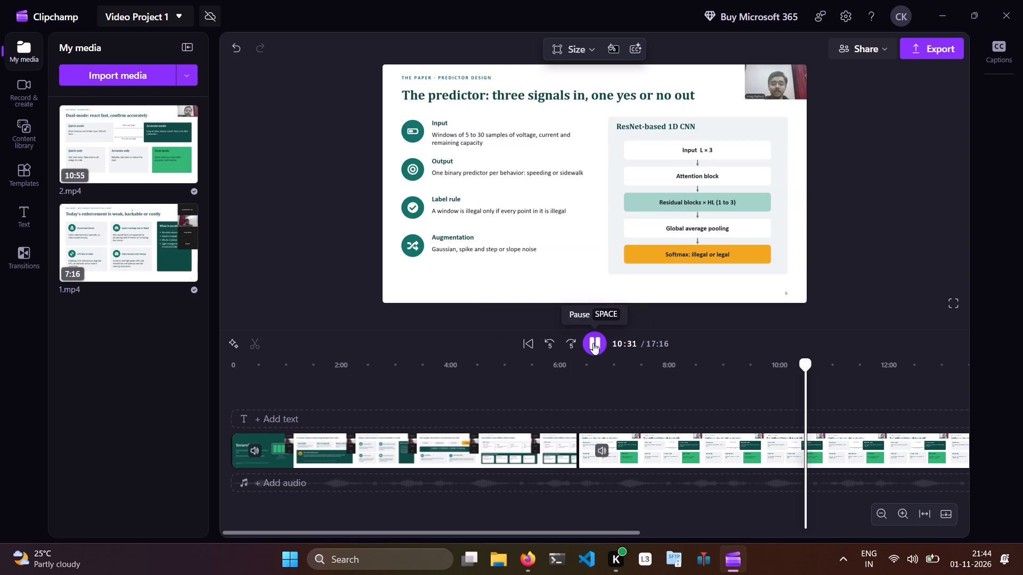
{"action": "left_click", "coordinate": [593, 343]}
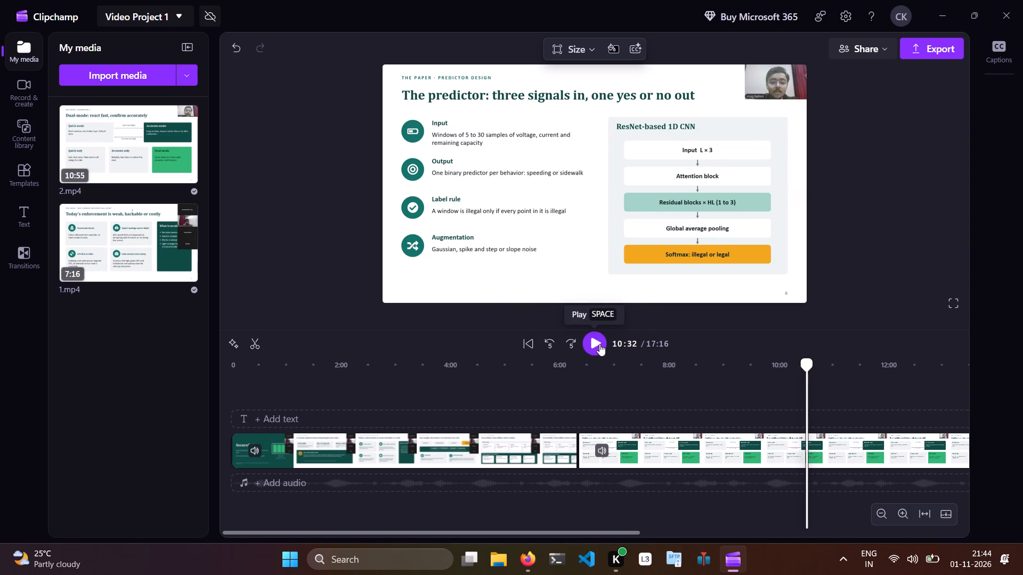
{"action": "right_click", "coordinate": [744, 451]}
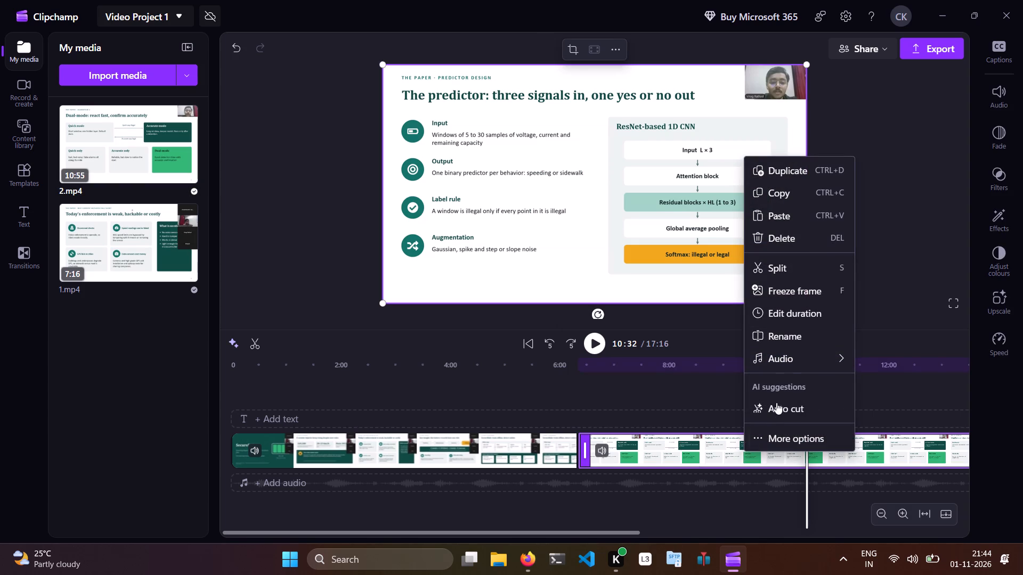
{"action": "left_click", "coordinate": [768, 272]}
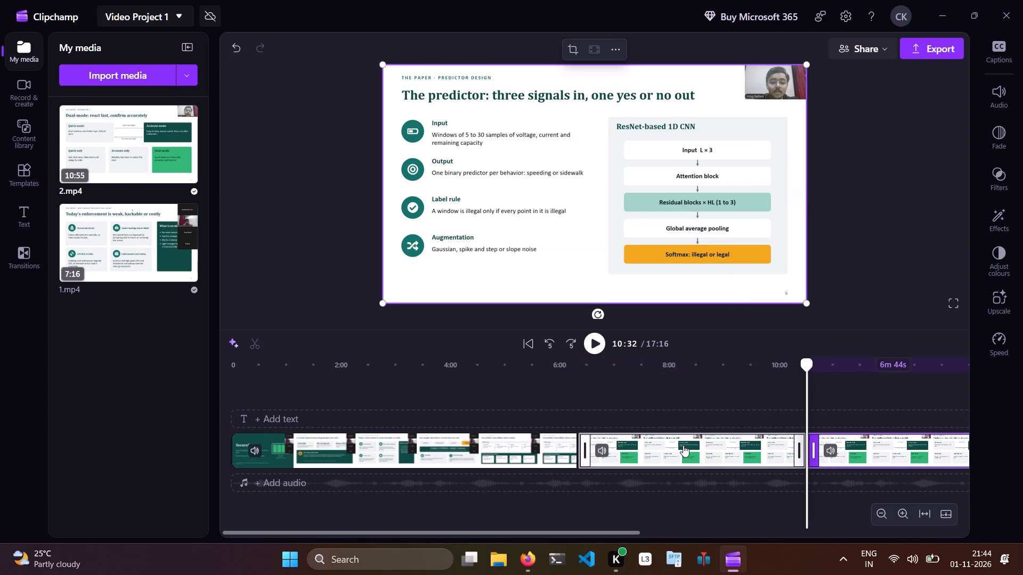
Delete the opening segment of 2.mp4 before the 10:32 split and close the gap after 1.mp4.
{"action": "right_click", "coordinate": [683, 445]}
{"action": "left_click", "coordinate": [715, 228]}
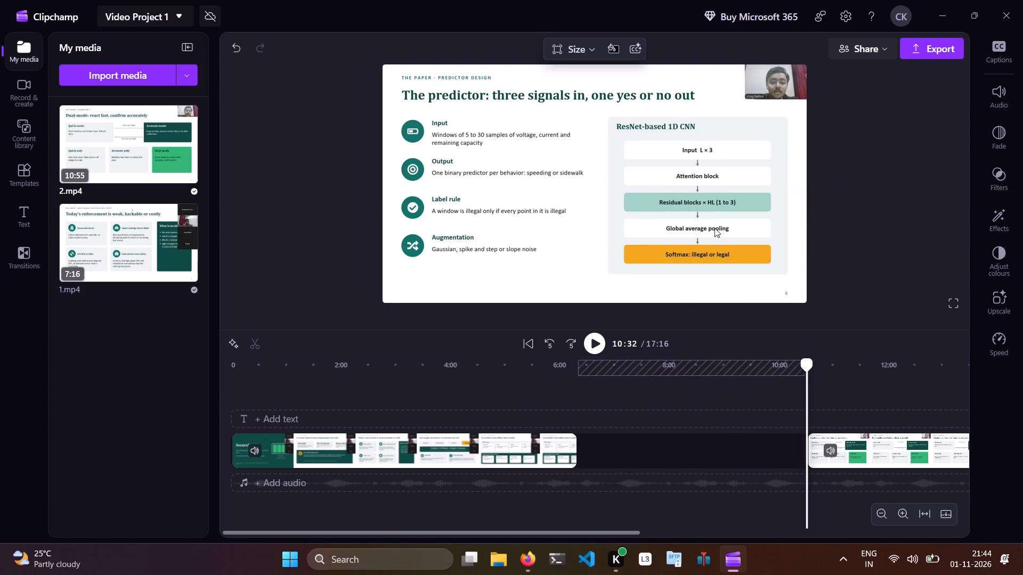
{"action": "left_click", "coordinate": [688, 449]}
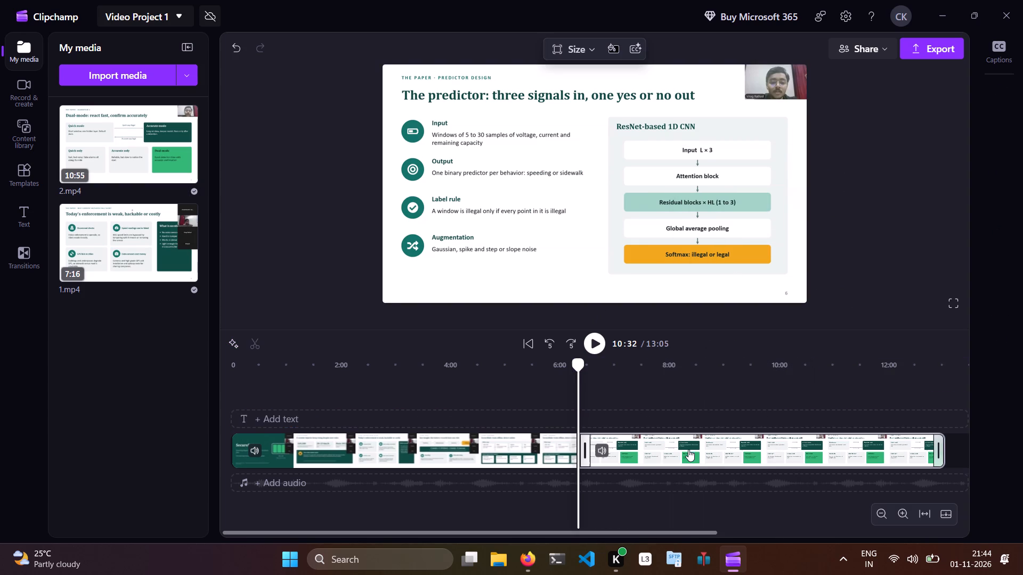
Play the new join at 6:21 and skim the remaining 2.mp4 footage towards its end.
{"action": "left_click", "coordinate": [598, 345]}
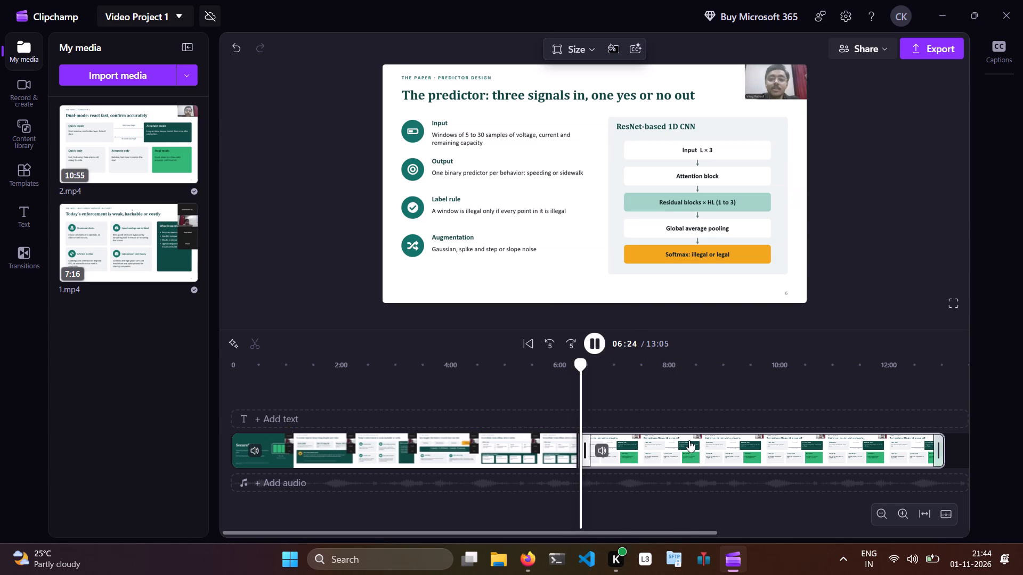
{"action": "left_click", "coordinate": [738, 454]}
{"action": "left_click", "coordinate": [718, 383]}
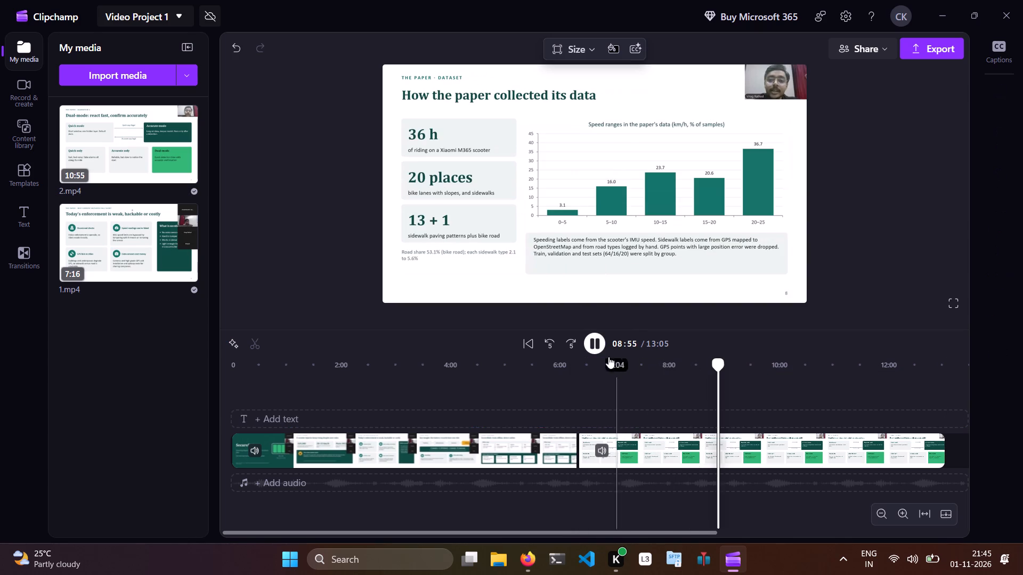
{"action": "left_click", "coordinate": [763, 392]}
{"action": "left_click", "coordinate": [821, 386]}
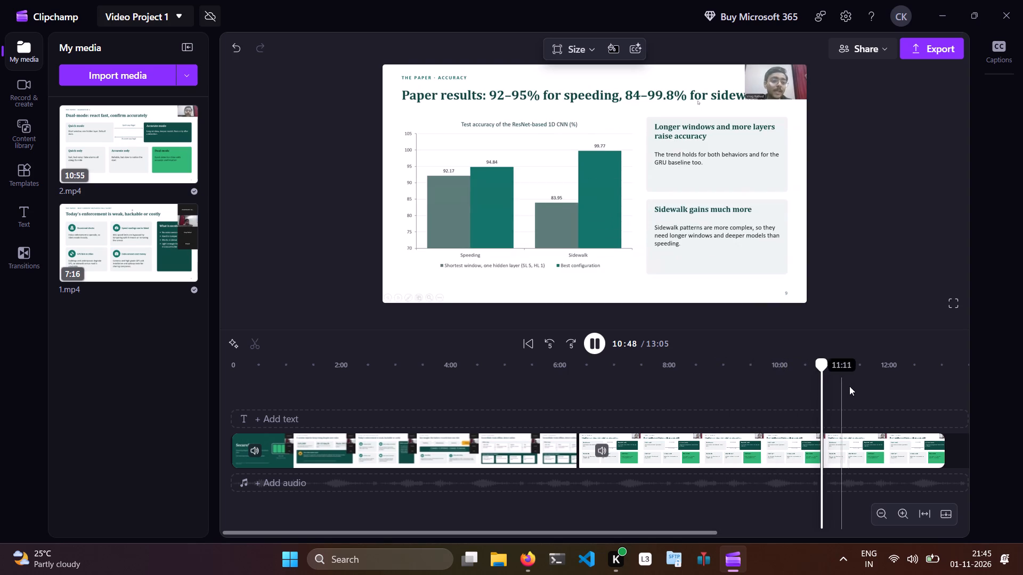
{"action": "left_click", "coordinate": [870, 386]}
{"action": "left_click", "coordinate": [891, 386]}
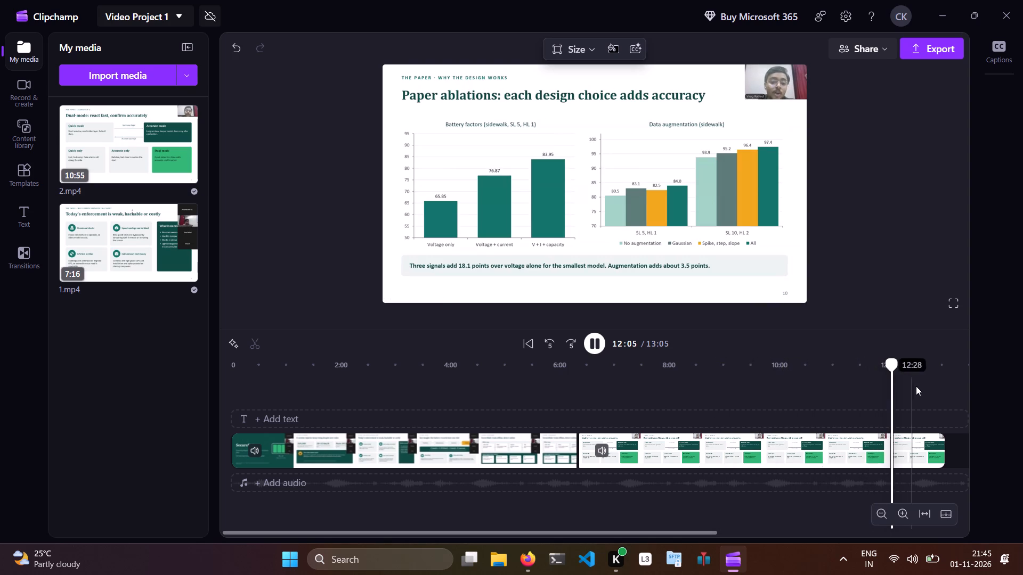
{"action": "left_click", "coordinate": [924, 386]}
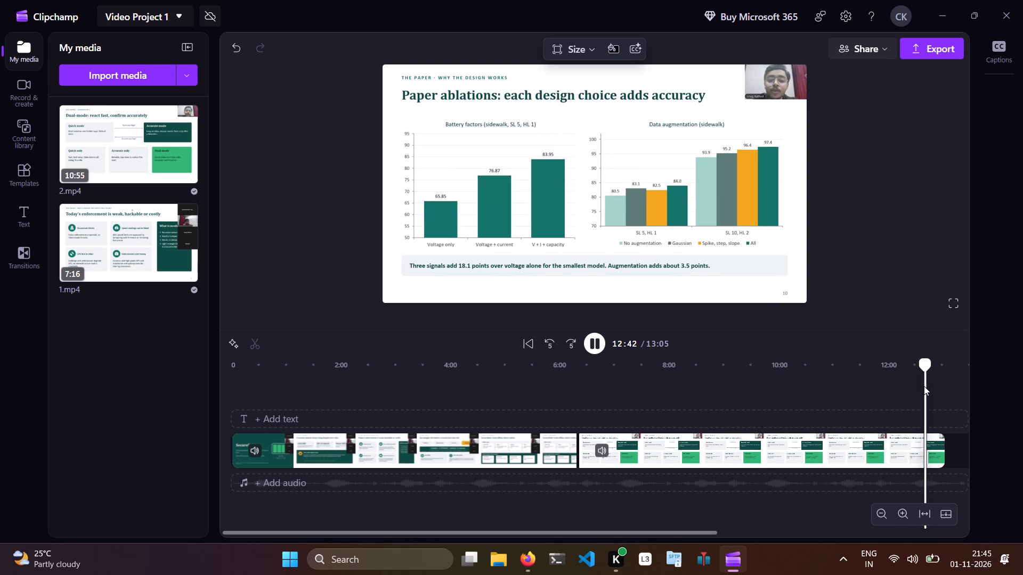
Split the 2.mp4 clip at 12:46, near the end of the "Paper ablations" slide.
{"action": "left_click", "coordinate": [931, 386]}
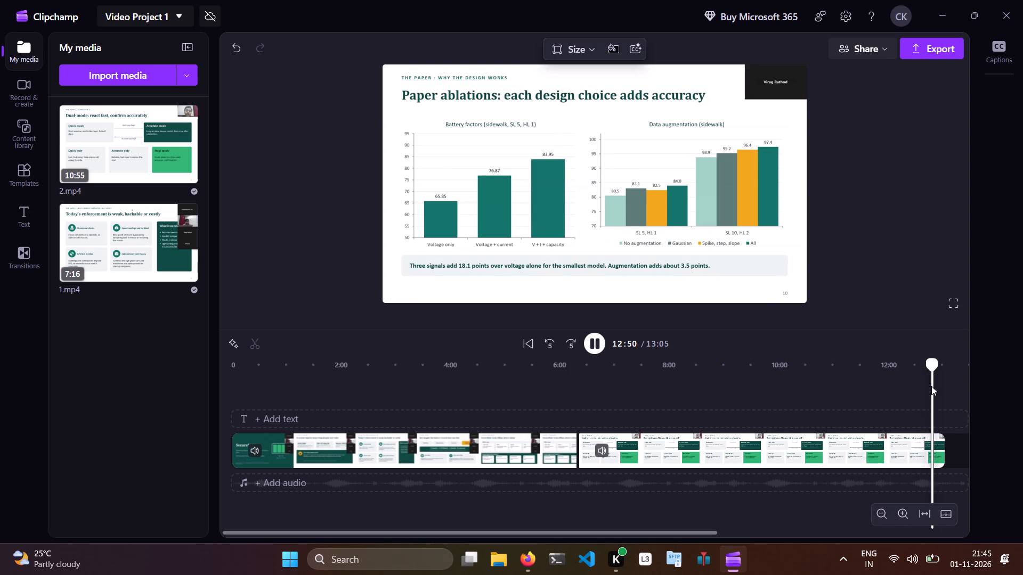
{"action": "double_click", "coordinate": [548, 346]}
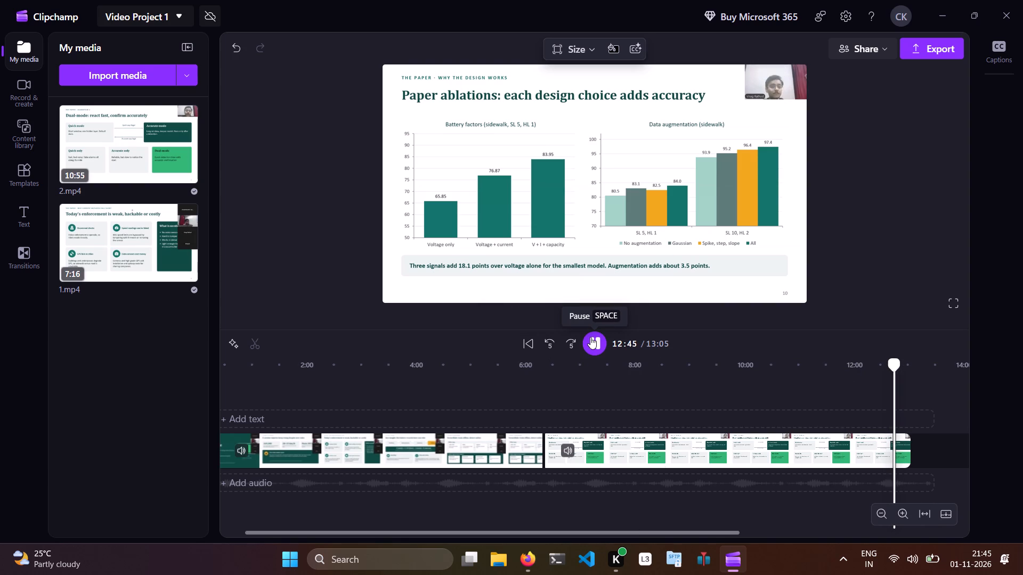
{"action": "left_click", "coordinate": [590, 337]}
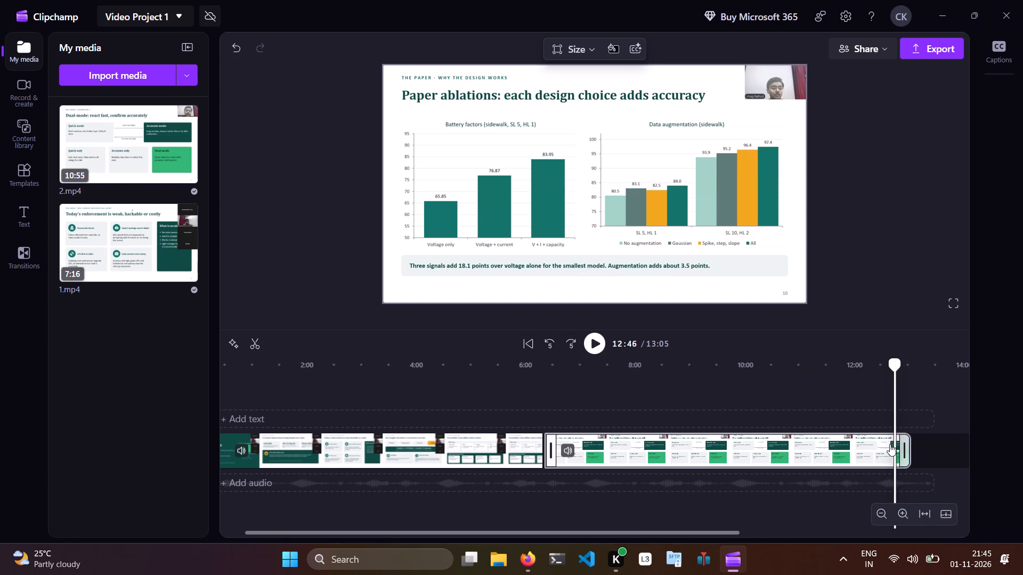
{"action": "right_click", "coordinate": [885, 450]}
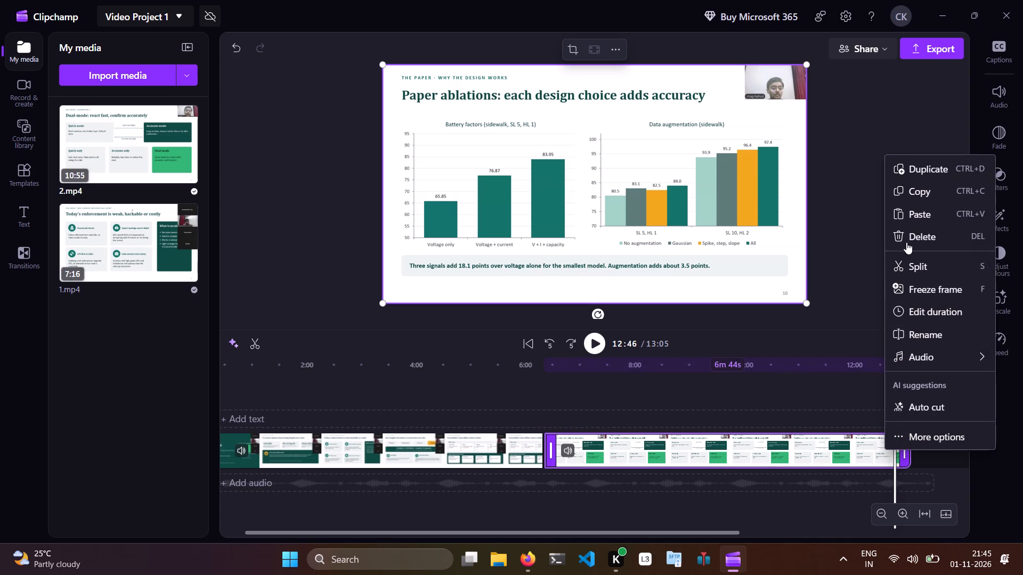
{"action": "left_click", "coordinate": [907, 259]}
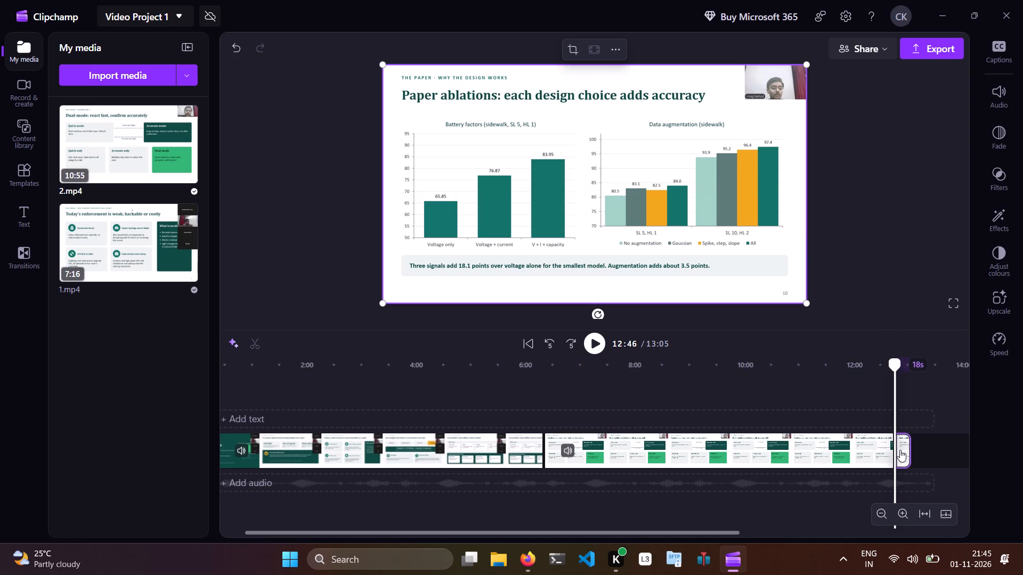
Delete the leftover end segment of 2.mp4 after the 12:46 split.
{"action": "right_click", "coordinate": [903, 450]}
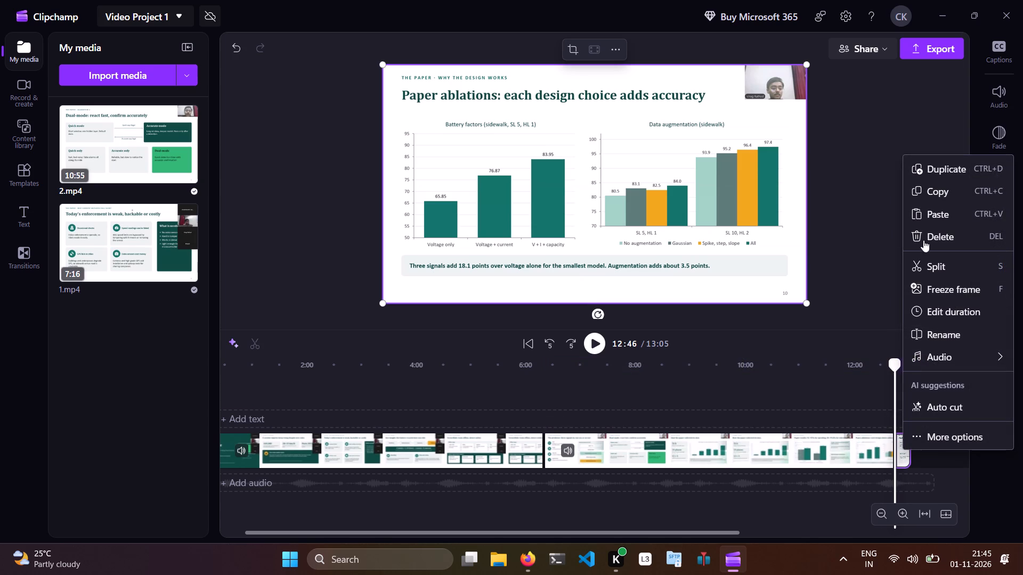
{"action": "left_click", "coordinate": [931, 227]}
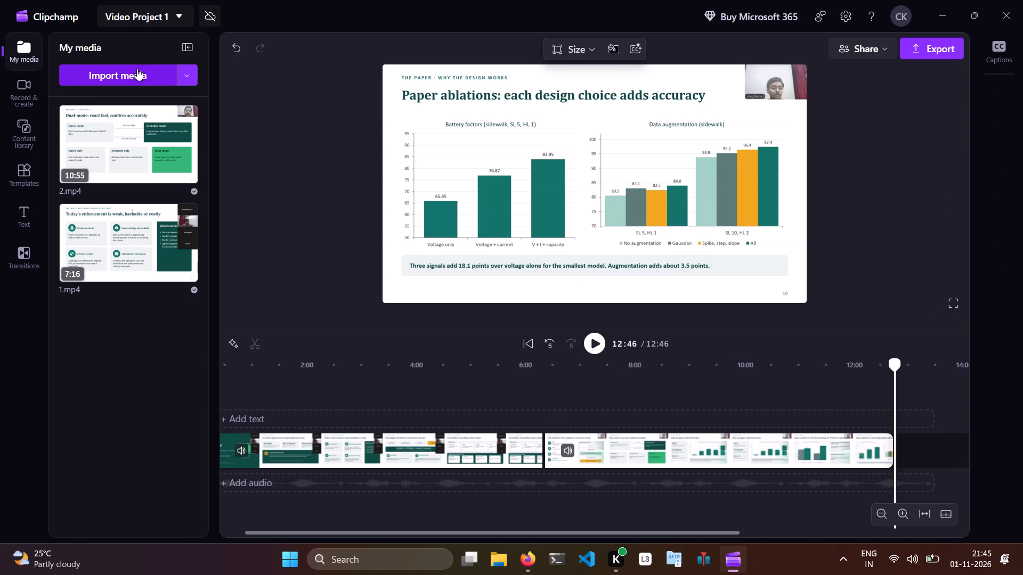
Import the video 3 4 6.mp4 into the project's media.
{"action": "left_click", "coordinate": [137, 69]}
{"action": "double_click", "coordinate": [157, 136]}
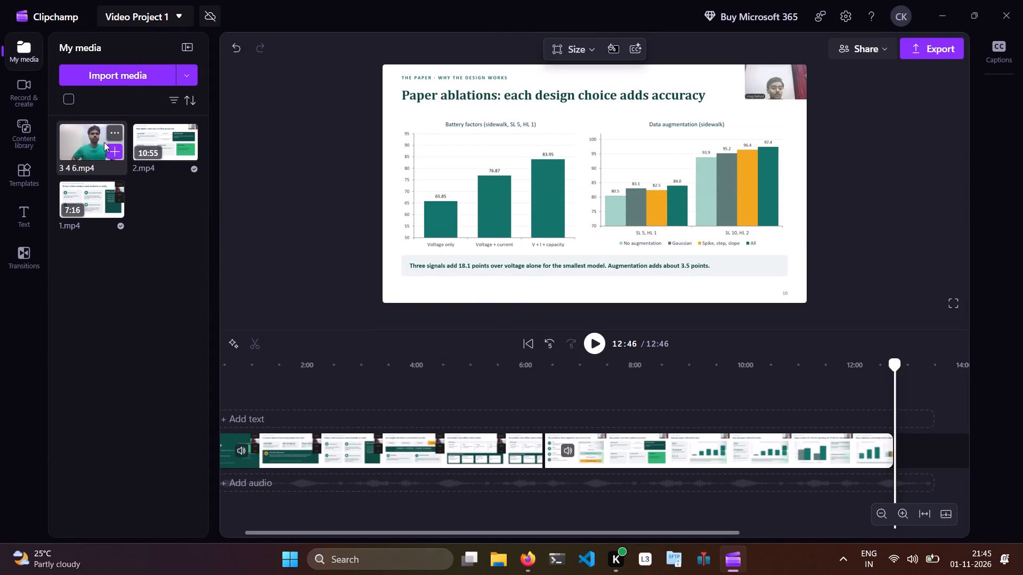
Place 3 4 6.mp4 on the timeline directly after the trimmed 2.mp4 clip, starting at 12:46.
{"action": "left_click_drag", "start_coordinate": [84, 145], "coordinate": [989, 453]}
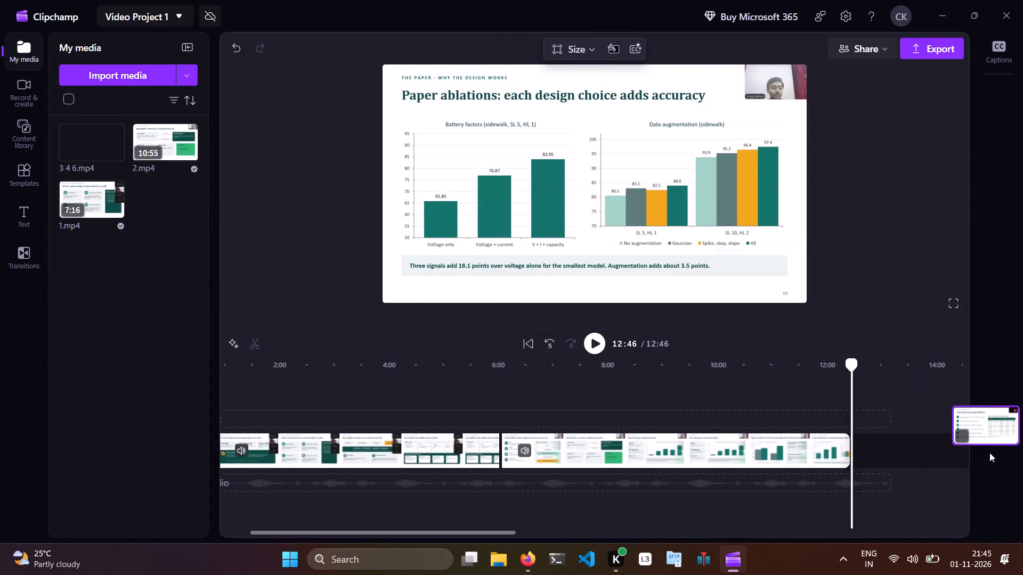
{"action": "left_click_drag", "start_coordinate": [989, 453], "coordinate": [751, 451]}
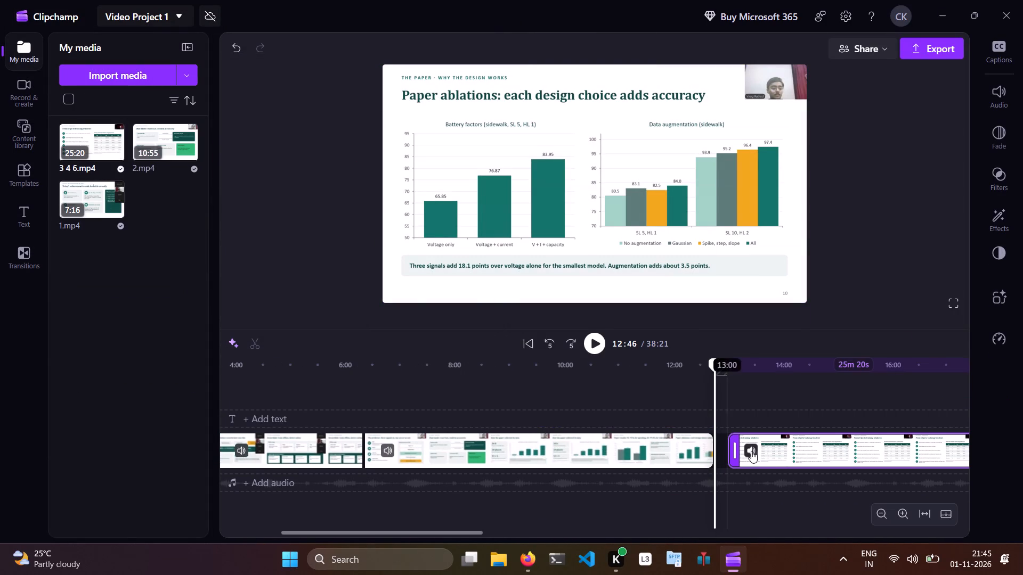
{"action": "left_click_drag", "start_coordinate": [787, 453], "coordinate": [767, 456]}
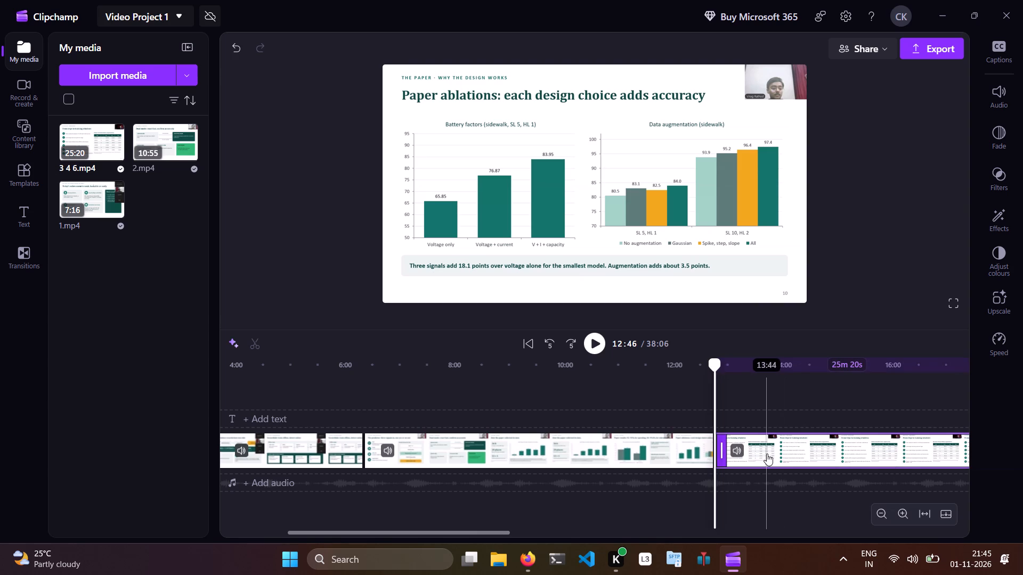
Split the 3 4 6.mp4 clip at 13:51, on the "Paper results: 1.01 s detection at 99.6% accuracy" slide.
{"action": "left_click", "coordinate": [593, 344]}
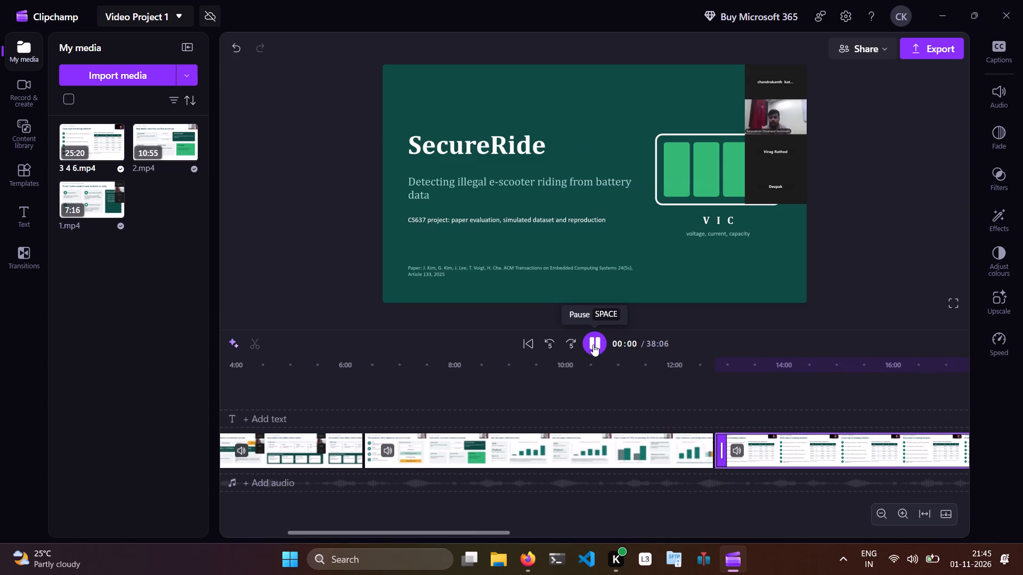
{"action": "left_click", "coordinate": [716, 392]}
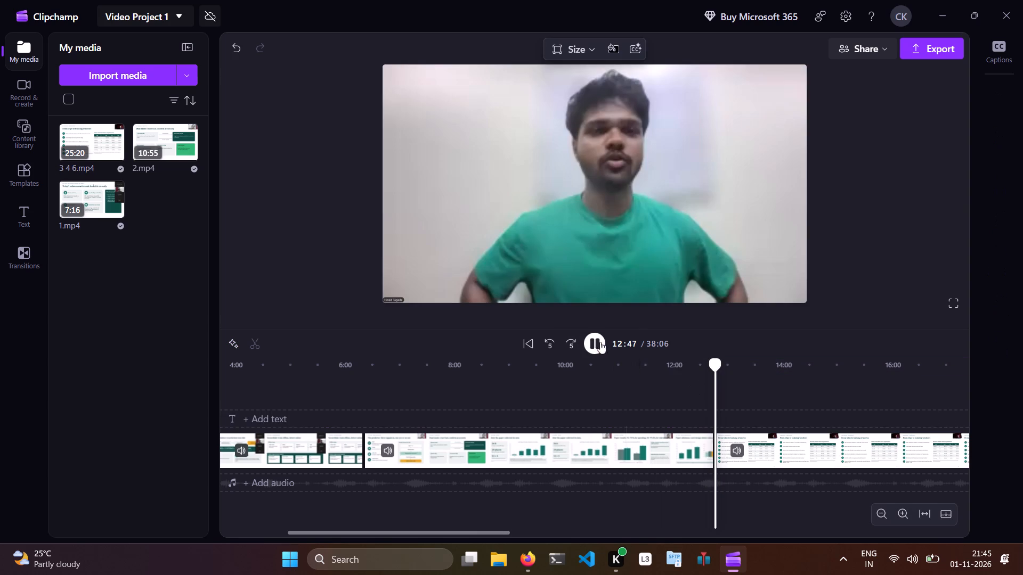
{"action": "double_click", "coordinate": [570, 338]}
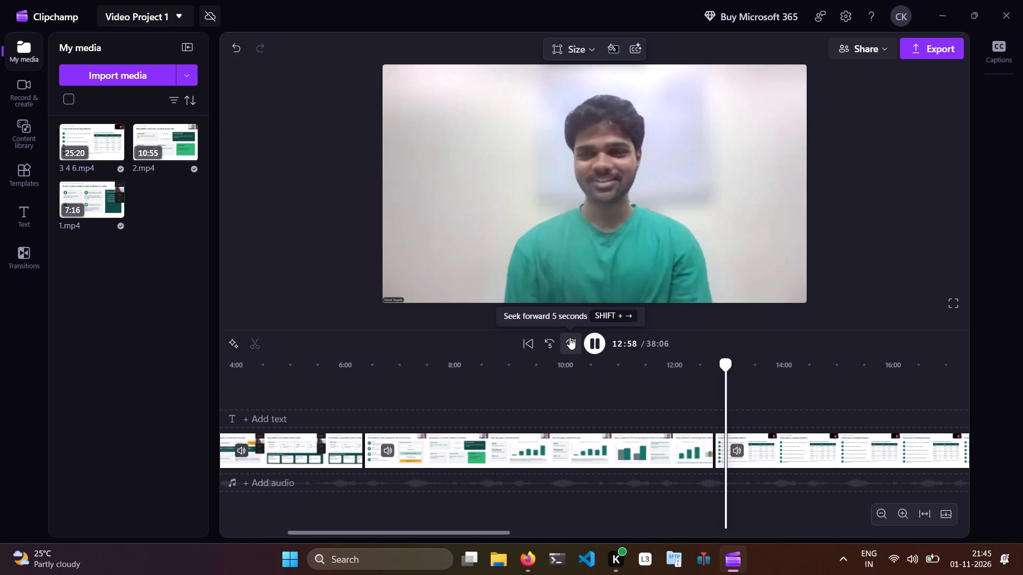
{"action": "triple_click", "coordinate": [570, 338]}
{"action": "left_click", "coordinate": [570, 338]}
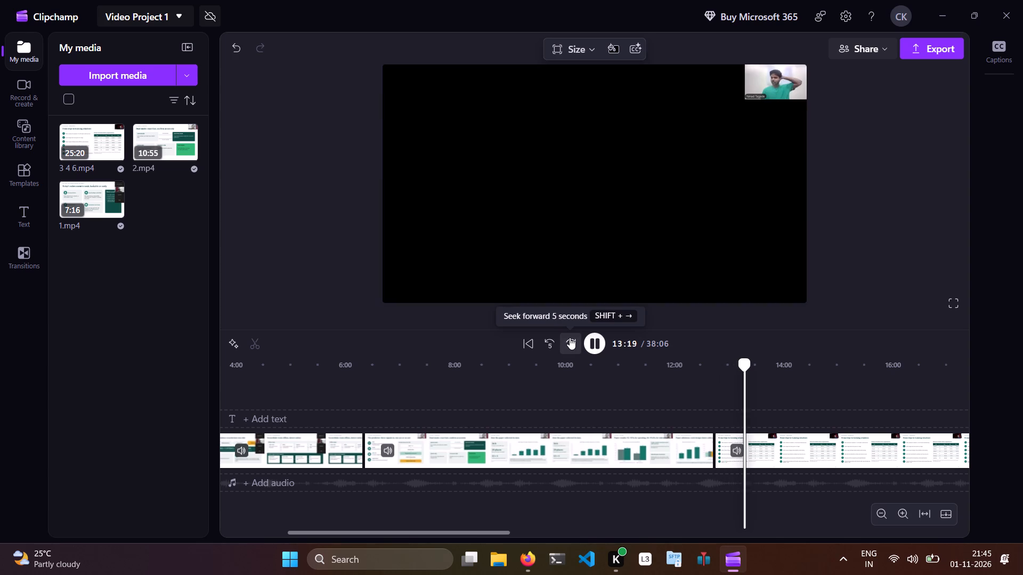
{"action": "double_click", "coordinate": [569, 338]}
{"action": "left_click", "coordinate": [569, 338]}
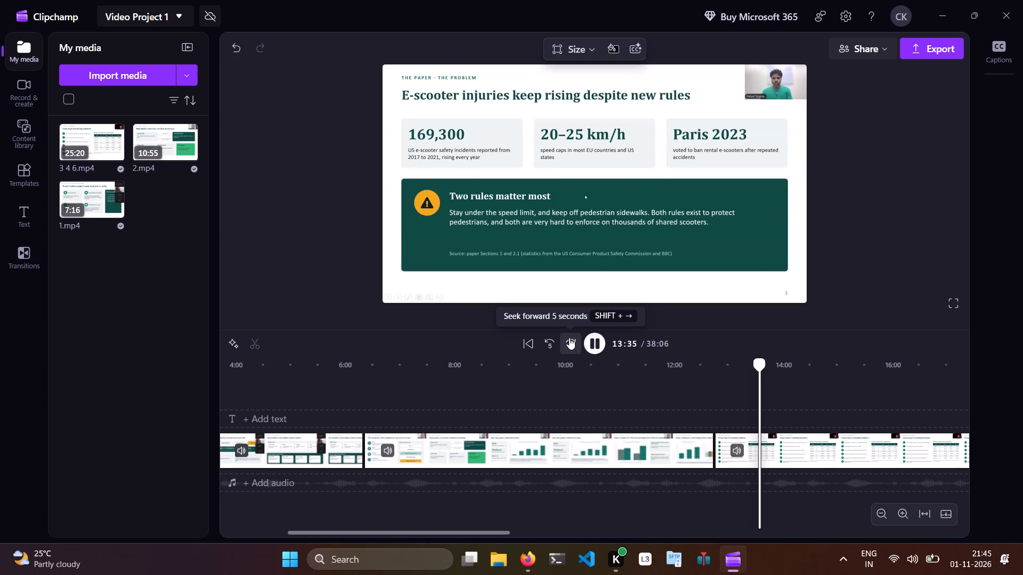
{"action": "triple_click", "coordinate": [569, 338]}
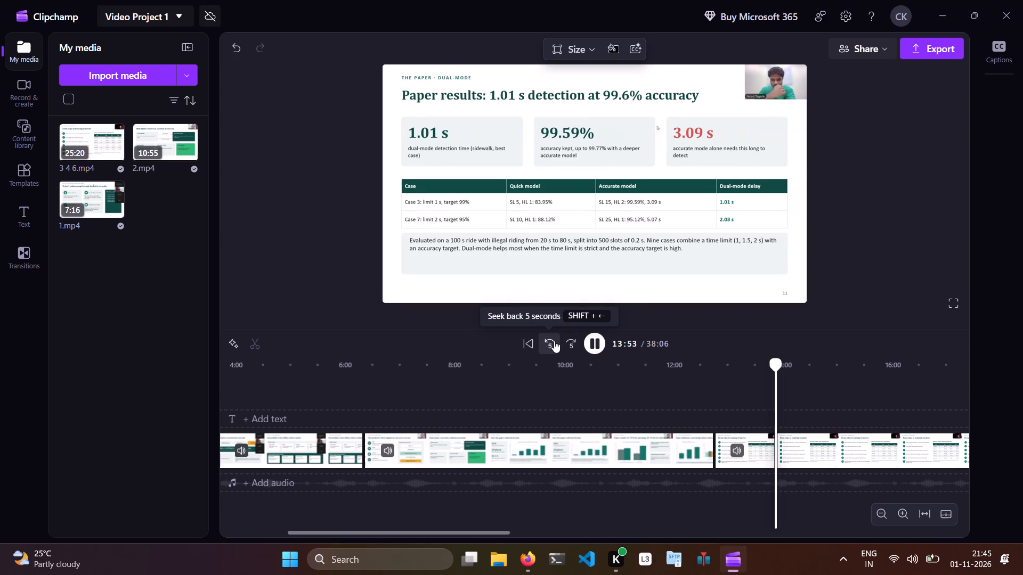
{"action": "left_click", "coordinate": [554, 341]}
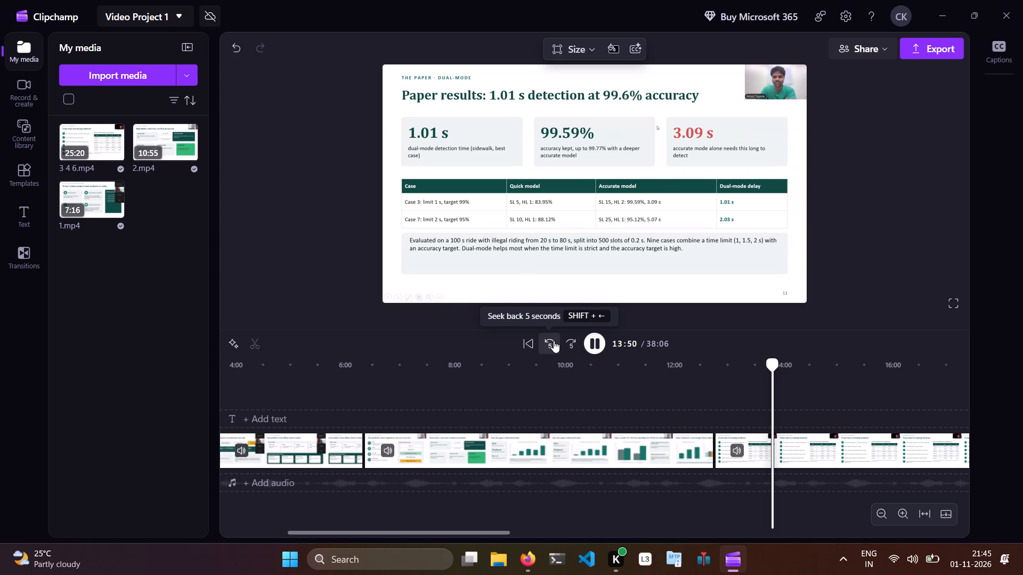
{"action": "left_click", "coordinate": [589, 344]}
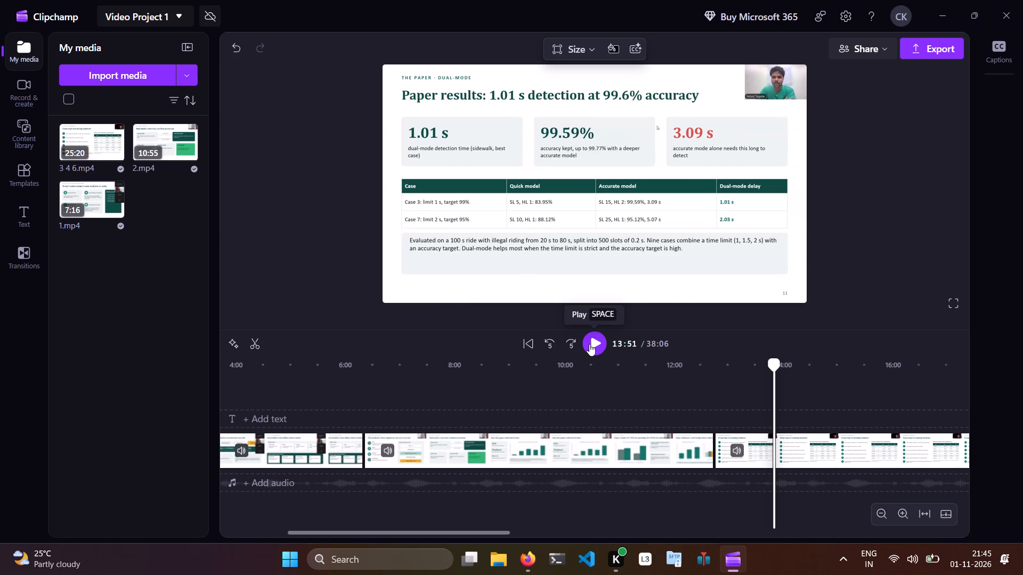
{"action": "right_click", "coordinate": [754, 451]}
{"action": "left_click", "coordinate": [790, 268]}
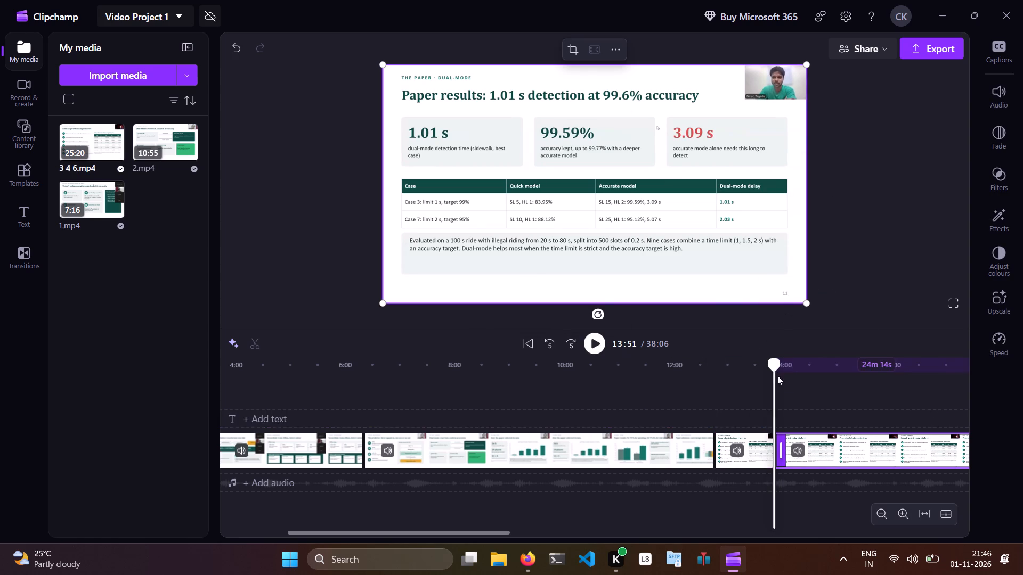
Delete the opening segment of 3 4 6.mp4 before the 13:51 split and close the gap after 2.mp4.
{"action": "right_click", "coordinate": [752, 458]}
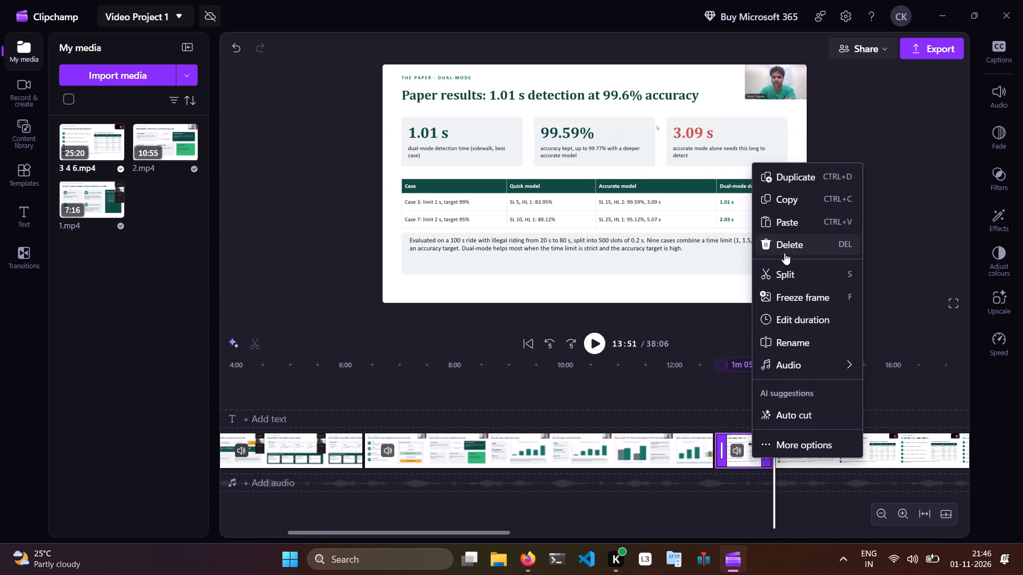
{"action": "left_click", "coordinate": [785, 247]}
{"action": "left_click", "coordinate": [745, 454]}
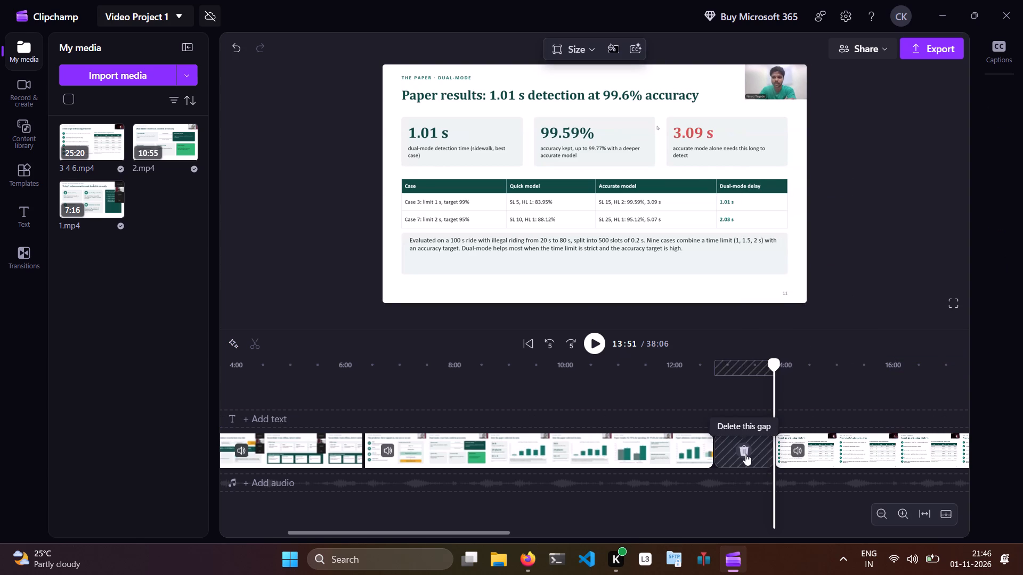
Review the start of the trimmed 3 4 6.mp4 clip to find where the talk on the "Paper results" slide begins.
{"action": "left_click", "coordinate": [550, 340]}
{"action": "left_click", "coordinate": [596, 341]}
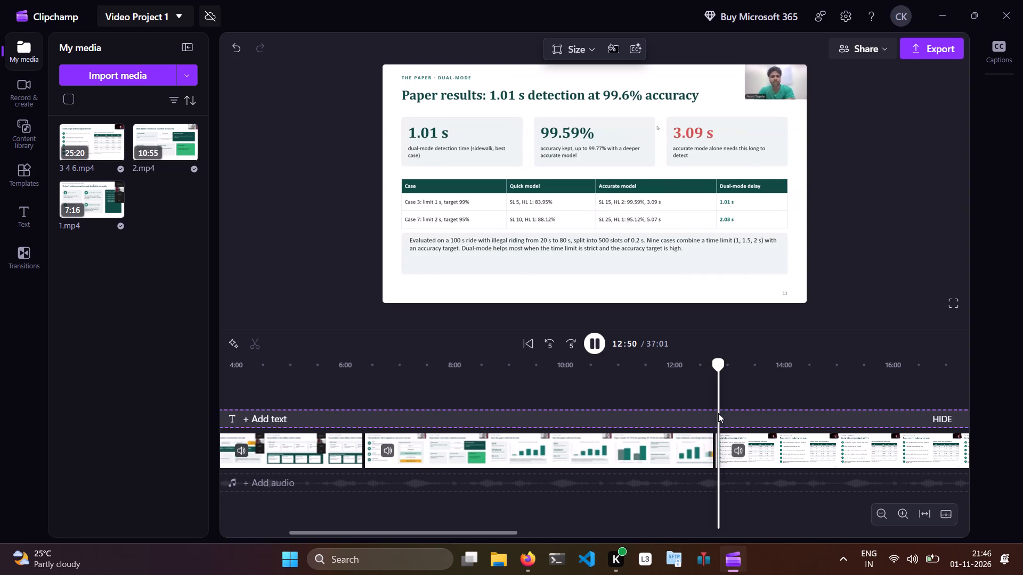
{"action": "left_click", "coordinate": [569, 341]}
{"action": "double_click", "coordinate": [569, 341]}
{"action": "left_click", "coordinate": [569, 341]}
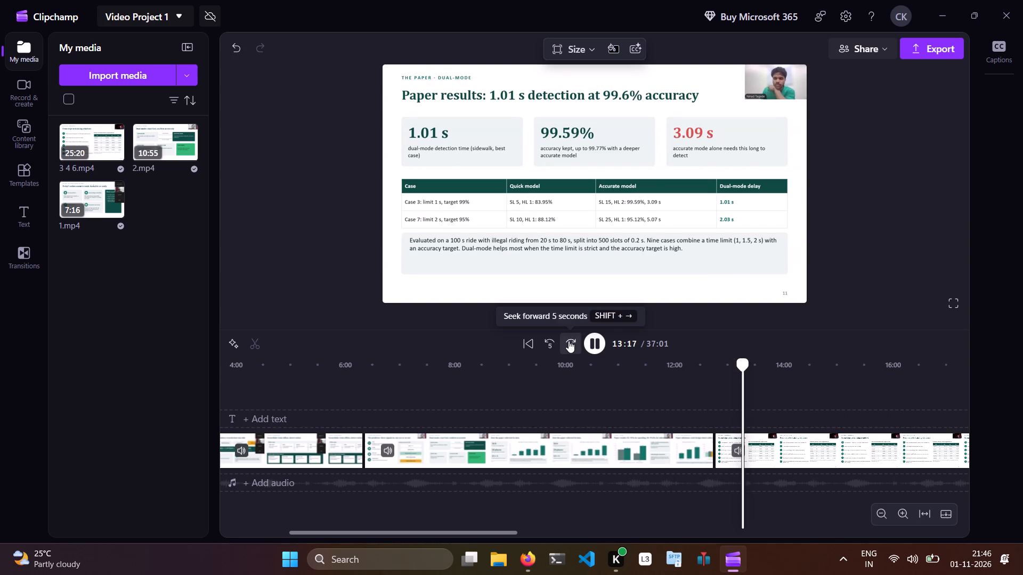
{"action": "double_click", "coordinate": [569, 341]}
{"action": "double_click", "coordinate": [569, 341]}
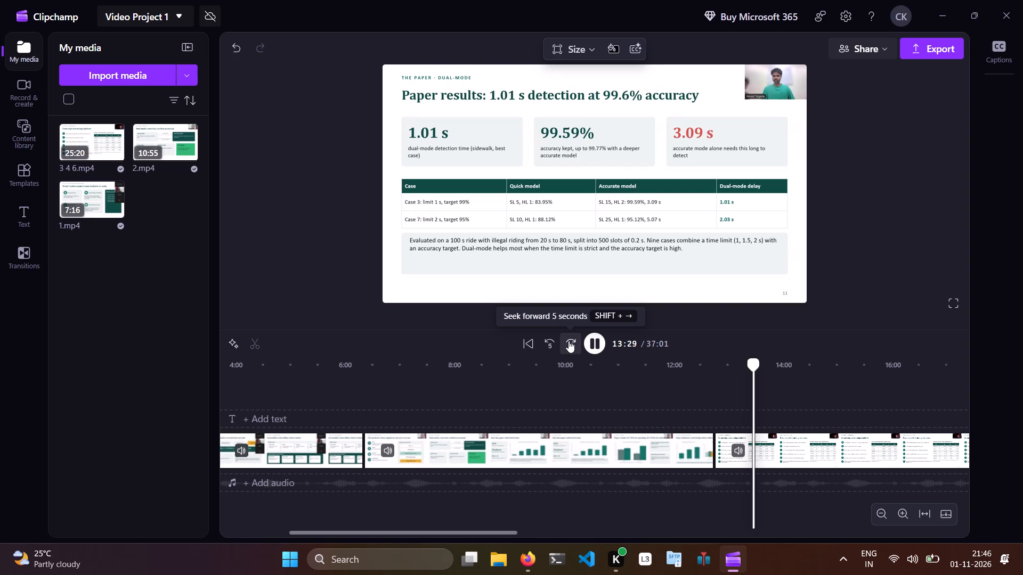
{"action": "triple_click", "coordinate": [569, 341]}
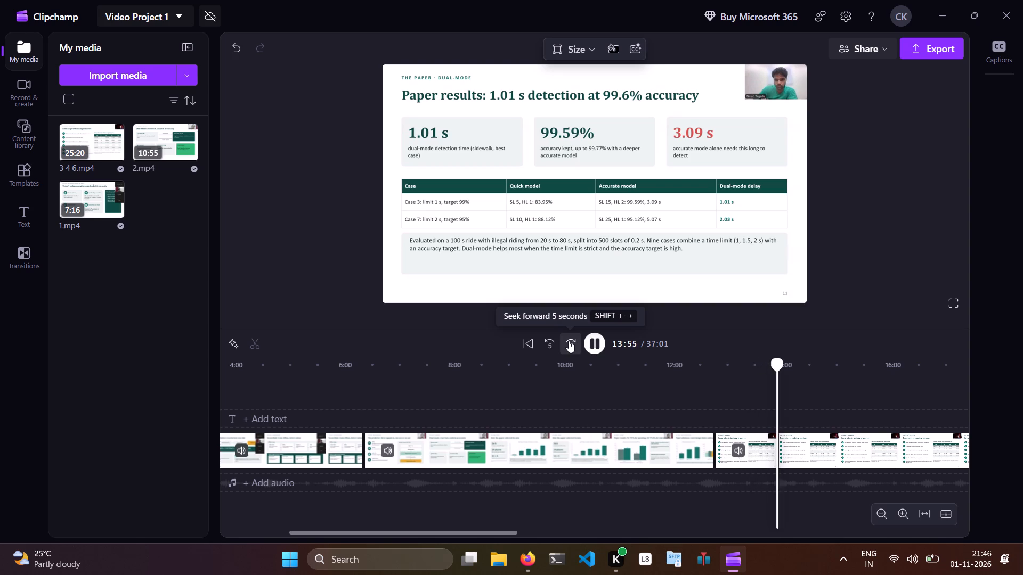
{"action": "double_click", "coordinate": [569, 341]}
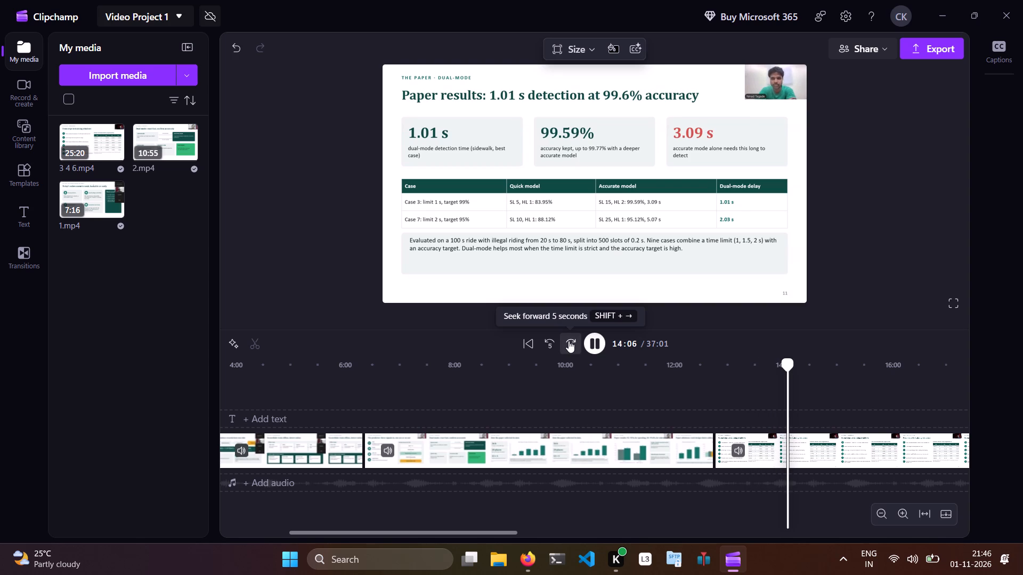
{"action": "left_click", "coordinate": [569, 341]}
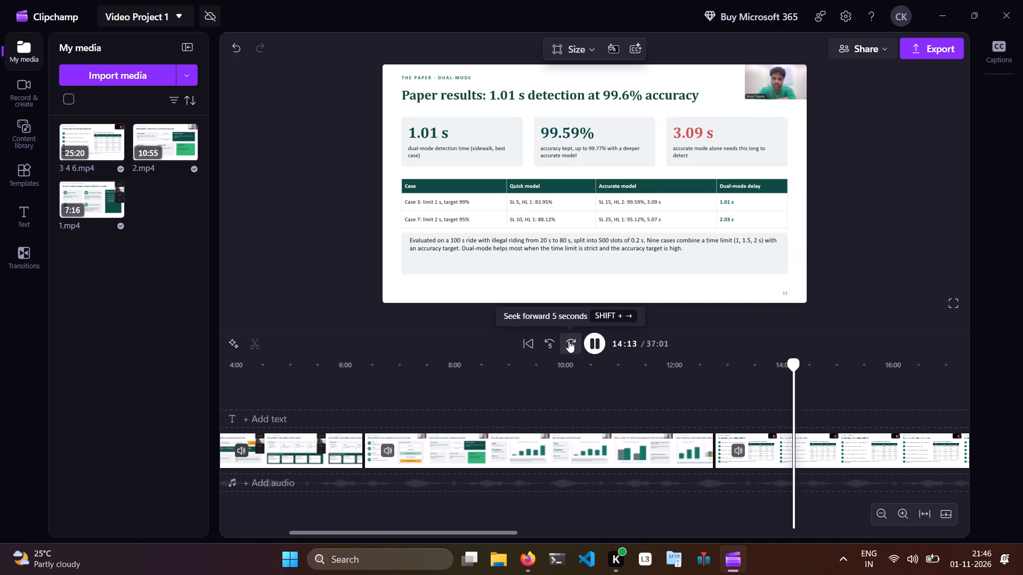
{"action": "triple_click", "coordinate": [569, 341]}
{"action": "triple_click", "coordinate": [569, 341]}
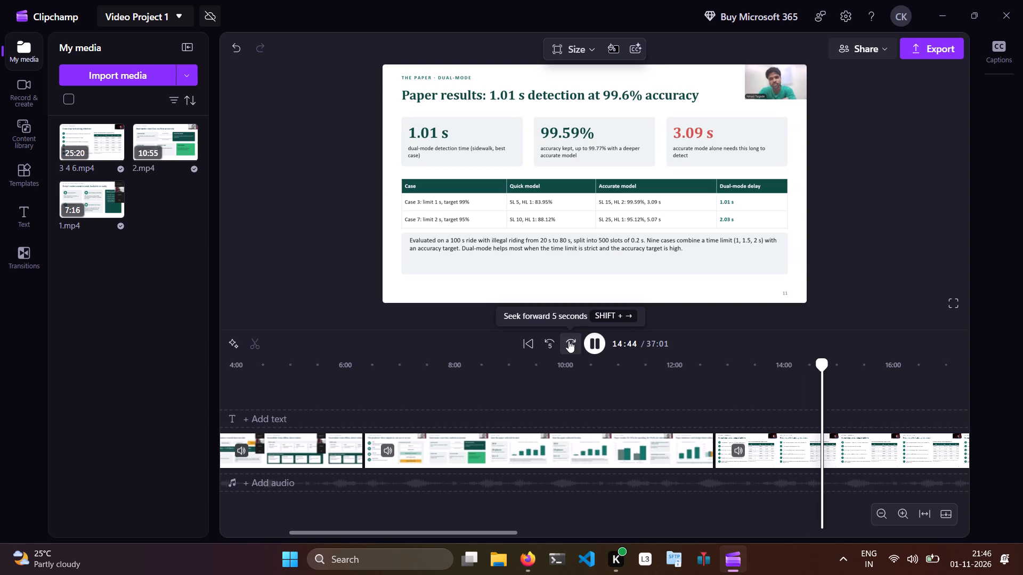
{"action": "triple_click", "coordinate": [546, 347]}
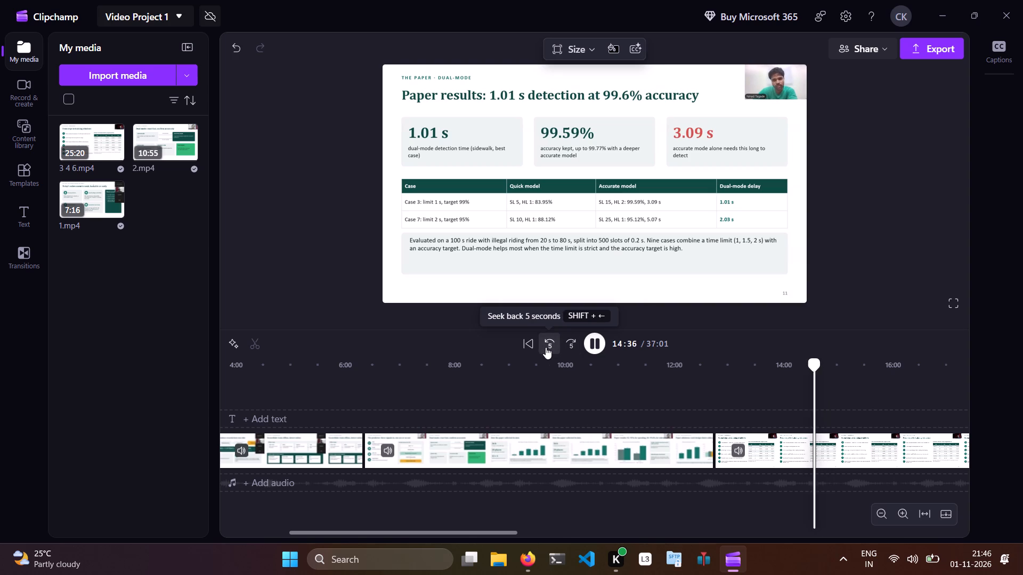
{"action": "double_click", "coordinate": [546, 347]}
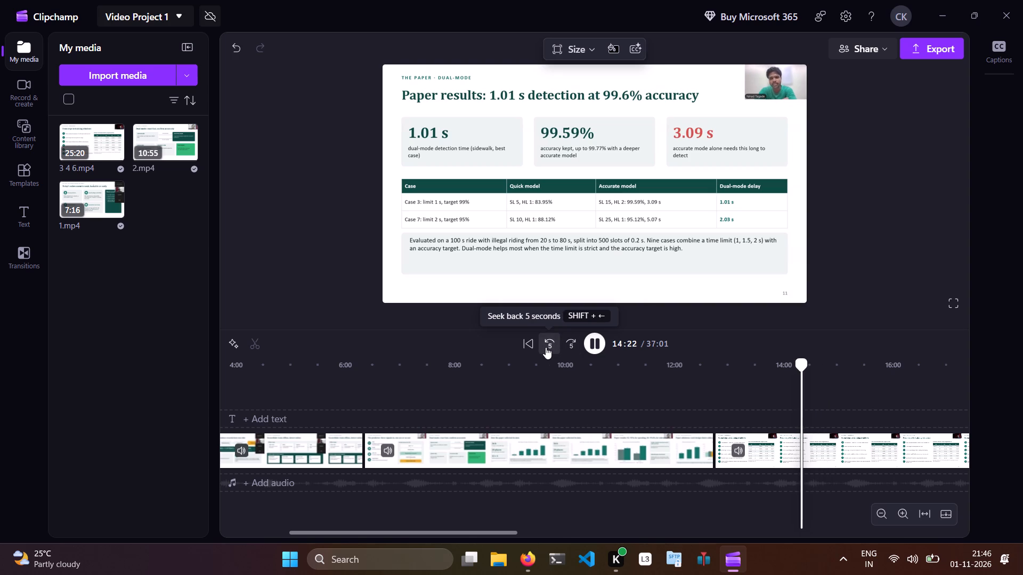
{"action": "left_click", "coordinate": [546, 347]}
{"action": "double_click", "coordinate": [546, 347]}
{"action": "double_click", "coordinate": [546, 347]}
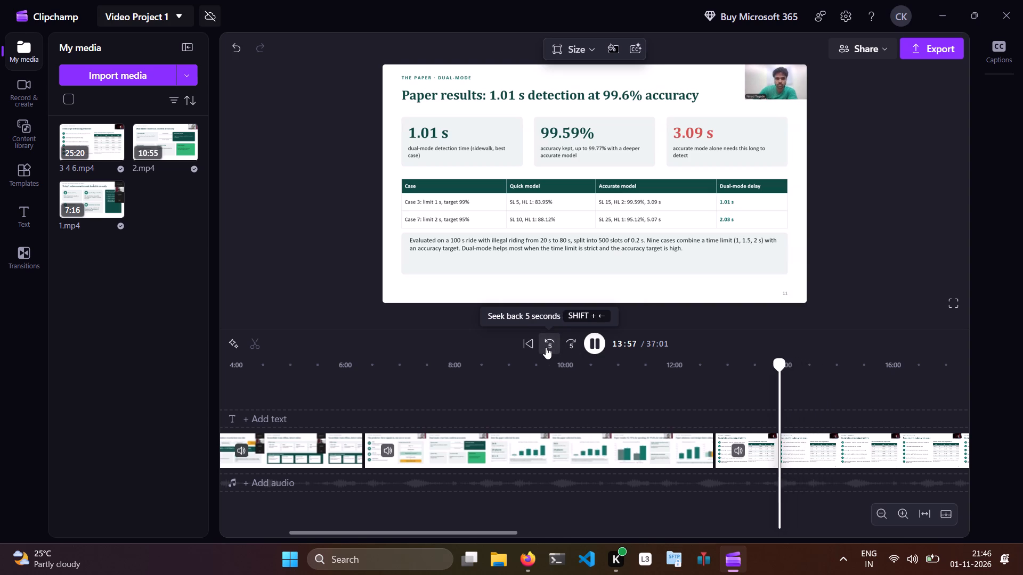
{"action": "double_click", "coordinate": [546, 347]}
{"action": "left_click", "coordinate": [546, 347]}
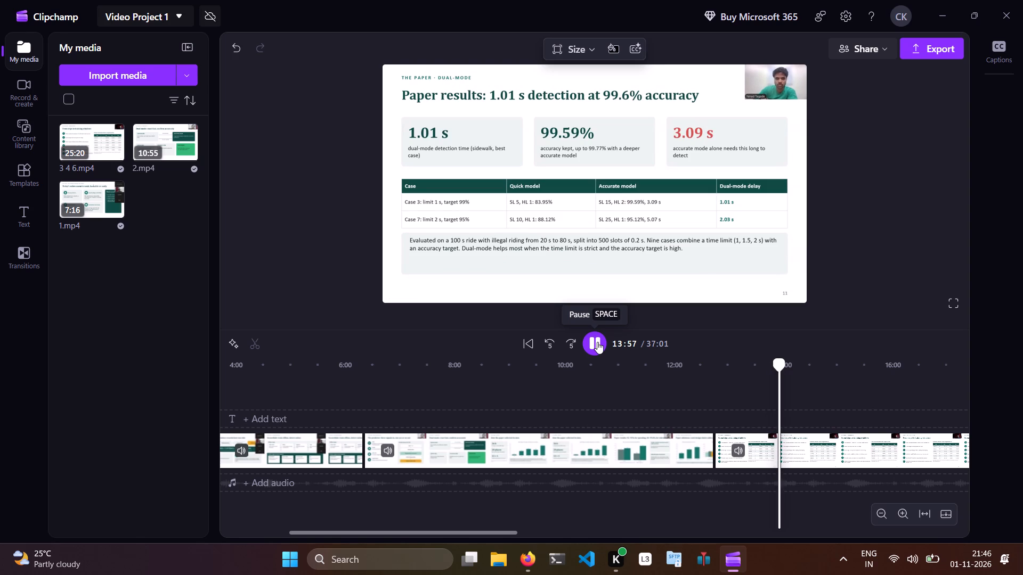
Split the 3 4 6.mp4 clip at 14:02, during the "Paper results" slide.
{"action": "left_click", "coordinate": [597, 342]}
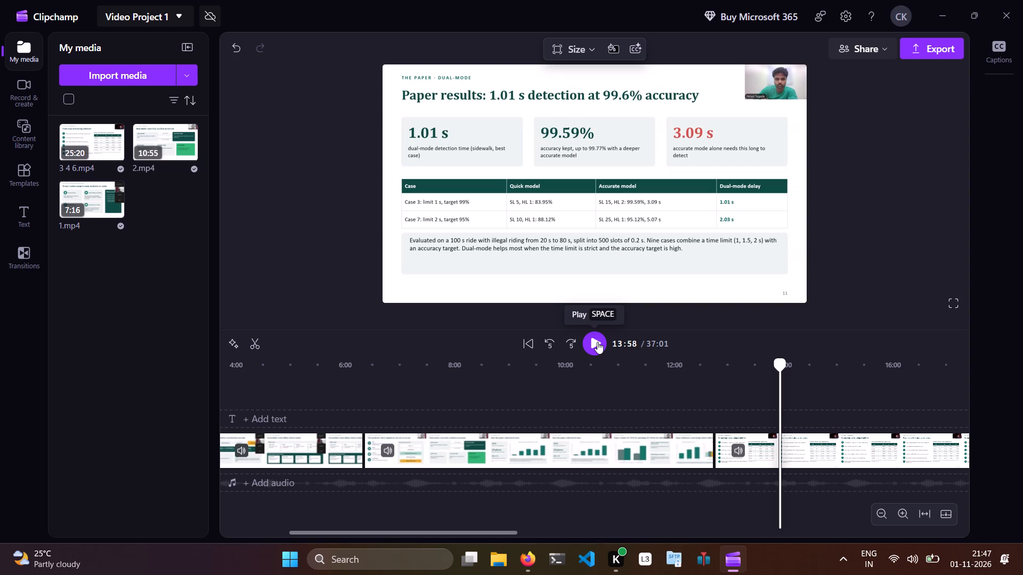
{"action": "left_click", "coordinate": [597, 342]}
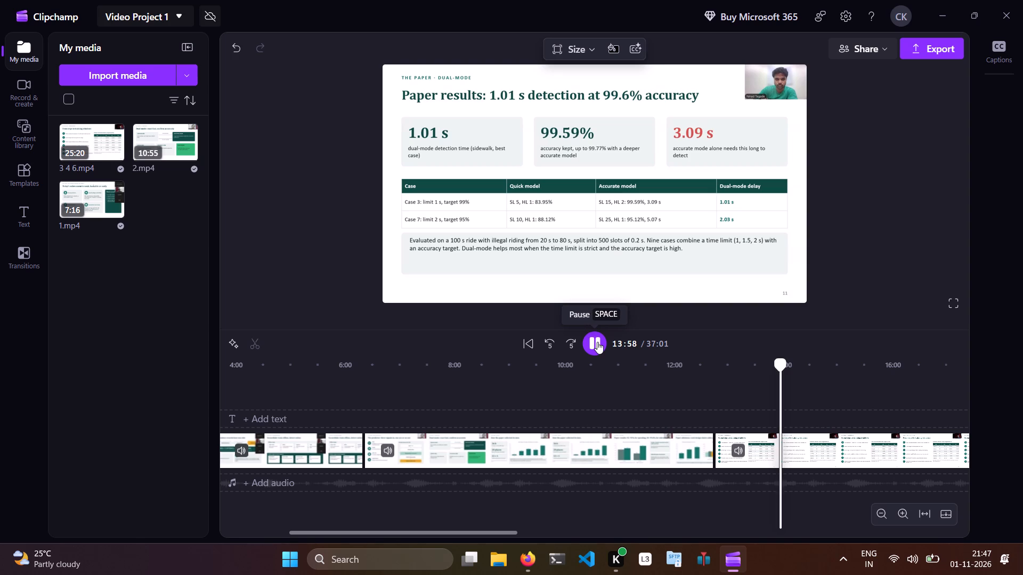
{"action": "left_click", "coordinate": [597, 342]}
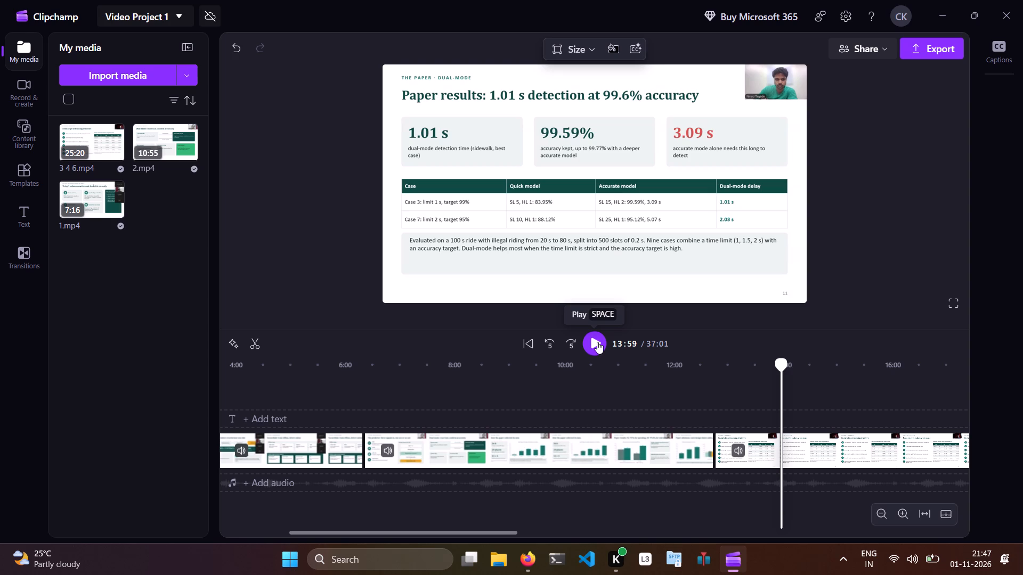
{"action": "left_click", "coordinate": [597, 342]}
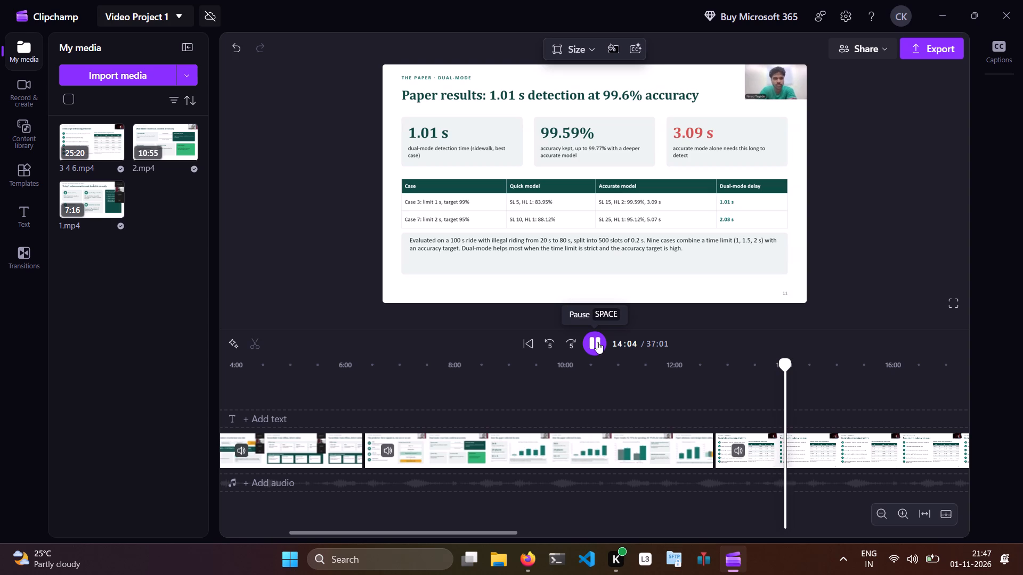
{"action": "left_click", "coordinate": [597, 342]}
{"action": "left_click", "coordinate": [627, 346]}
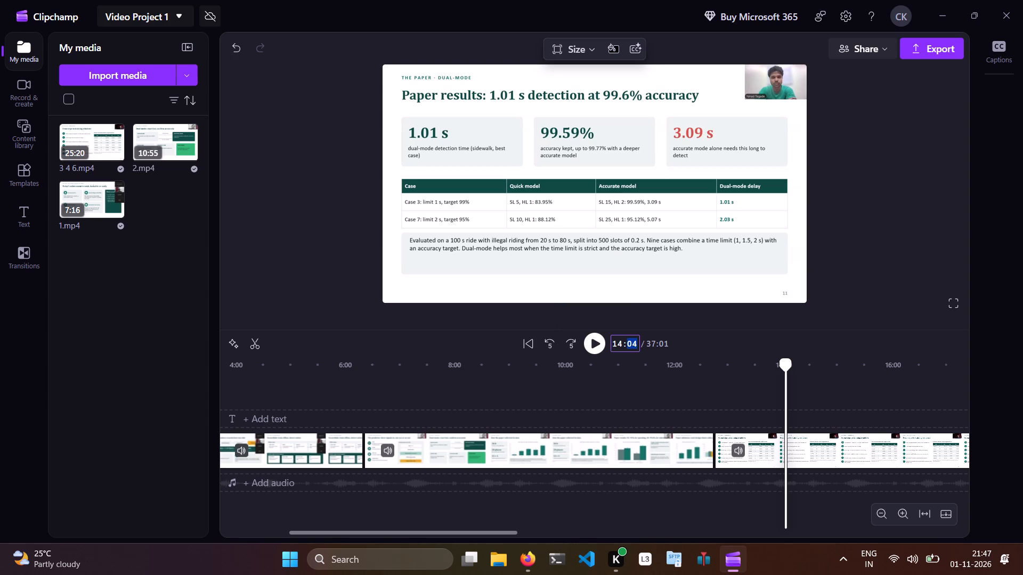
{"action": "type", "text": "02"}
{"action": "key", "text": "Return"}
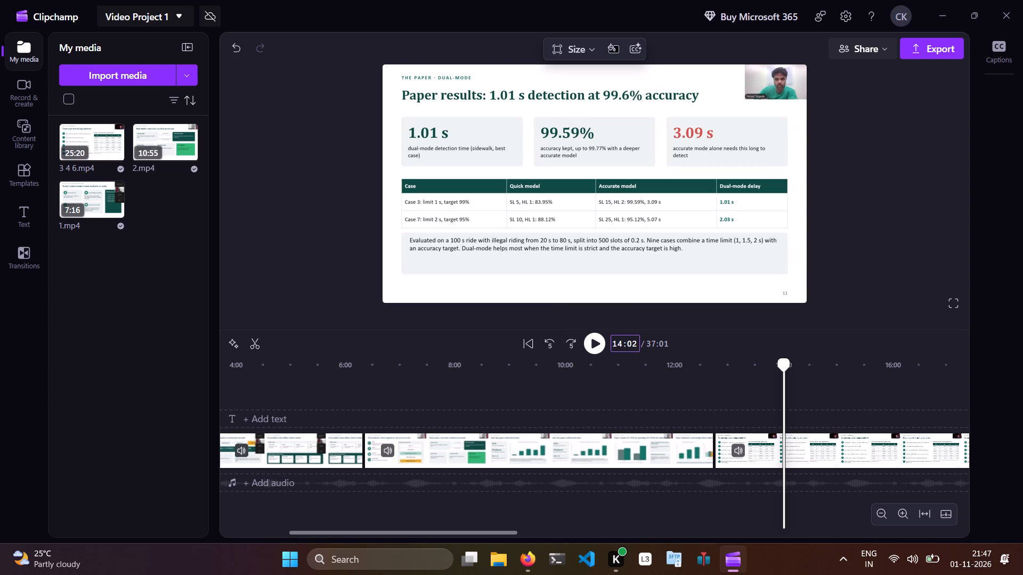
{"action": "left_click", "coordinate": [597, 346]}
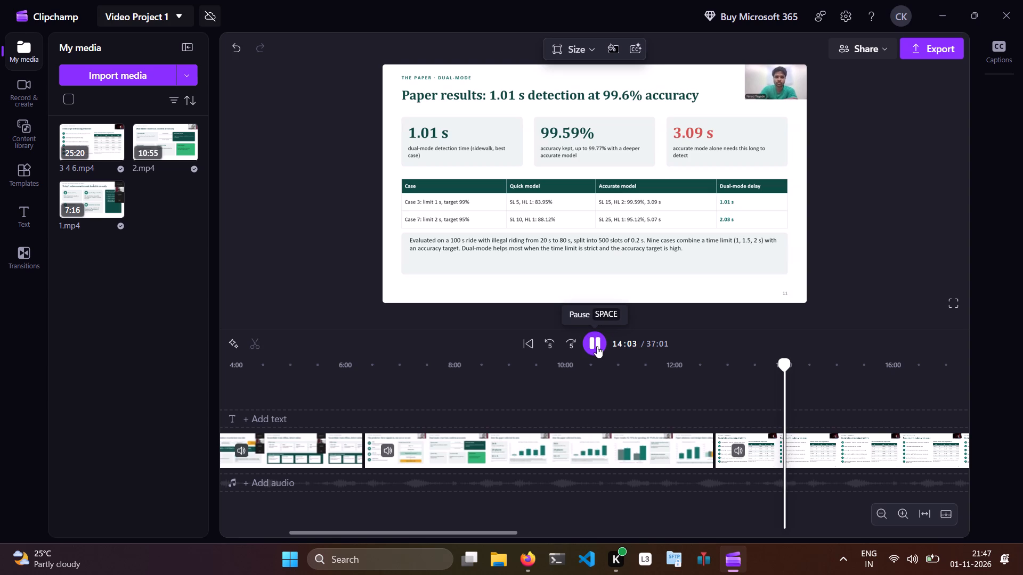
{"action": "left_click", "coordinate": [597, 346]}
{"action": "left_click", "coordinate": [635, 344]}
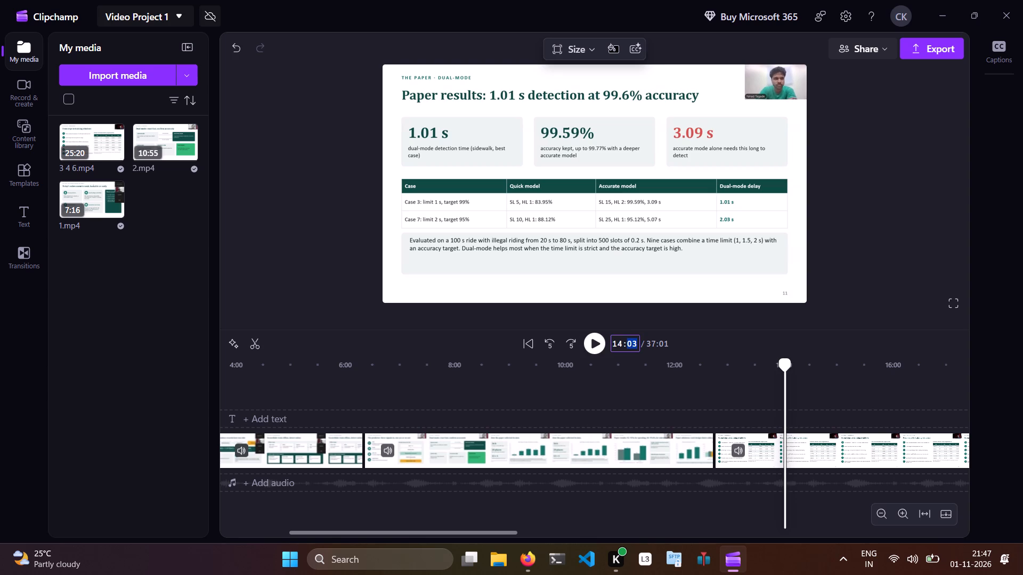
{"action": "type", "text": "02"}
{"action": "key", "text": "Return"}
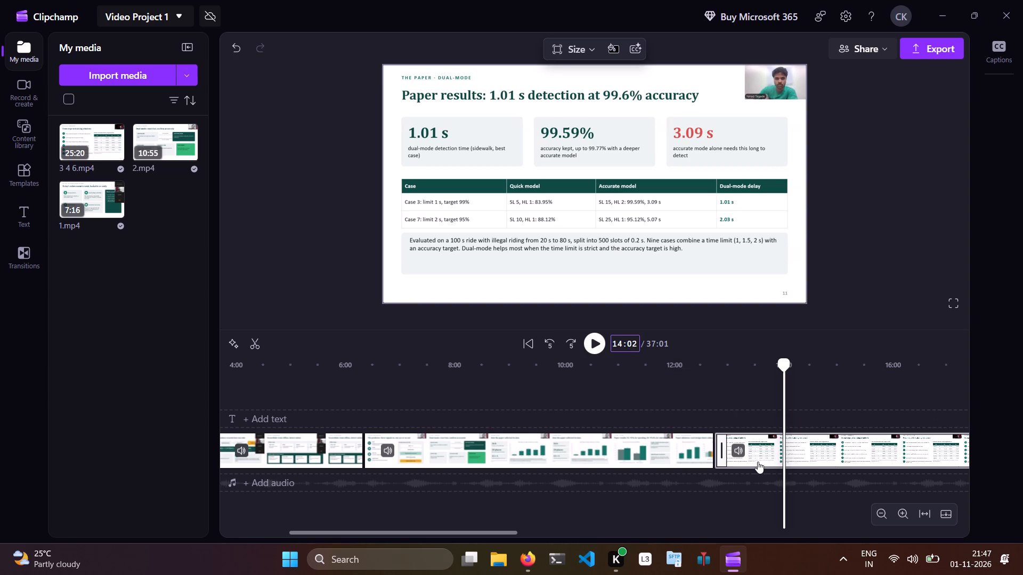
{"action": "right_click", "coordinate": [756, 462]}
{"action": "left_click", "coordinate": [800, 273]}
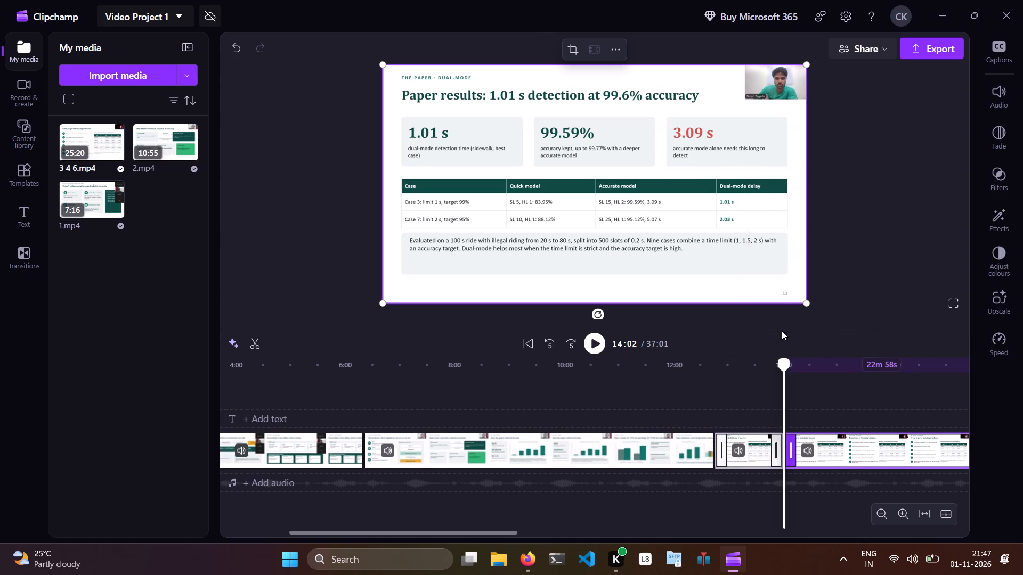
Delete the segment of 3 4 6.mp4 before the 14:02 split and close the gap after 2.mp4.
{"action": "right_click", "coordinate": [752, 461]}
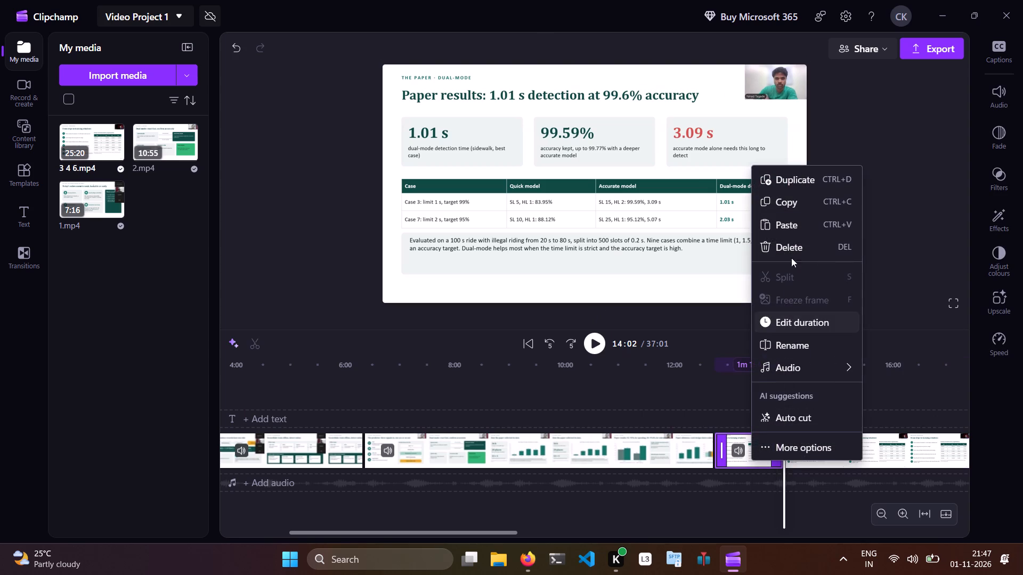
{"action": "left_click", "coordinate": [792, 252]}
{"action": "left_click", "coordinate": [750, 454]}
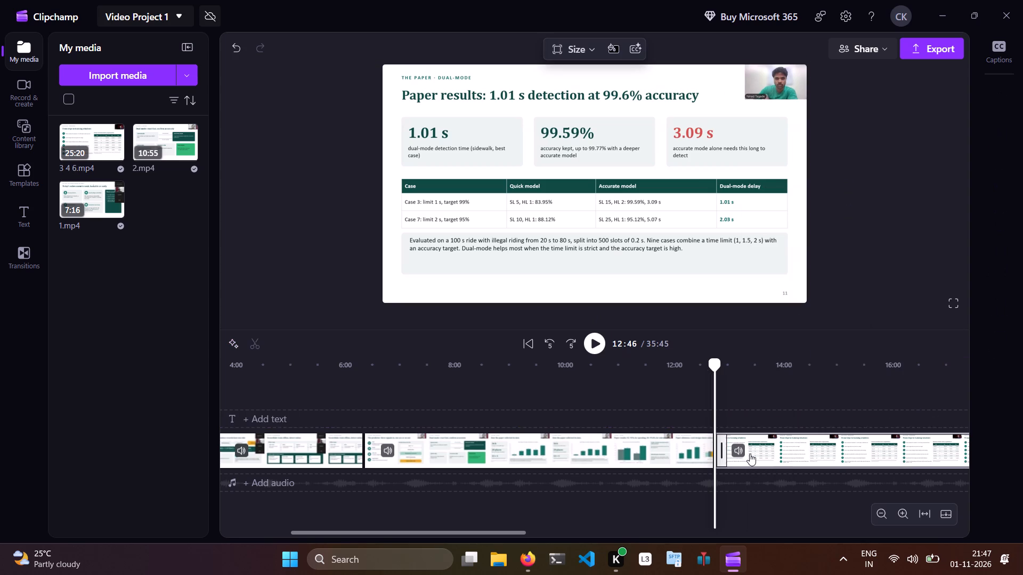
Review the trimmed 3 4 6.mp4 clip from its start to find where the first presenter hands over to the next one.
{"action": "left_click", "coordinate": [588, 342]}
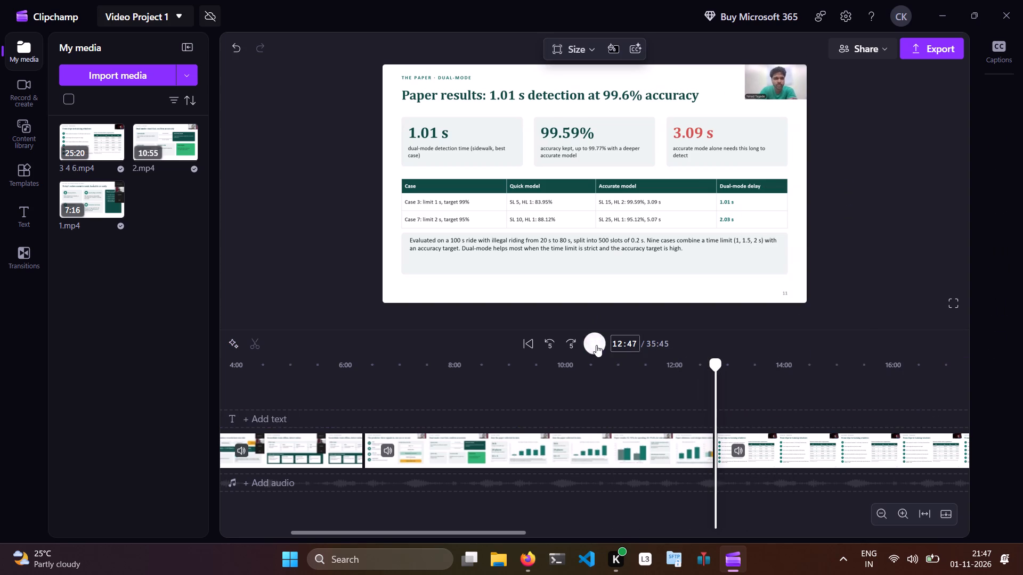
{"action": "triple_click", "coordinate": [574, 340]}
{"action": "triple_click", "coordinate": [574, 340]}
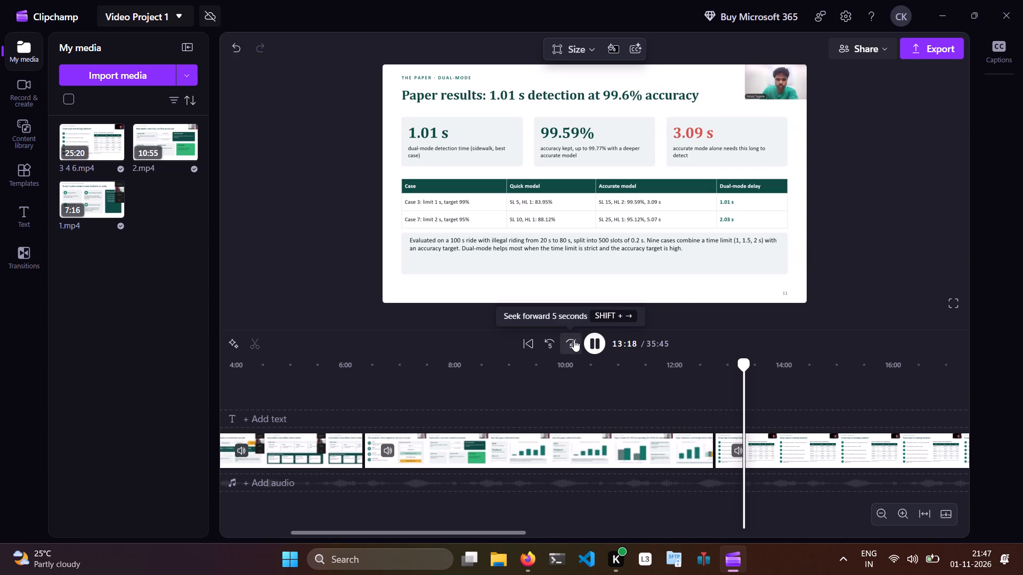
{"action": "triple_click", "coordinate": [574, 340]}
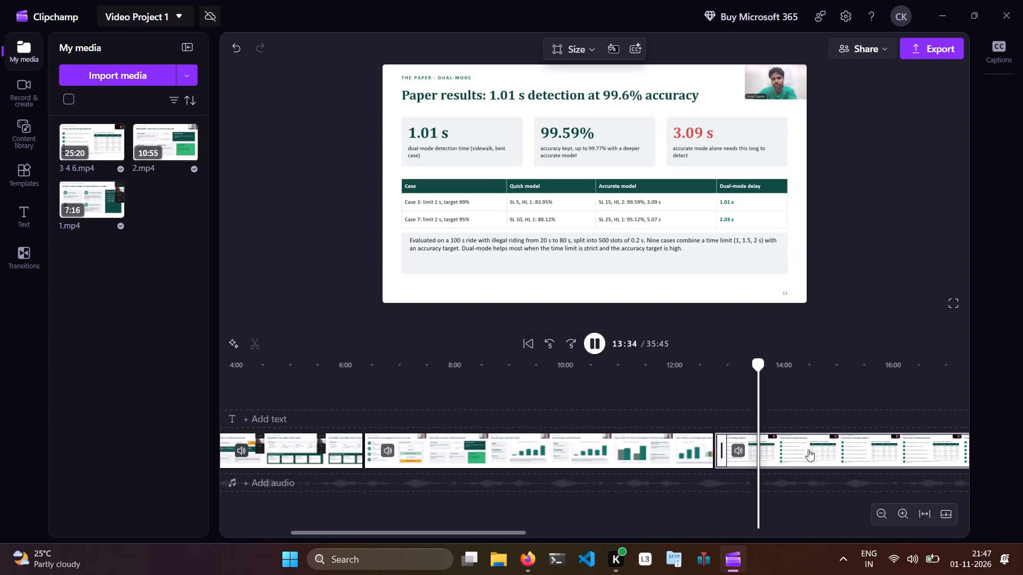
{"action": "scroll", "coordinate": [883, 401], "scroll_direction": "up", "scroll_amount": 2}
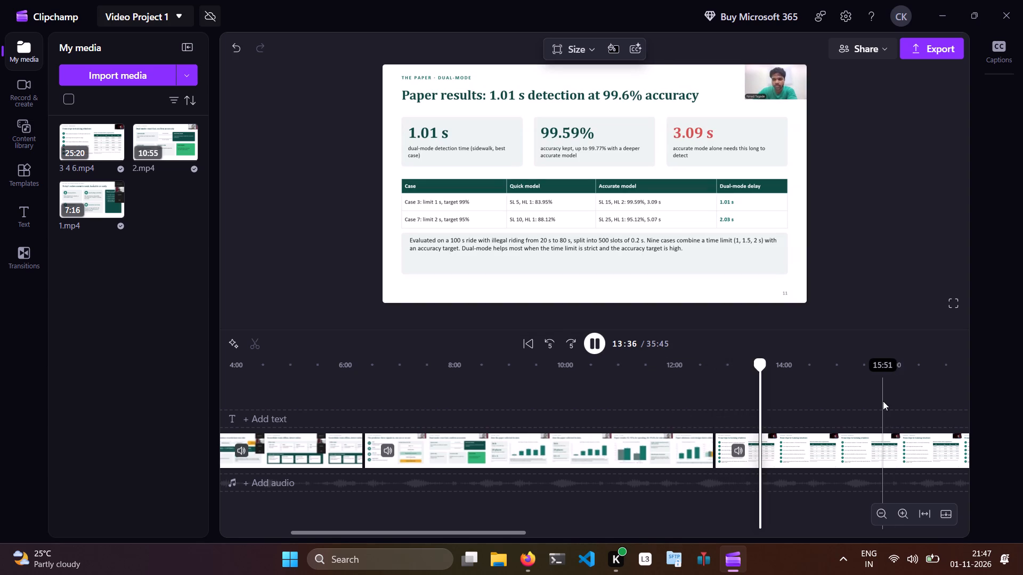
{"action": "scroll", "coordinate": [883, 401], "scroll_direction": "down", "scroll_amount": 4}
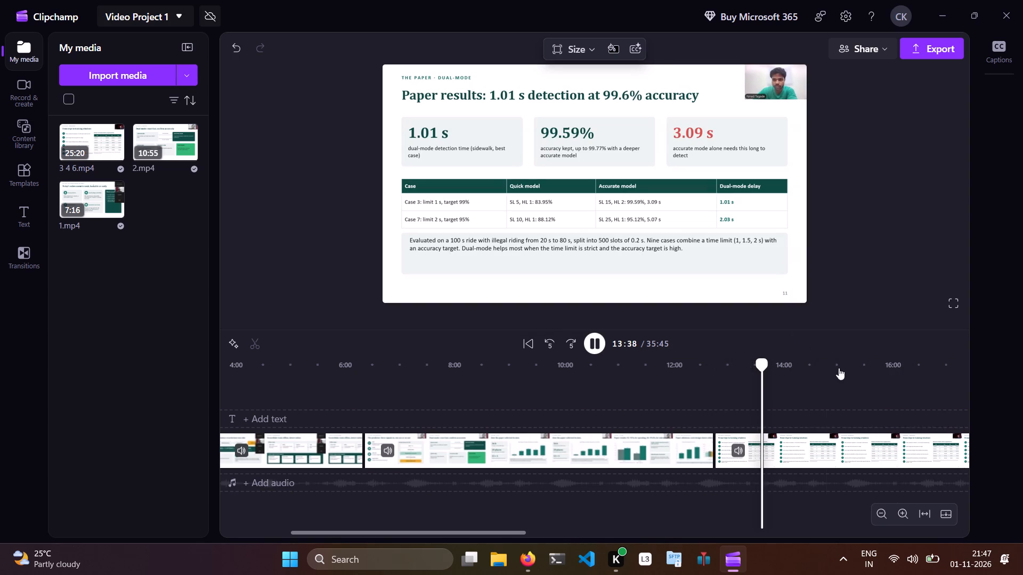
{"action": "left_click", "coordinate": [929, 366]}
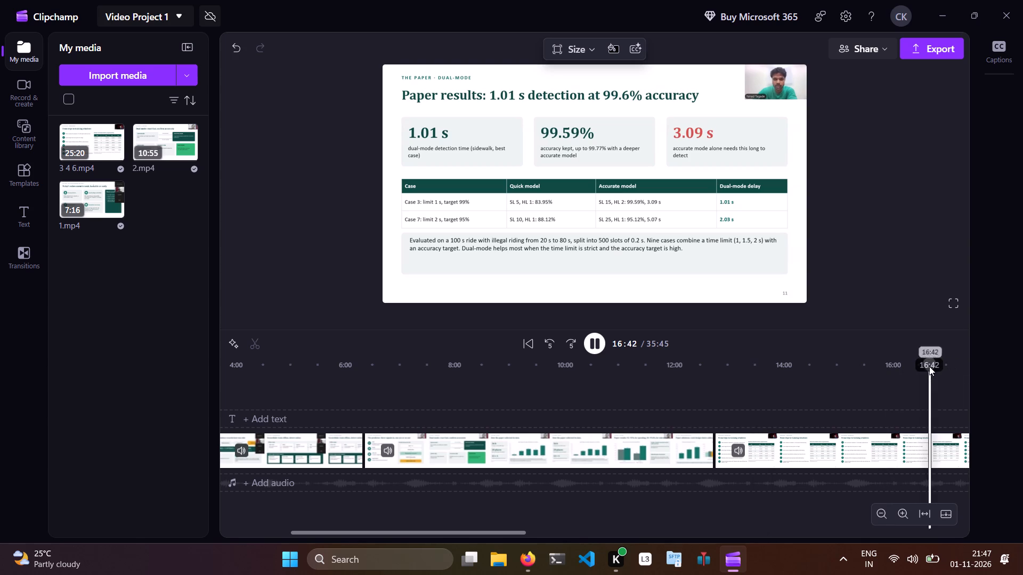
{"action": "left_click", "coordinate": [925, 516]}
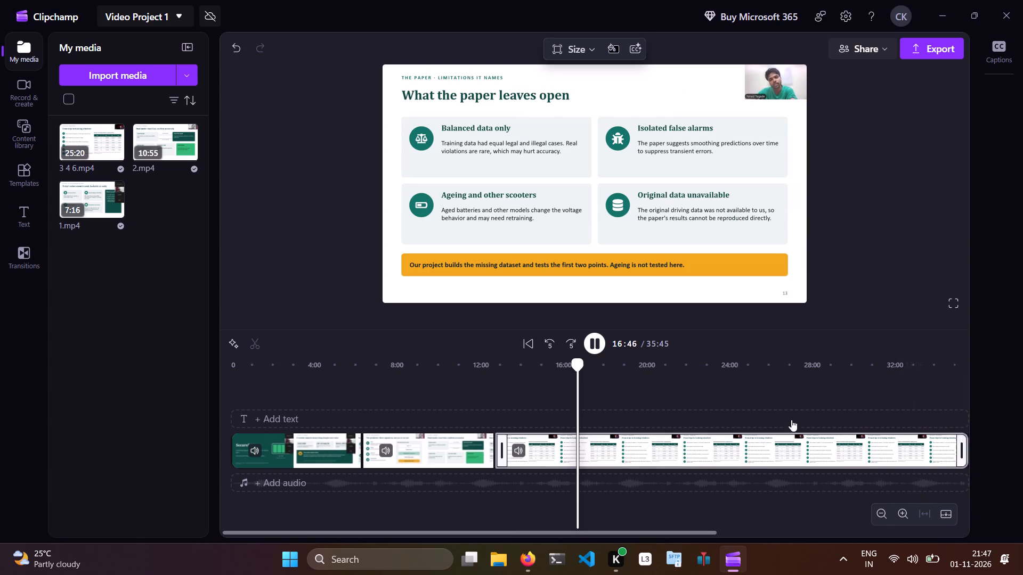
{"action": "left_click", "coordinate": [591, 388]}
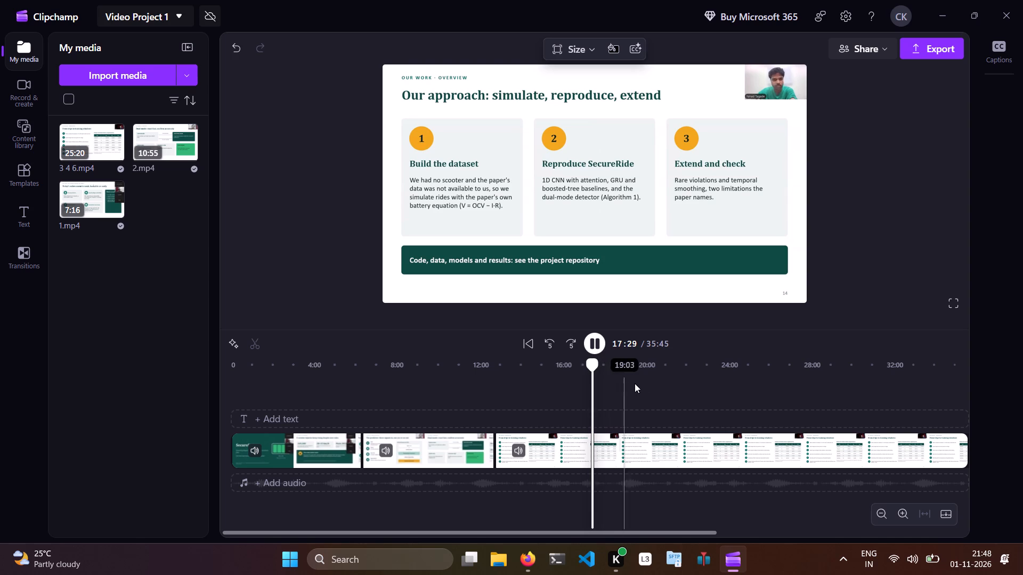
{"action": "left_click", "coordinate": [693, 388]}
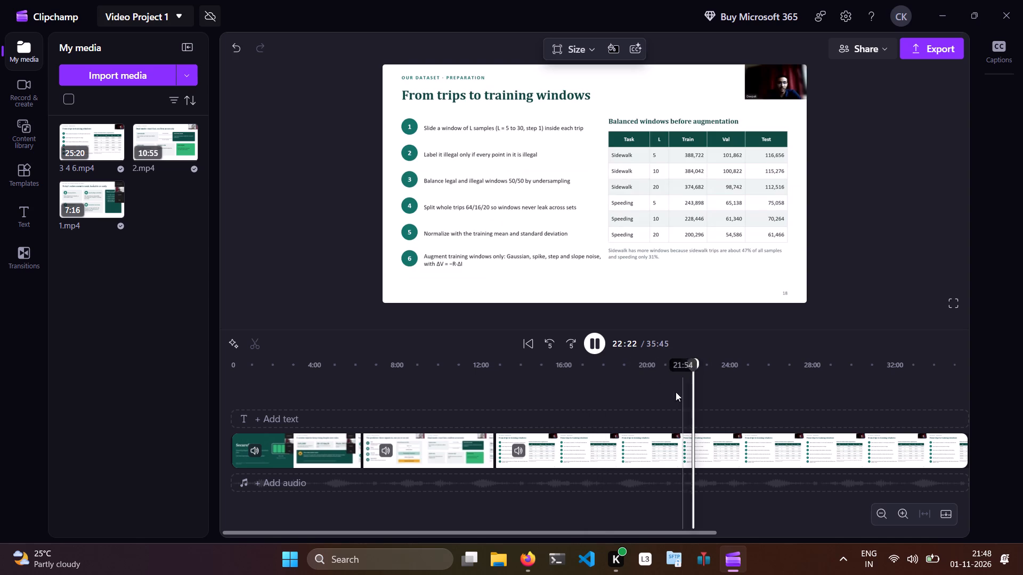
{"action": "left_click", "coordinate": [667, 393]}
{"action": "left_click", "coordinate": [639, 382]}
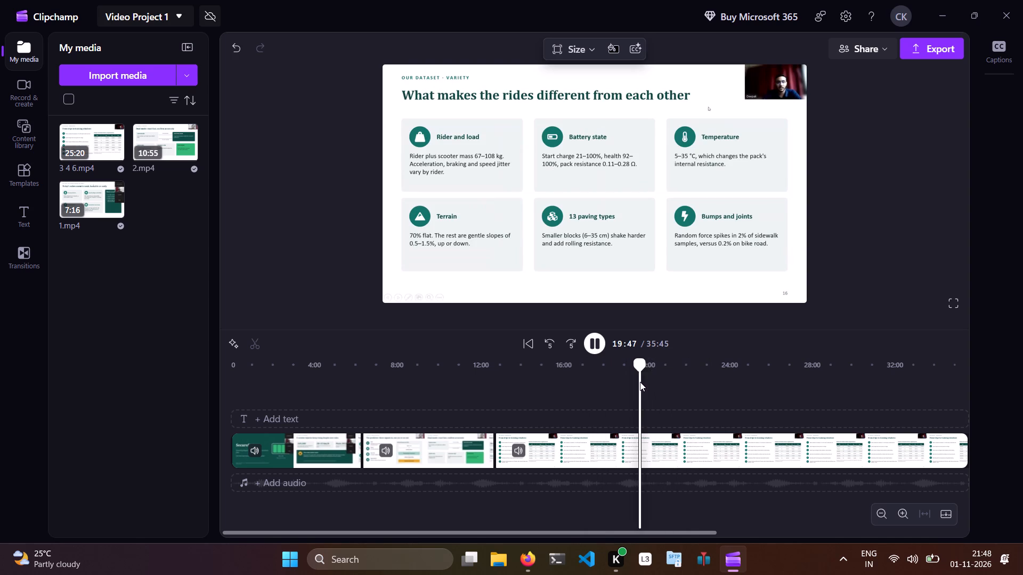
{"action": "left_click", "coordinate": [614, 381]}
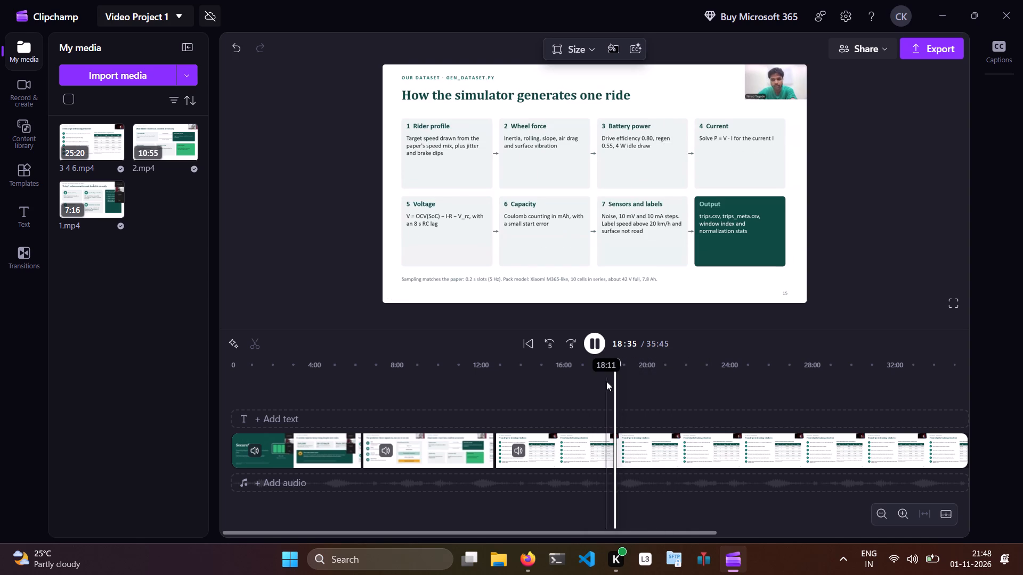
Split the 3 4 6.mp4 clip at 19:07, where the talk on the "How the simulator generates one ride" slide ends.
{"action": "triple_click", "coordinate": [900, 511]}
{"action": "triple_click", "coordinate": [900, 511]}
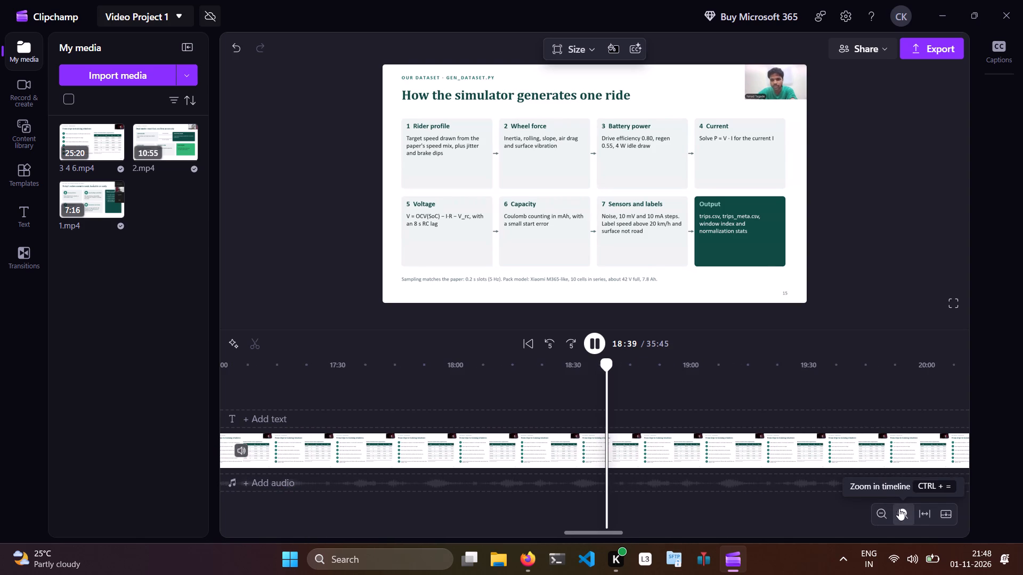
{"action": "triple_click", "coordinate": [566, 346]}
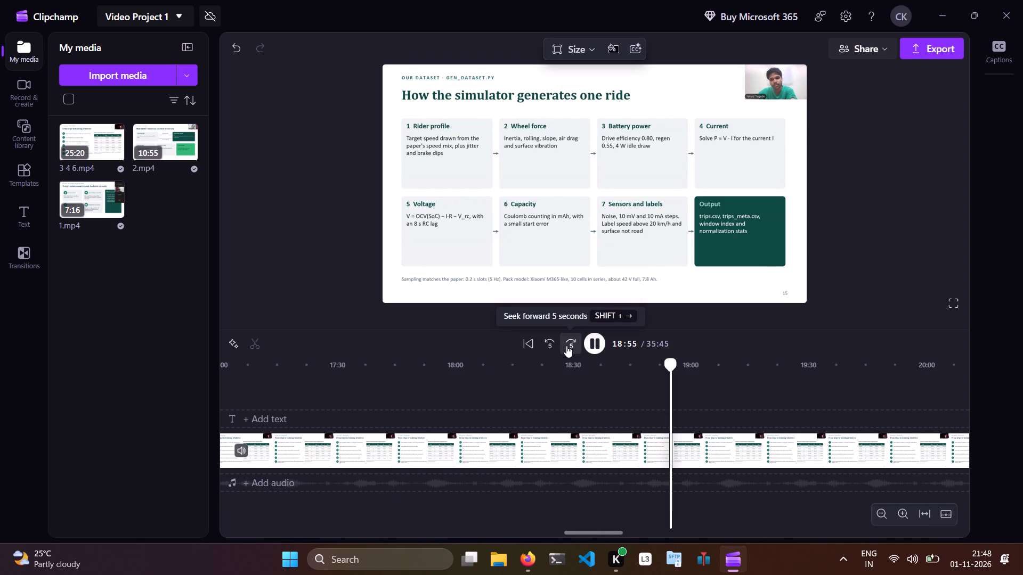
{"action": "left_click", "coordinate": [566, 346]}
{"action": "double_click", "coordinate": [566, 346]}
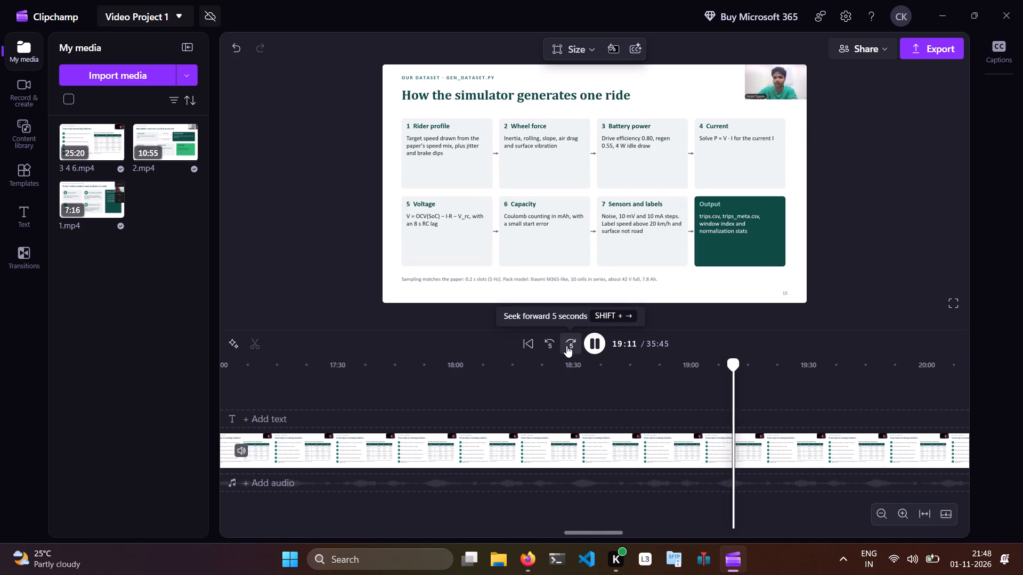
{"action": "left_click", "coordinate": [549, 332]}
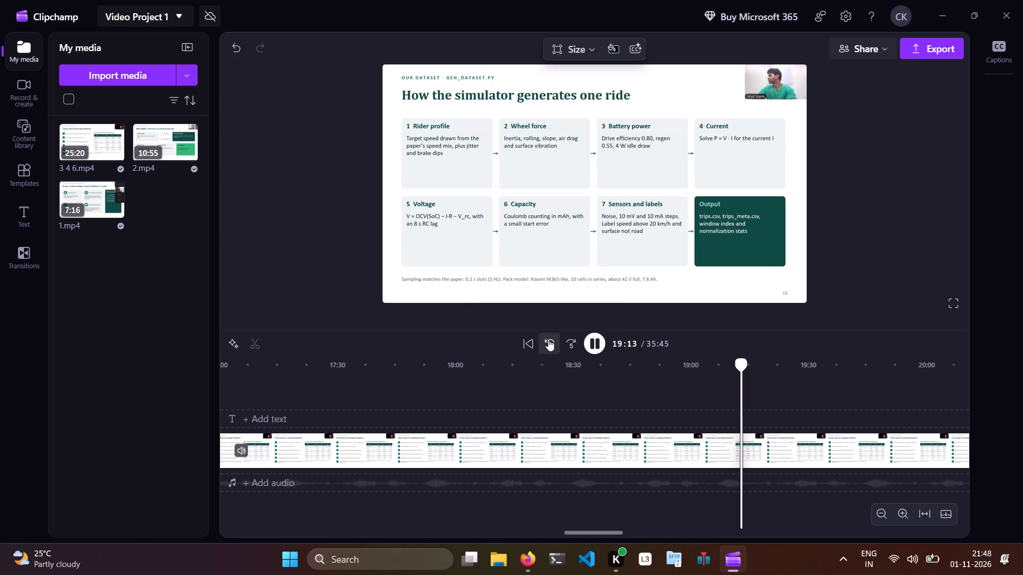
{"action": "left_click", "coordinate": [548, 339]}
{"action": "left_click", "coordinate": [548, 339]}
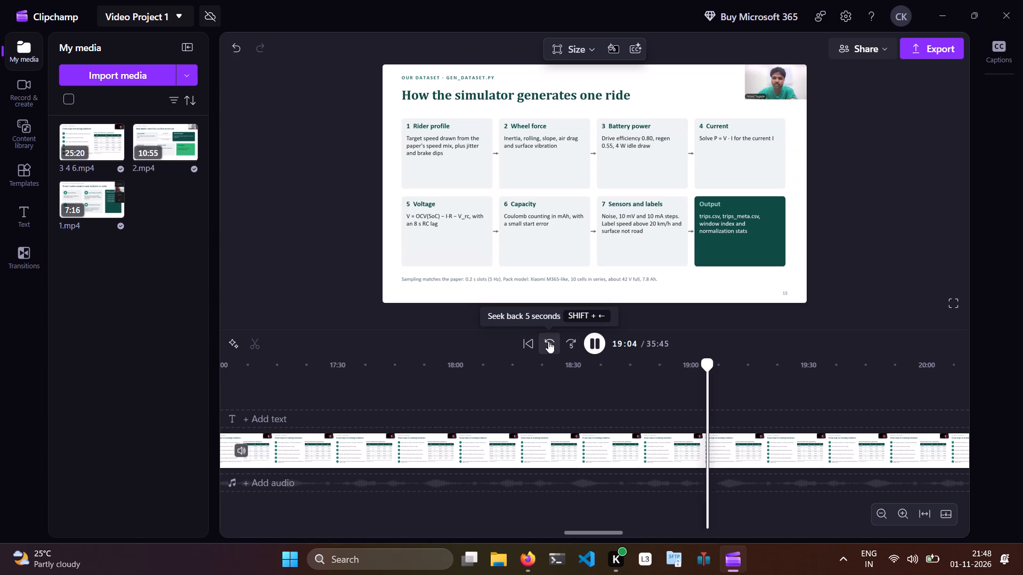
{"action": "left_click", "coordinate": [548, 341]}
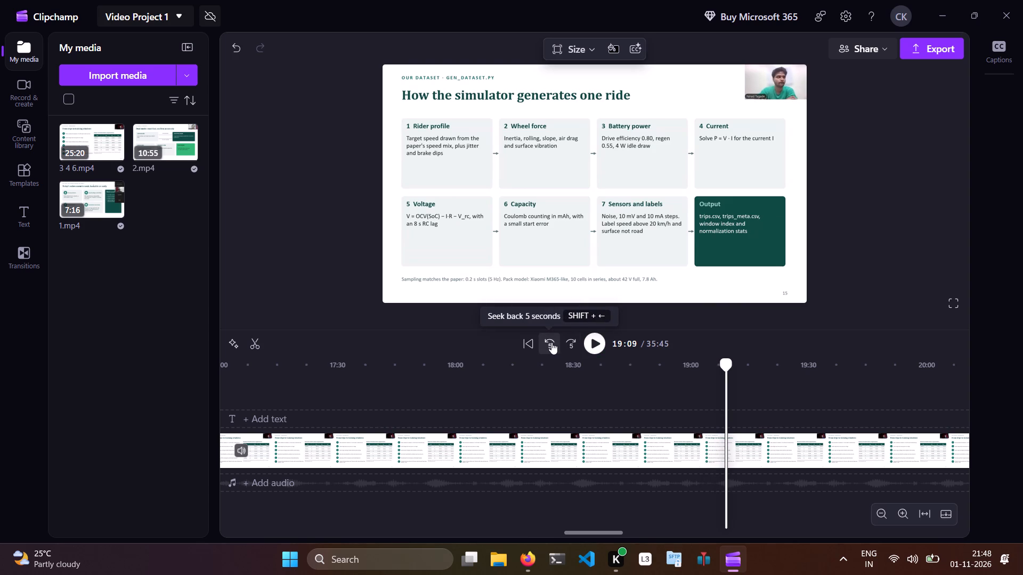
{"action": "left_click", "coordinate": [551, 342]}
{"action": "left_click", "coordinate": [590, 347]}
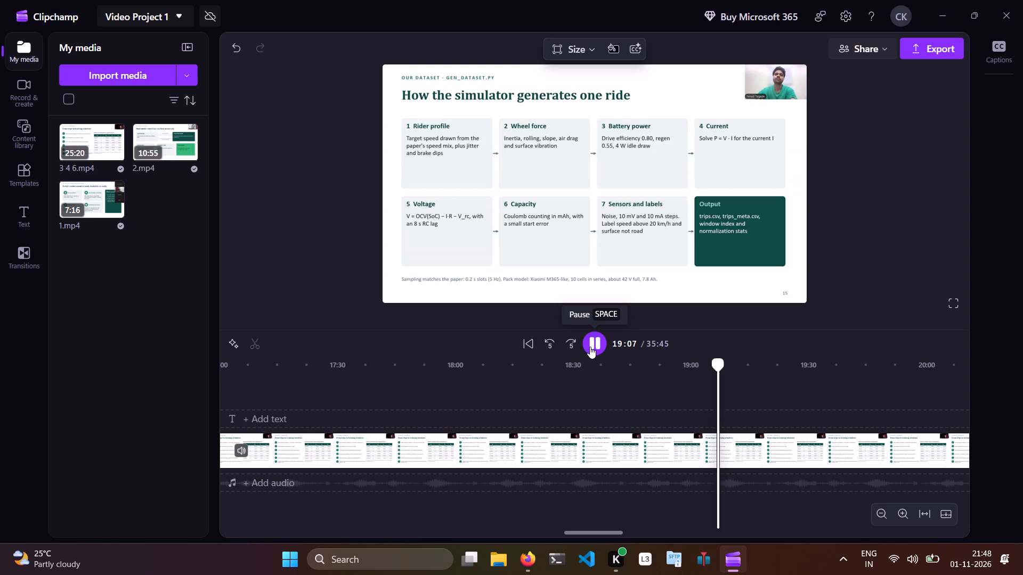
{"action": "left_click", "coordinate": [590, 347]}
{"action": "right_click", "coordinate": [729, 450]}
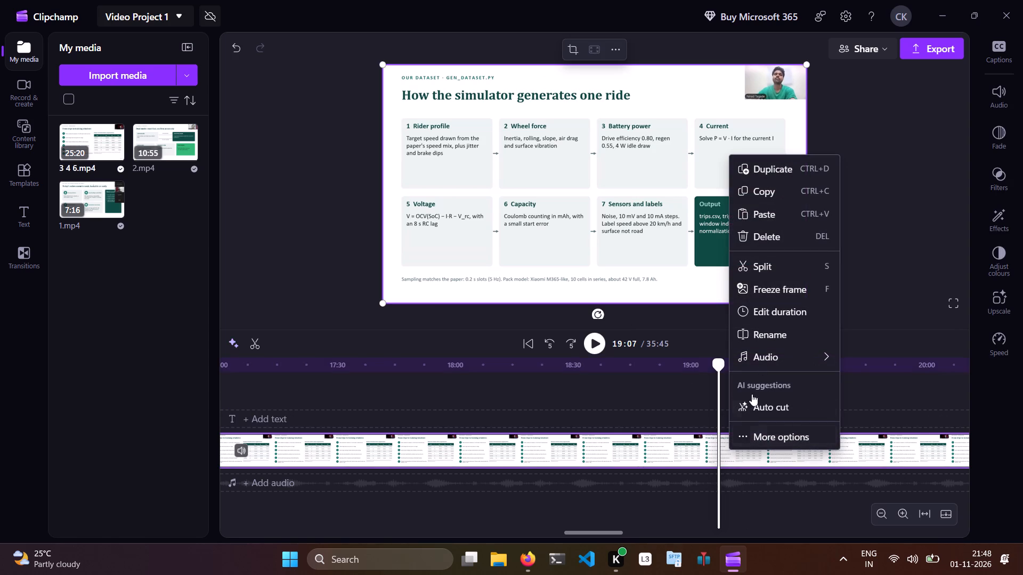
{"action": "left_click", "coordinate": [765, 267]}
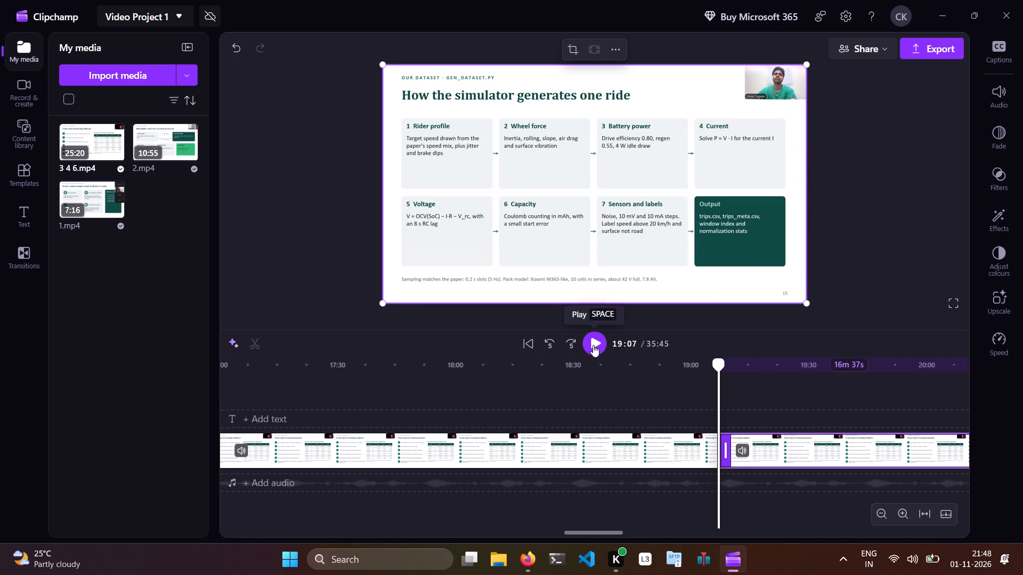
Review 3 4 6.mp4 after the 19:07 split to find where the next presenter starts the "What makes the rides different from each other" slide.
{"action": "left_click", "coordinate": [593, 345]}
{"action": "left_click", "coordinate": [567, 342]}
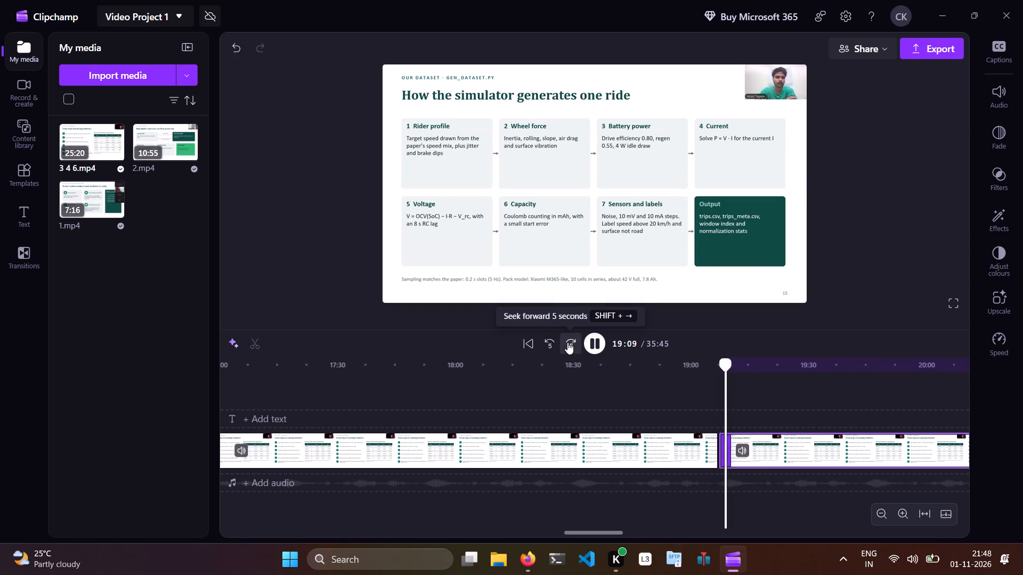
{"action": "double_click", "coordinate": [567, 342]}
{"action": "double_click", "coordinate": [567, 342]}
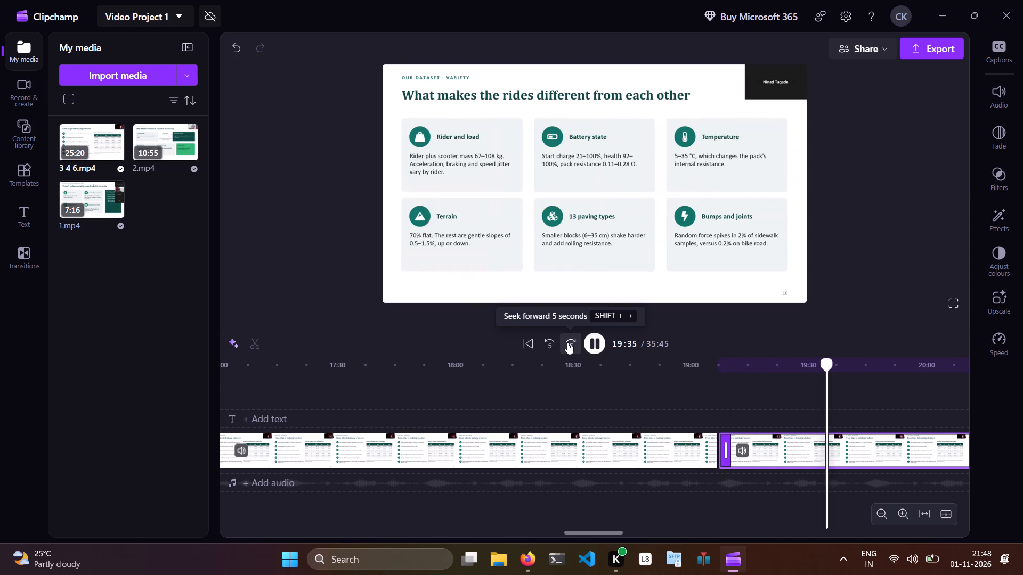
{"action": "double_click", "coordinate": [567, 342]}
{"action": "left_click", "coordinate": [544, 346]}
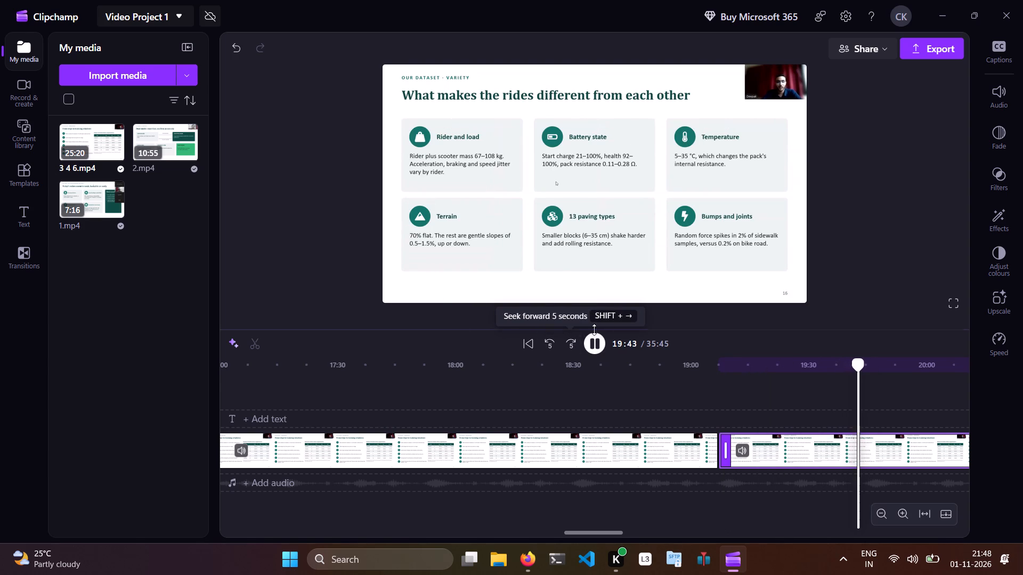
{"action": "left_click", "coordinate": [596, 343]}
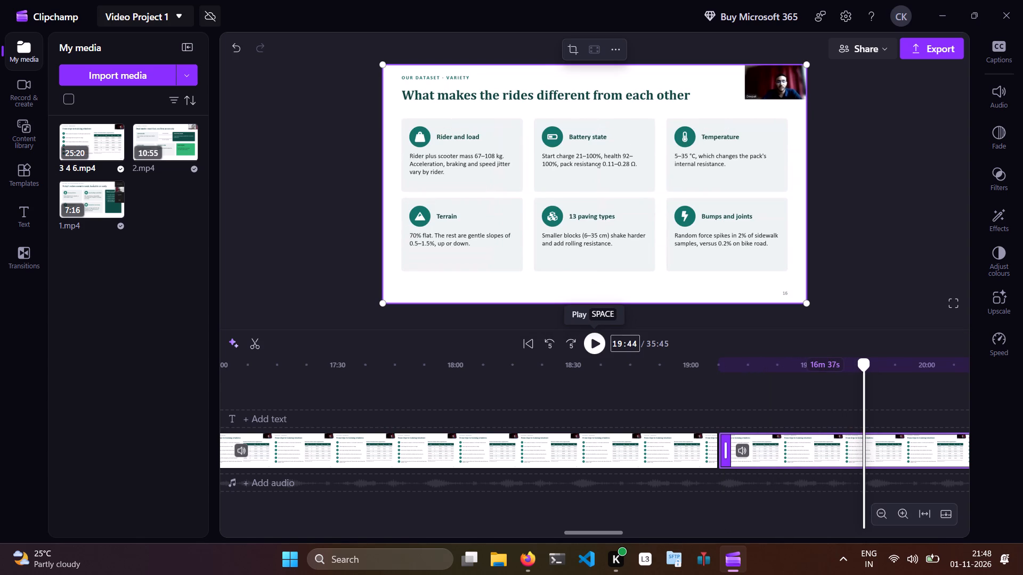
{"action": "left_click", "coordinate": [632, 346]}
{"action": "type", "text": "42"}
{"action": "key", "text": "Return"}
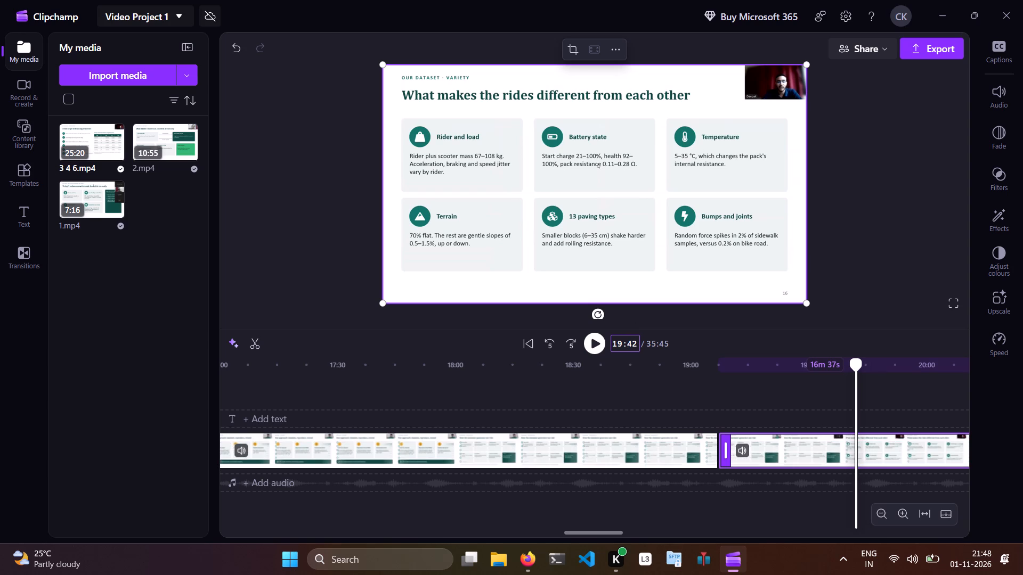
{"action": "left_click", "coordinate": [599, 343]}
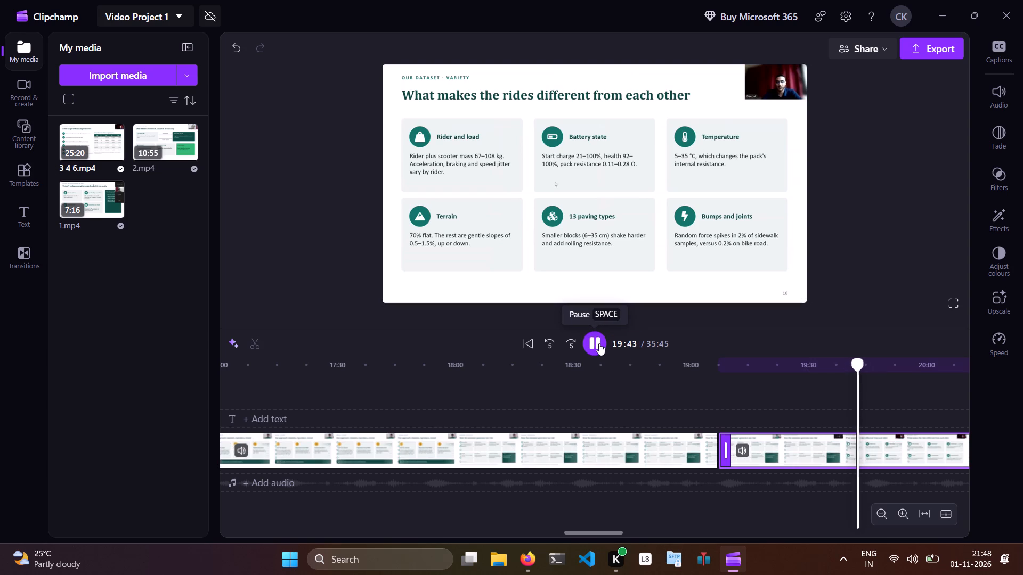
{"action": "left_click", "coordinate": [599, 343]}
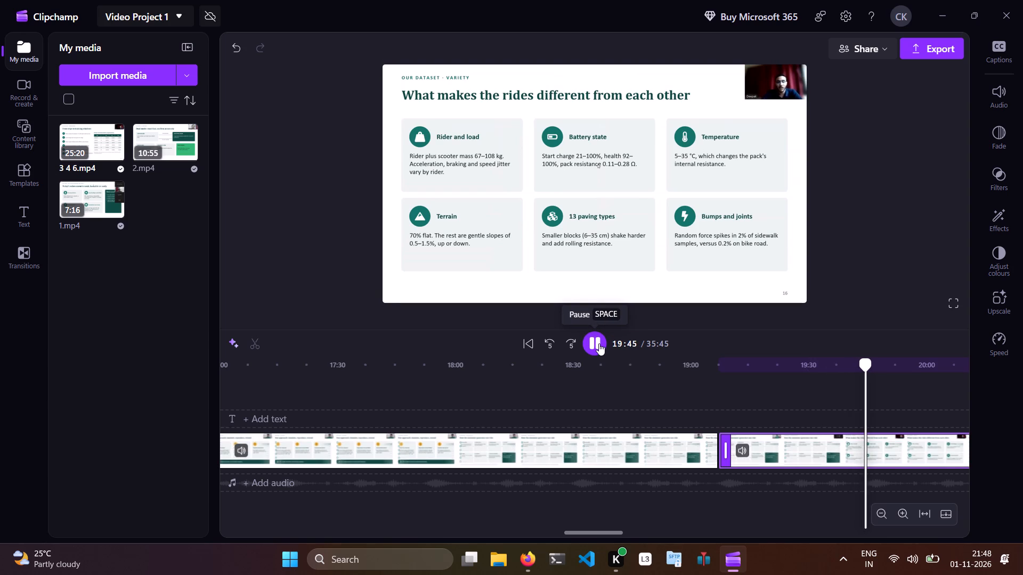
Split the 3 4 6.mp4 clip at 19:42, during the "What makes the rides different from each other" slide.
{"action": "left_click", "coordinate": [629, 343]}
{"action": "type", "text": "42"}
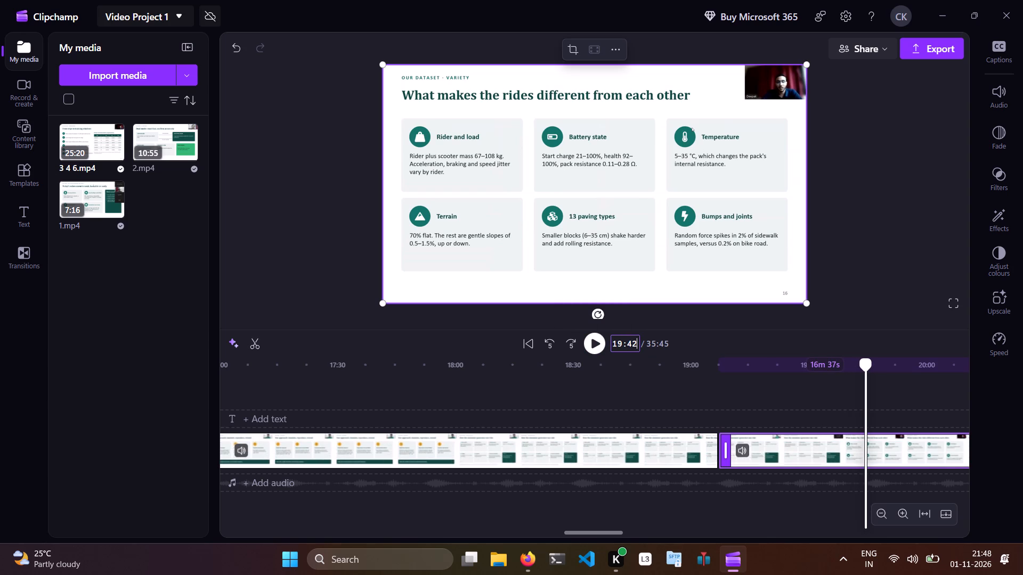
{"action": "key", "text": "Return"}
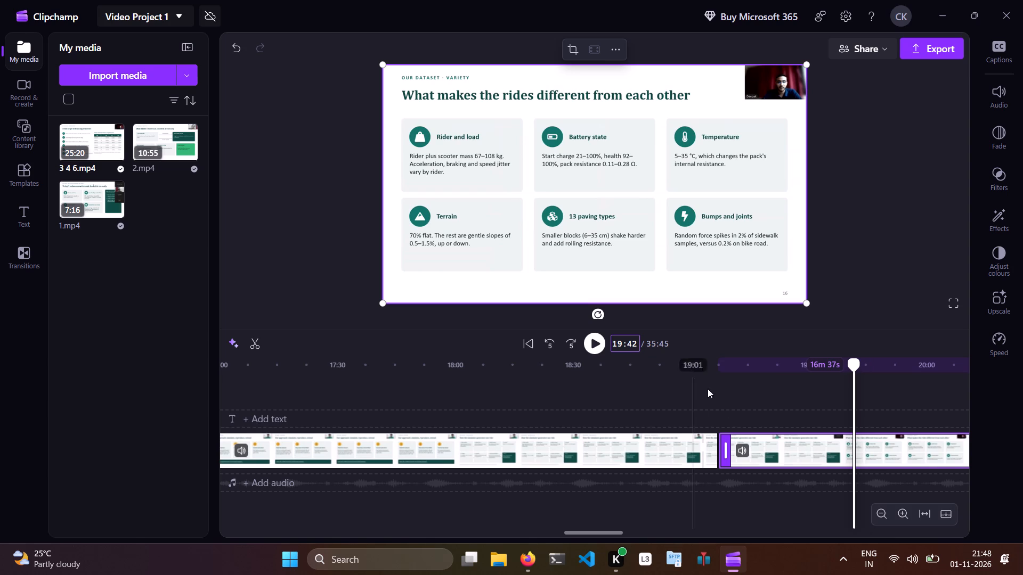
{"action": "right_click", "coordinate": [785, 456]}
{"action": "left_click", "coordinate": [807, 276]}
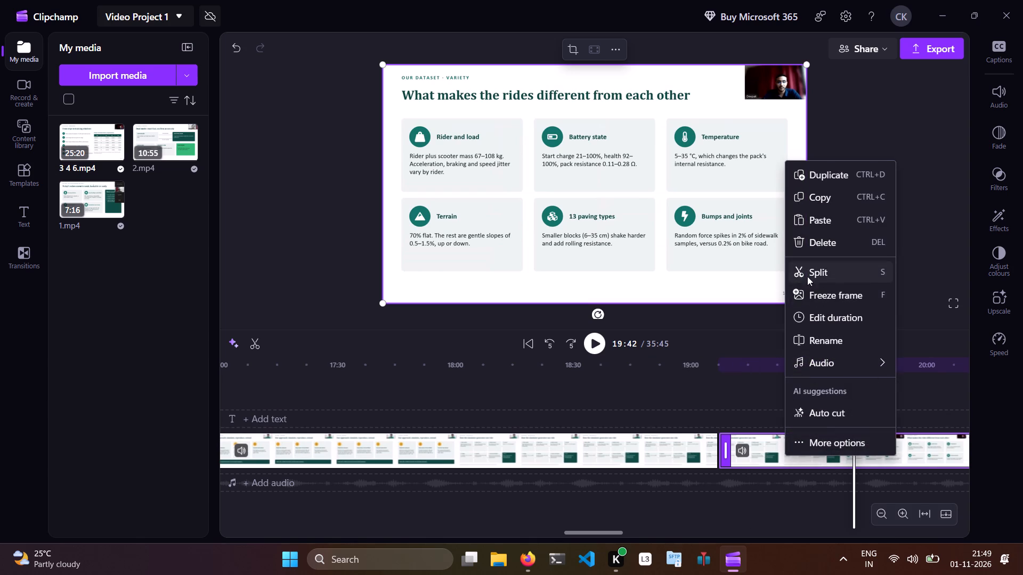
Delete the handover segment of 3 4 6.mp4 between the 19:07 and 19:42 splits and close the gap.
{"action": "right_click", "coordinate": [778, 453]}
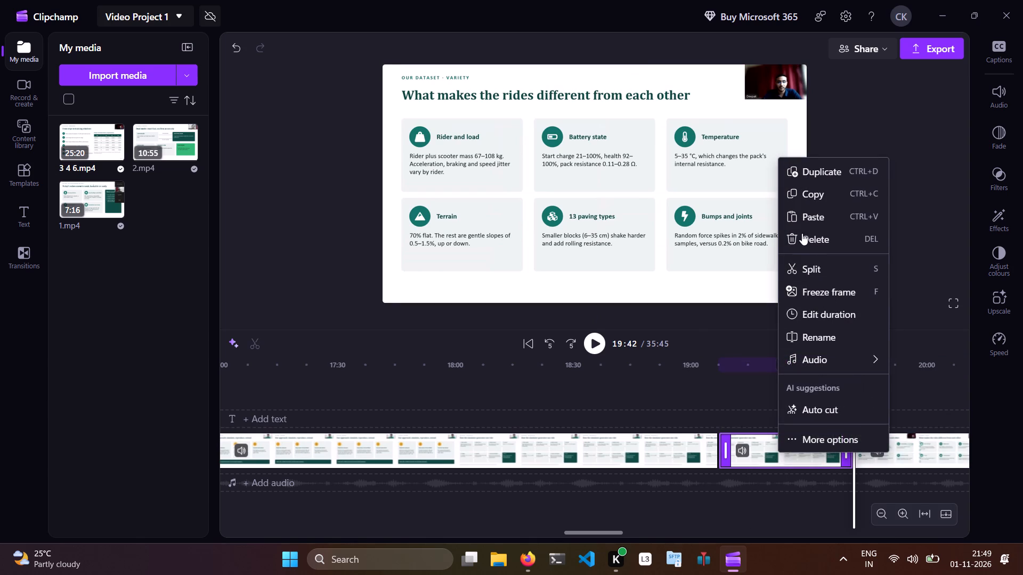
{"action": "left_click", "coordinate": [802, 233]}
{"action": "left_click", "coordinate": [785, 451]}
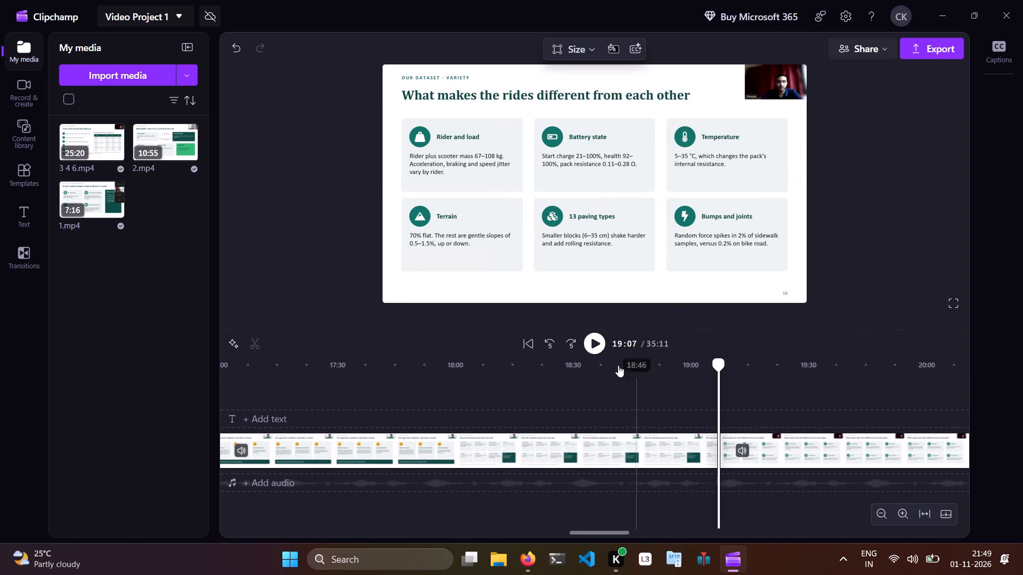
Review 3 4 6.mp4 from 19:07 onwards to find where the current presenter's part ends and the next presenter takes over.
{"action": "left_click", "coordinate": [592, 336]}
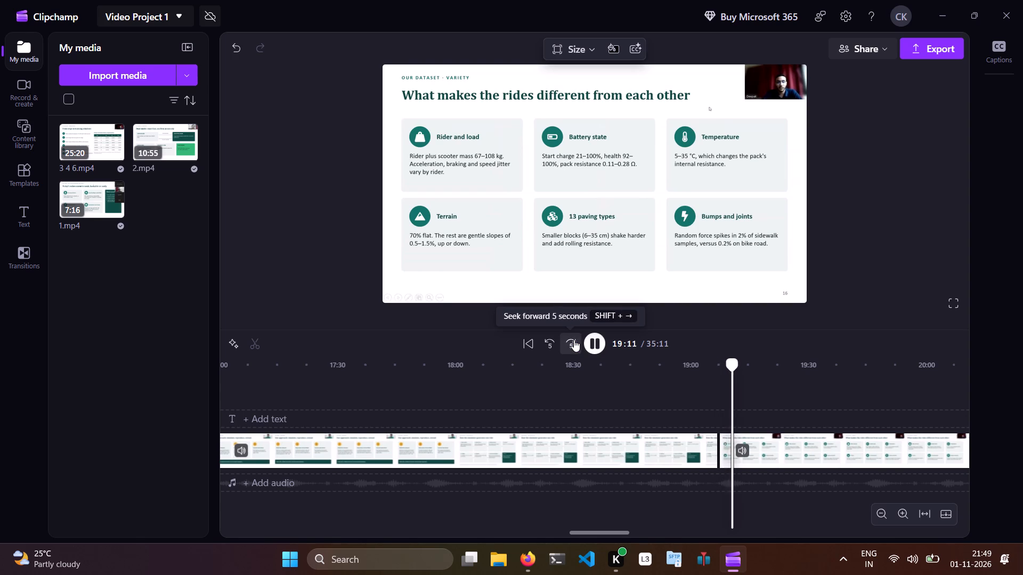
{"action": "double_click", "coordinate": [574, 340]}
{"action": "double_click", "coordinate": [574, 340]}
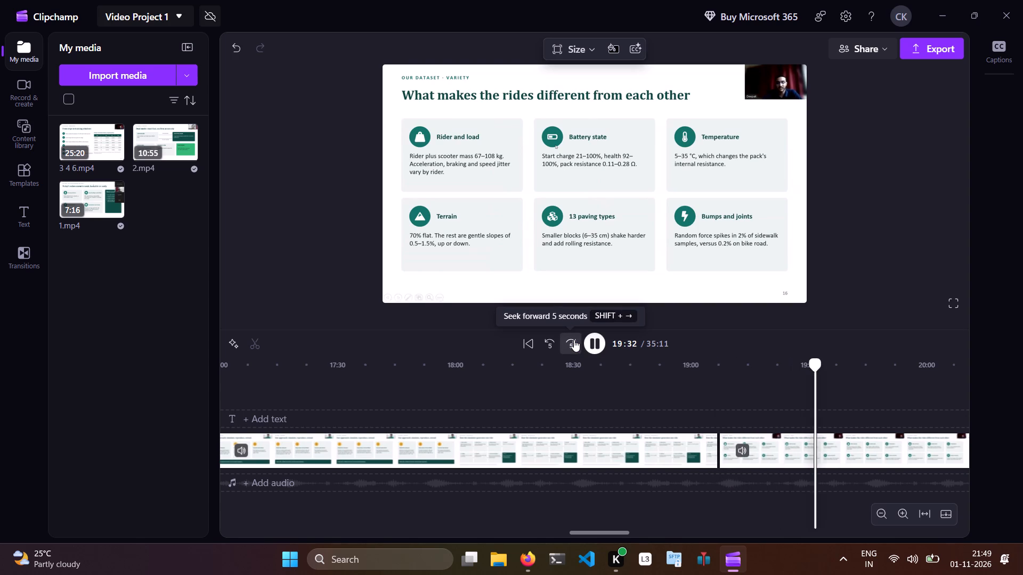
{"action": "triple_click", "coordinate": [574, 340]}
{"action": "triple_click", "coordinate": [574, 340]}
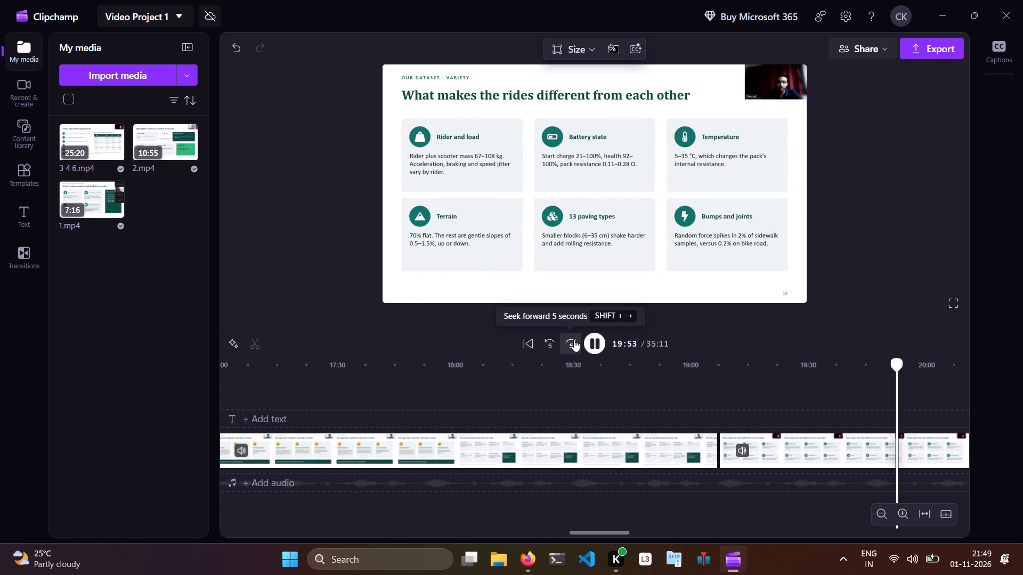
{"action": "triple_click", "coordinate": [574, 340]}
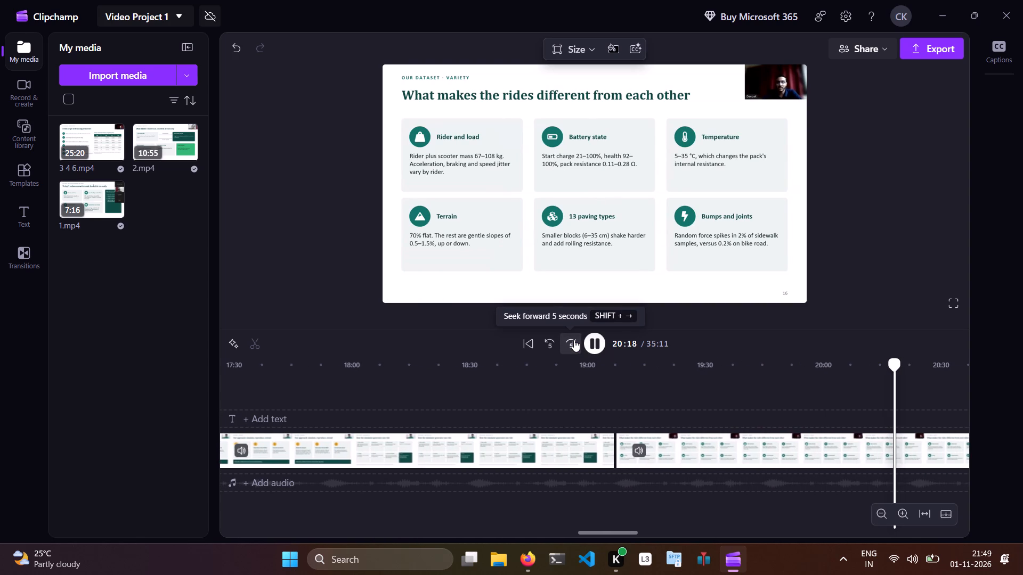
{"action": "triple_click", "coordinate": [574, 340]}
{"action": "left_click", "coordinate": [574, 340]}
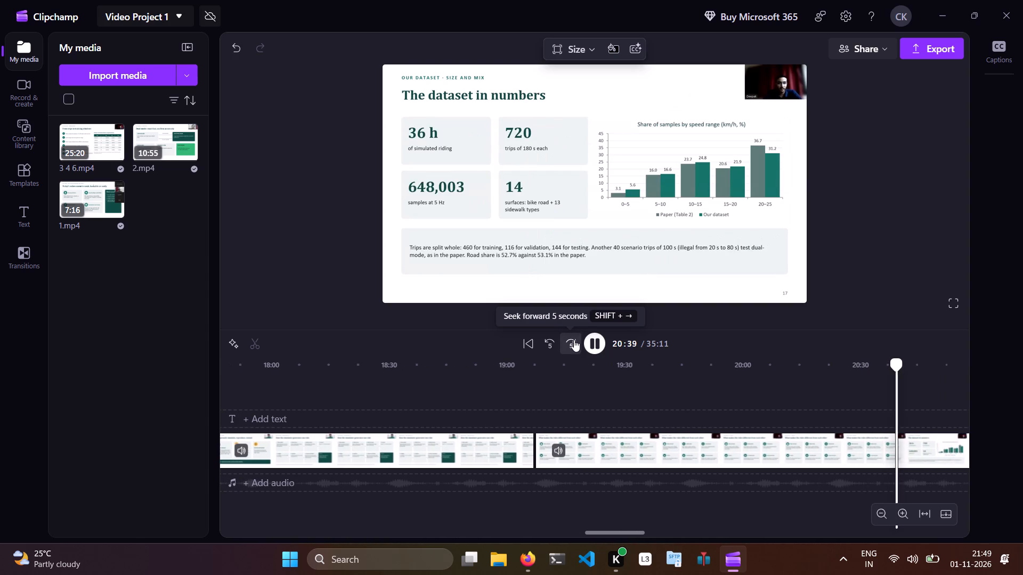
{"action": "double_click", "coordinate": [574, 340]}
{"action": "triple_click", "coordinate": [574, 340]}
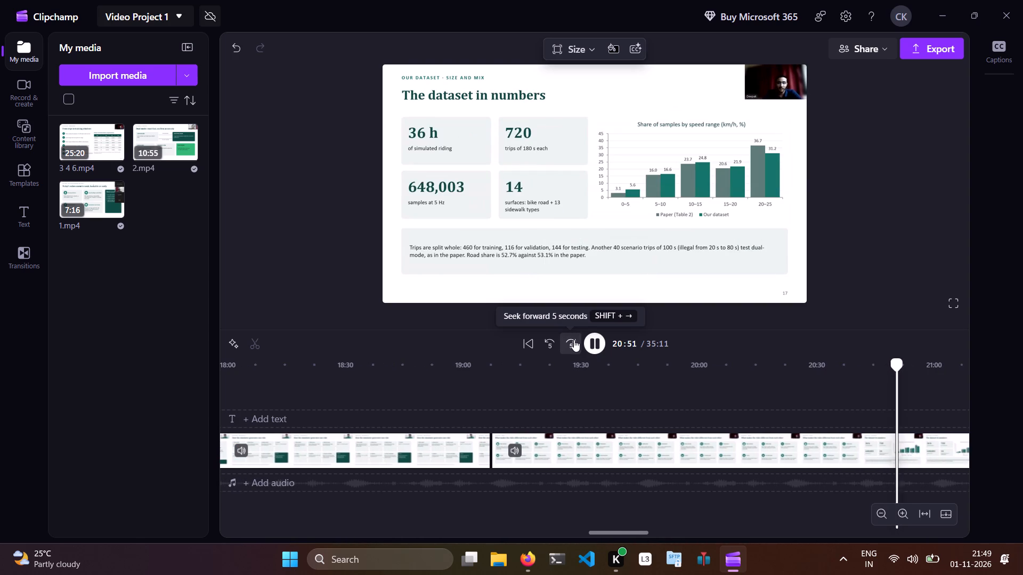
{"action": "triple_click", "coordinate": [574, 340]}
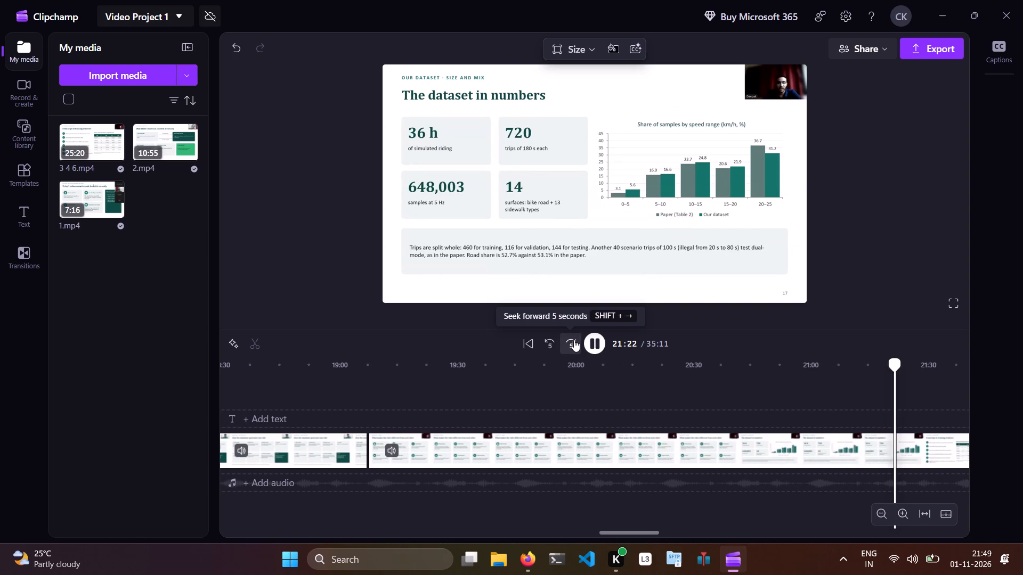
{"action": "double_click", "coordinate": [574, 340]}
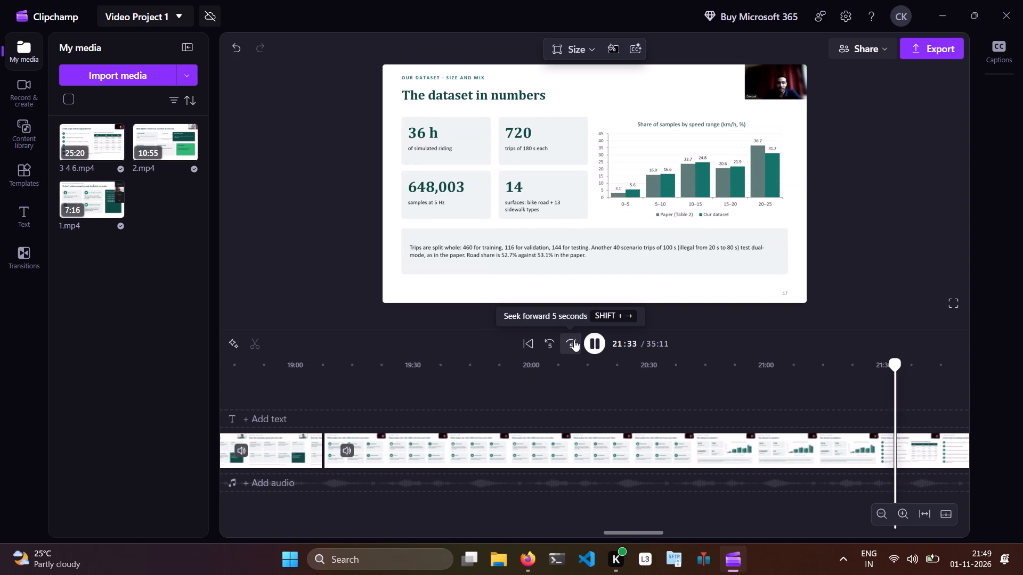
{"action": "triple_click", "coordinate": [574, 340]}
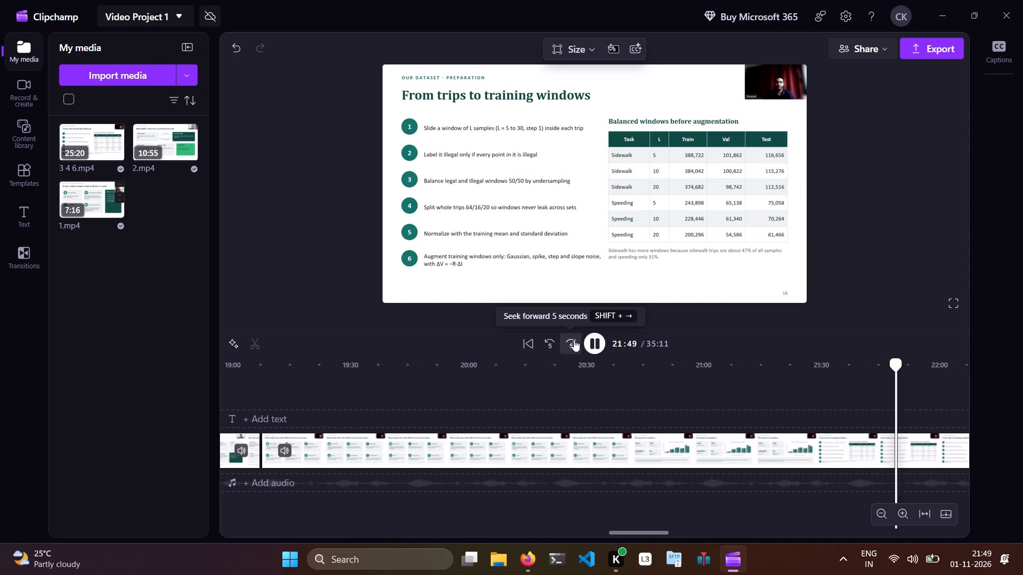
{"action": "triple_click", "coordinate": [574, 340]}
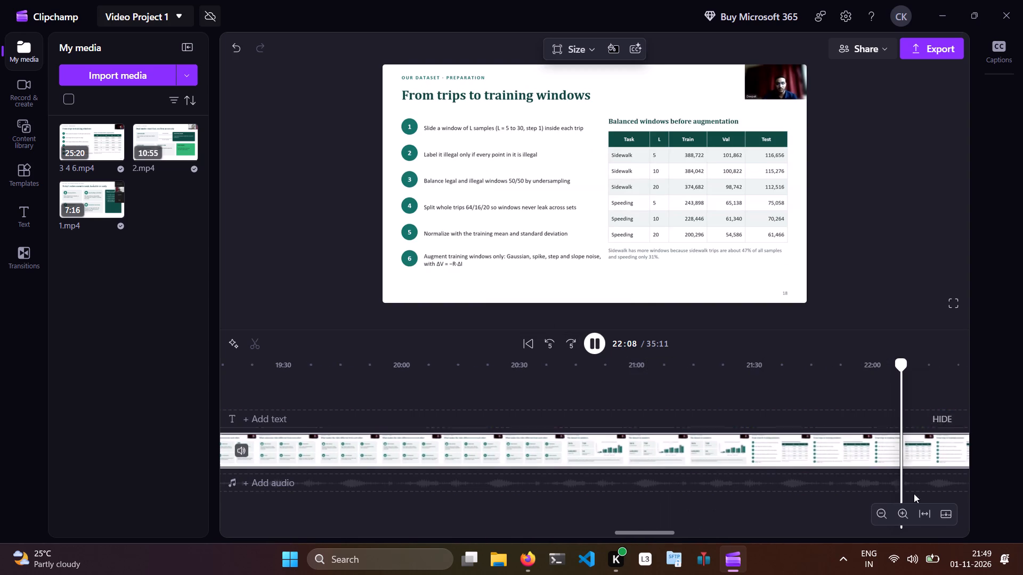
{"action": "left_click", "coordinate": [926, 520]}
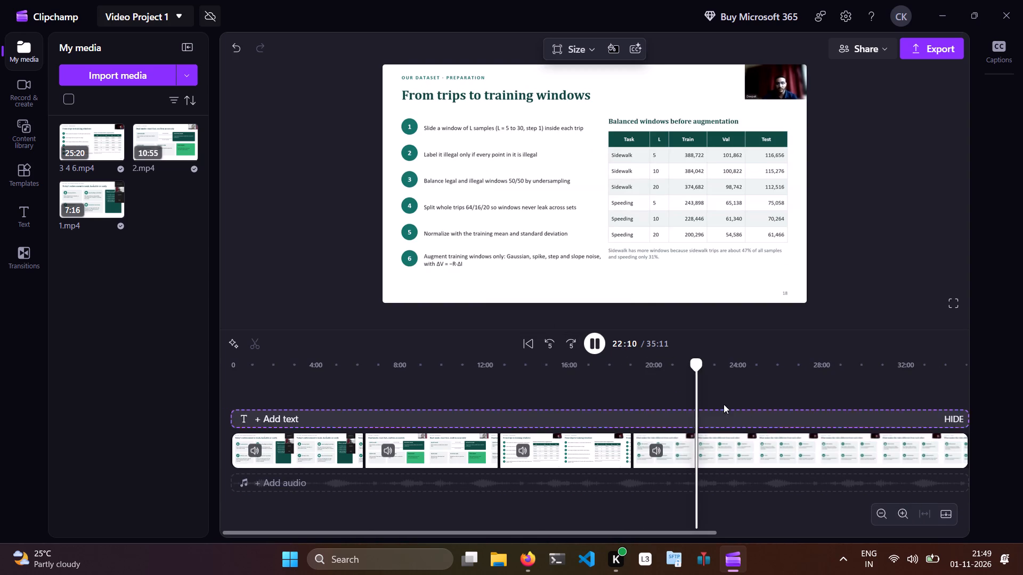
{"action": "left_click", "coordinate": [703, 393]}
{"action": "left_click", "coordinate": [728, 382]}
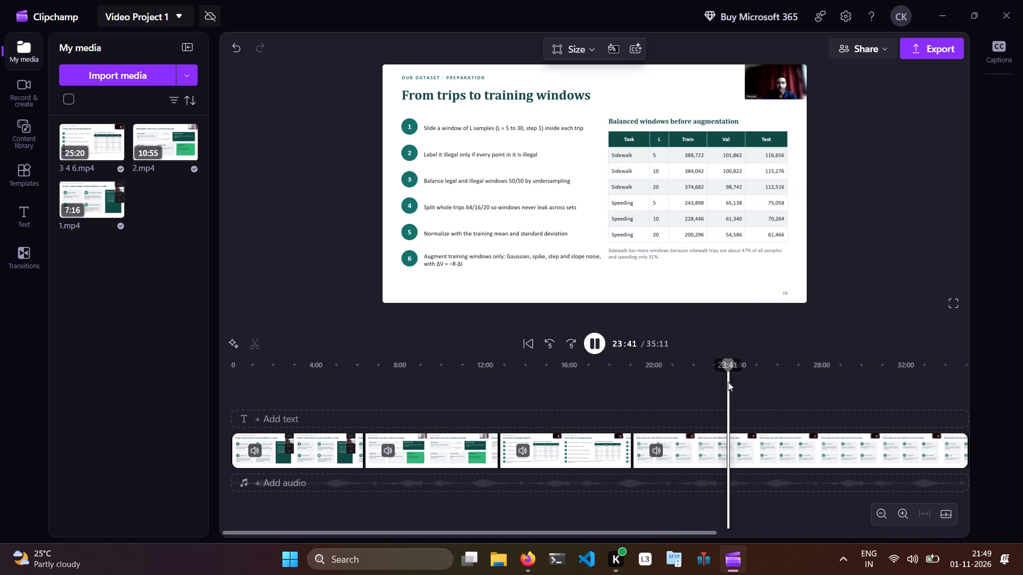
{"action": "left_click", "coordinate": [747, 381]}
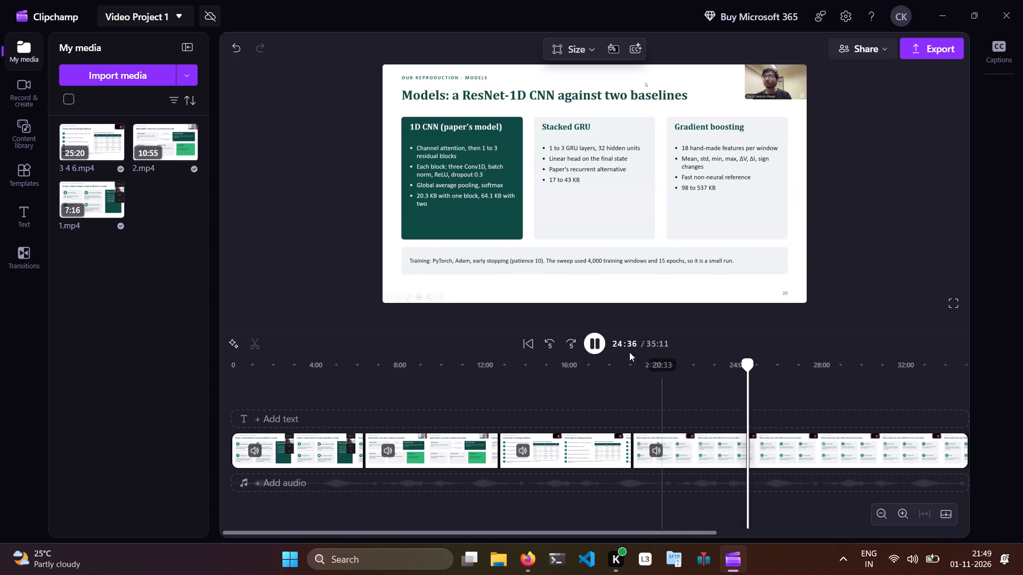
Split the 3 4 6.mp4 clip at 23:54, where the presenter finishes the "Calibration: sidewalk effect reproduced" slide.
{"action": "double_click", "coordinate": [551, 347]}
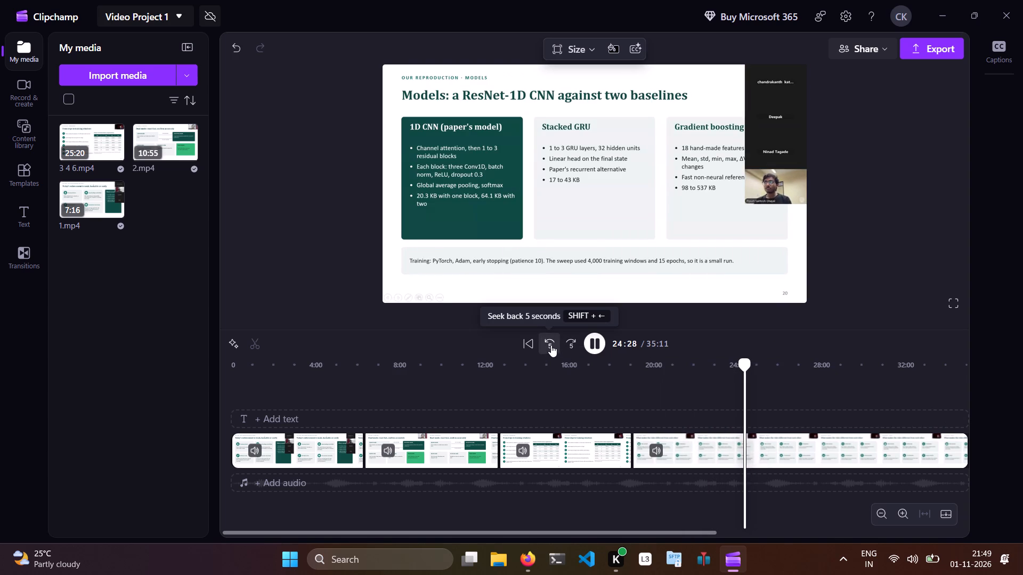
{"action": "left_click", "coordinate": [551, 345]}
{"action": "left_click", "coordinate": [551, 345]}
{"action": "left_click", "coordinate": [551, 345]}
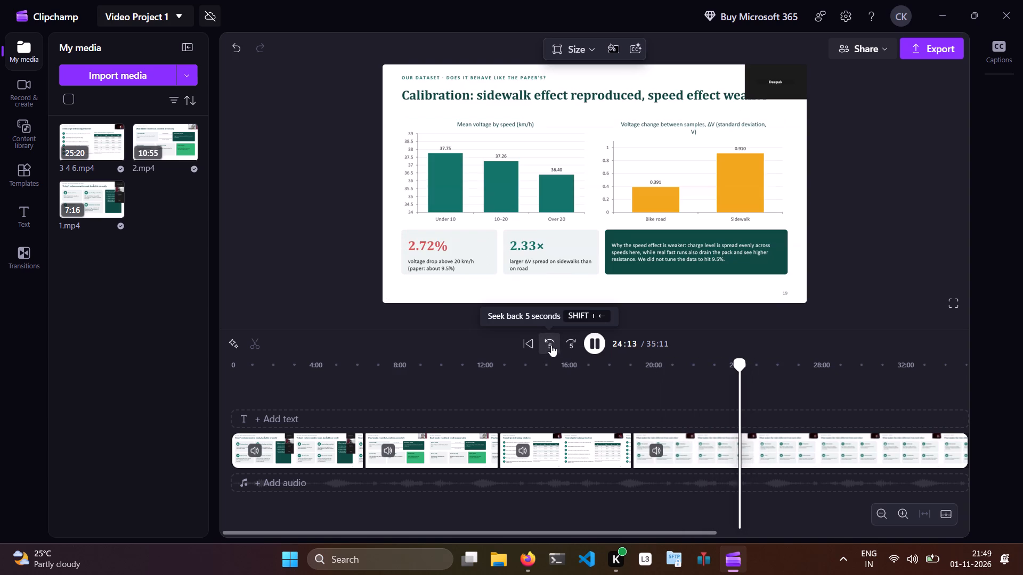
{"action": "left_click", "coordinate": [551, 345]}
{"action": "double_click", "coordinate": [551, 345]}
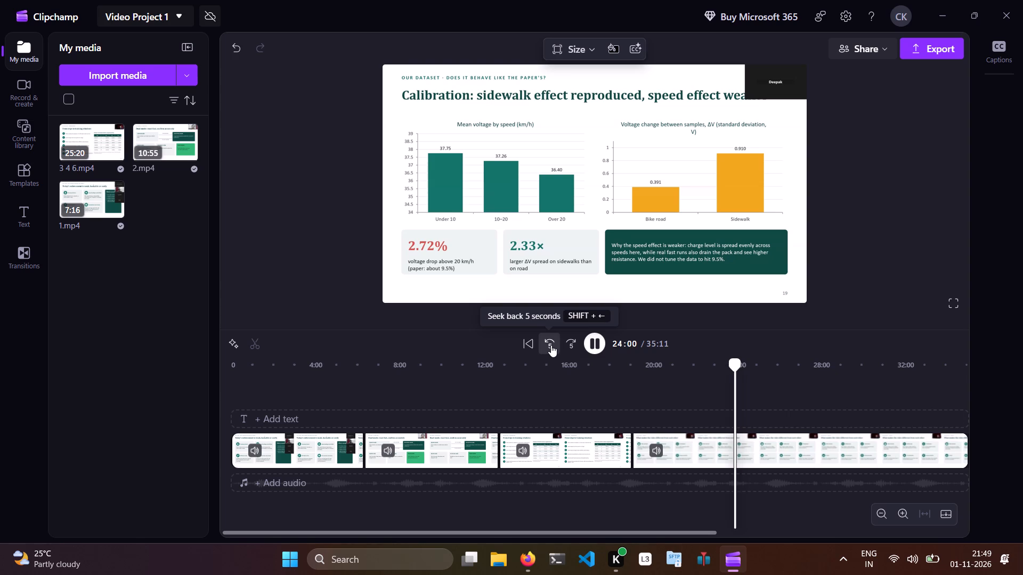
{"action": "double_click", "coordinate": [551, 345]}
{"action": "left_click", "coordinate": [551, 345]}
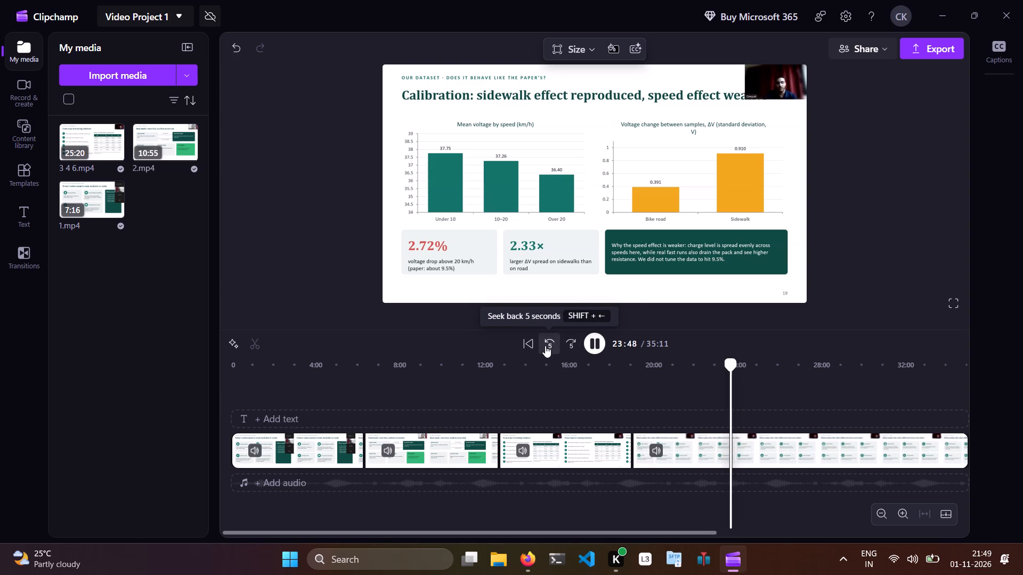
{"action": "left_click", "coordinate": [590, 338]}
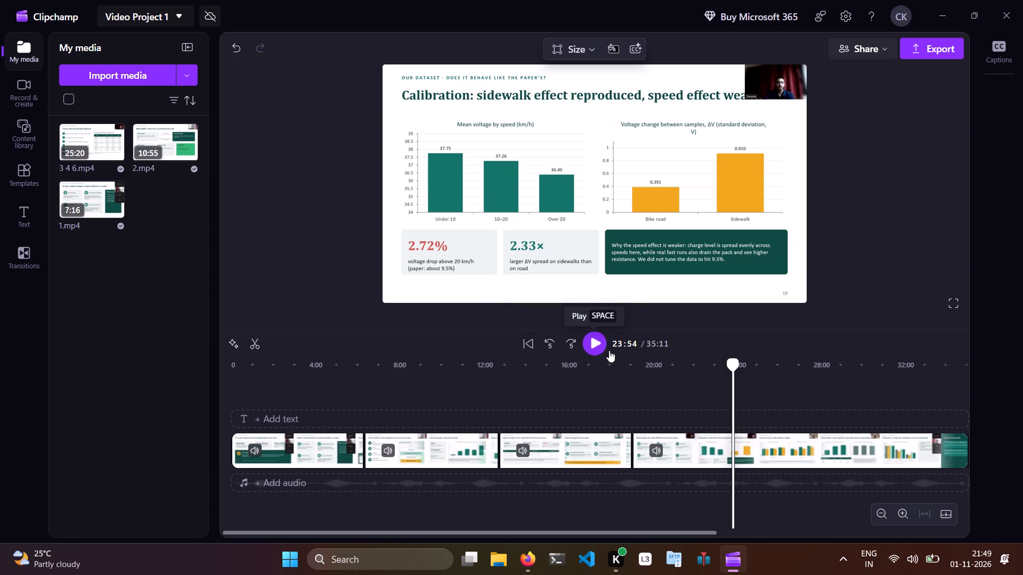
{"action": "right_click", "coordinate": [741, 450]}
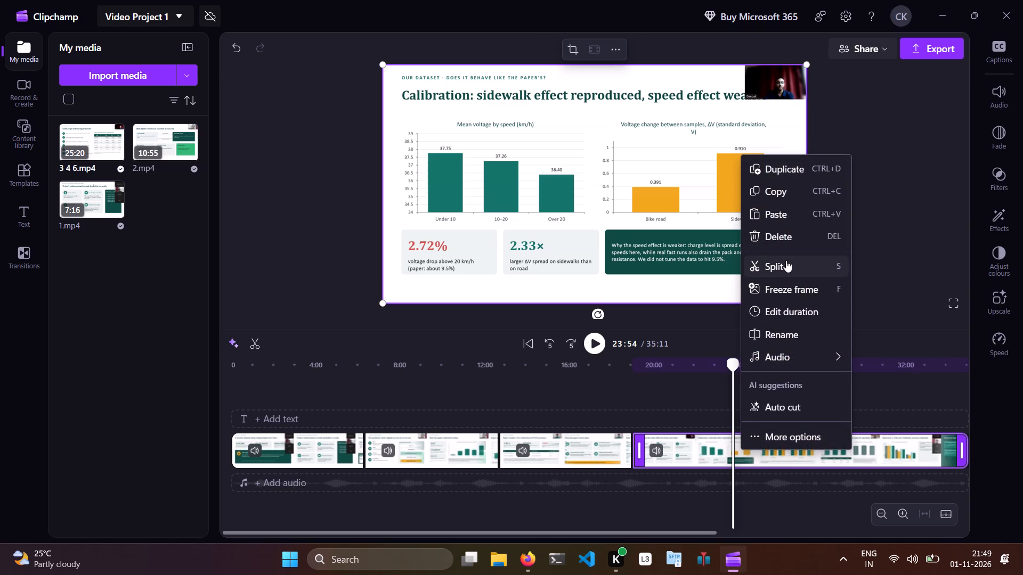
{"action": "left_click", "coordinate": [786, 260]}
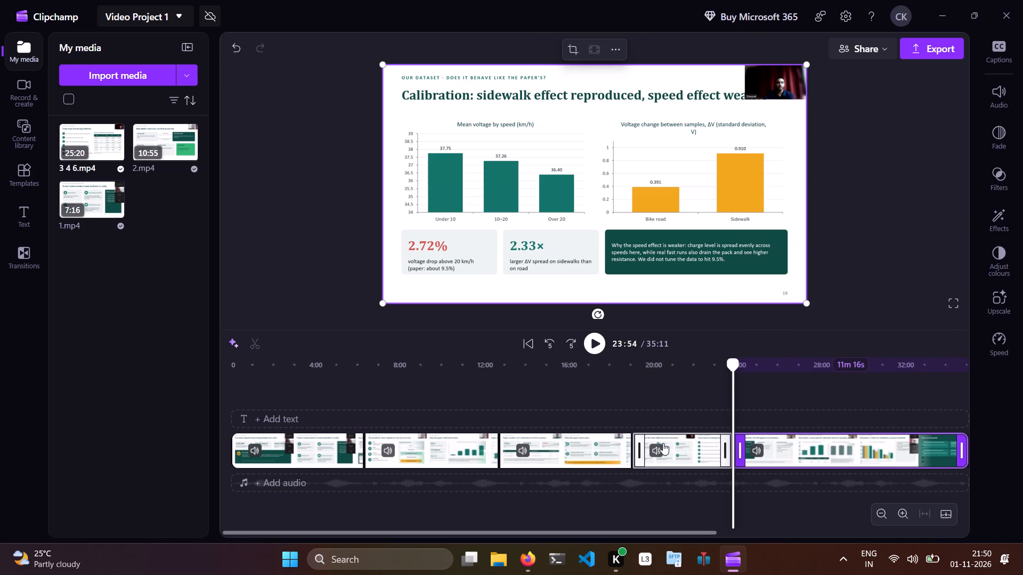
Review 3 4 6.mp4 from about 29:30 to find where the "Extension 1: with rare violations, accuracy misleads" talk starts.
{"action": "left_click", "coordinate": [849, 391]}
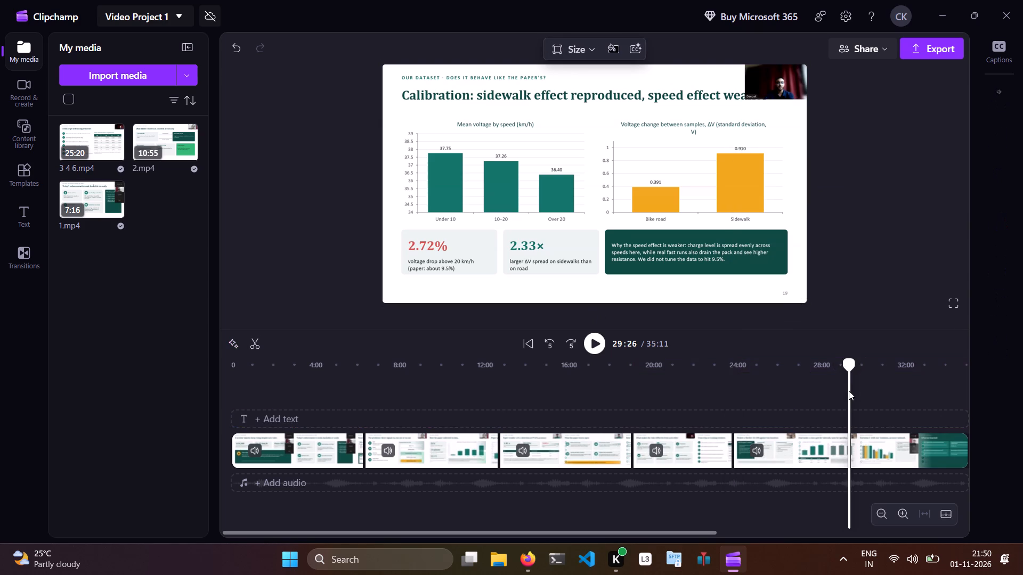
{"action": "left_click", "coordinate": [865, 392]}
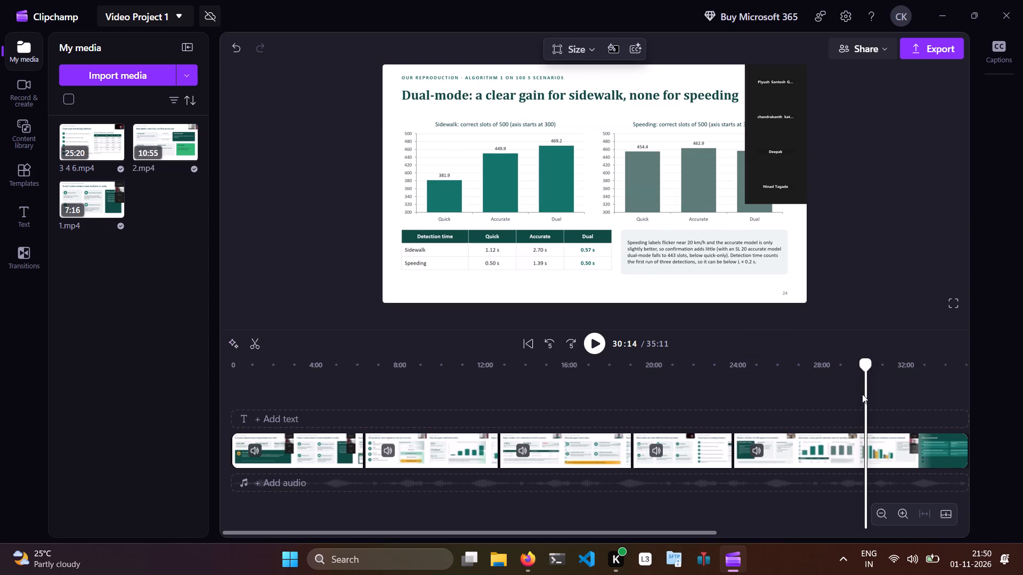
{"action": "left_click", "coordinate": [850, 396]}
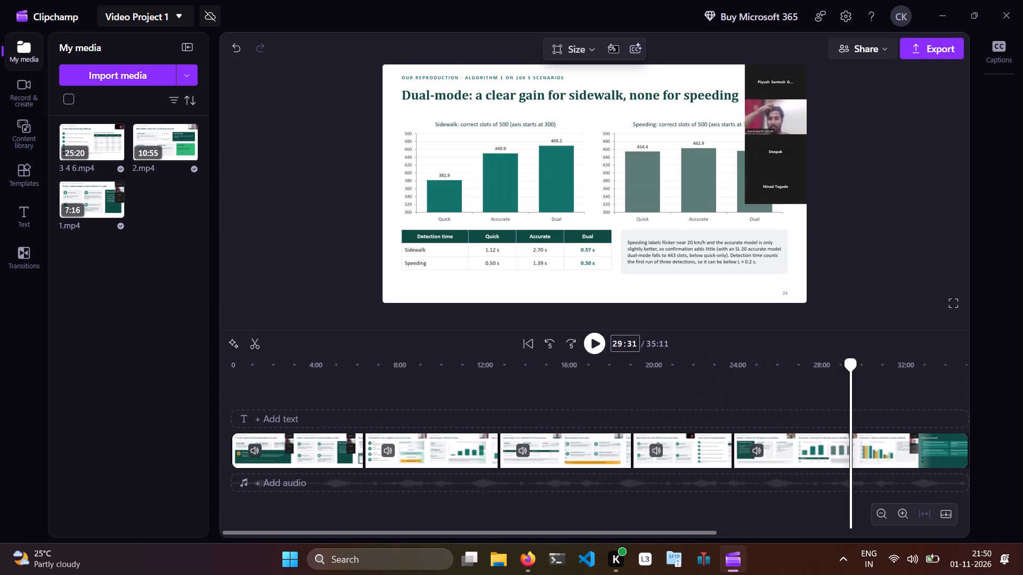
{"action": "left_click", "coordinate": [597, 338]}
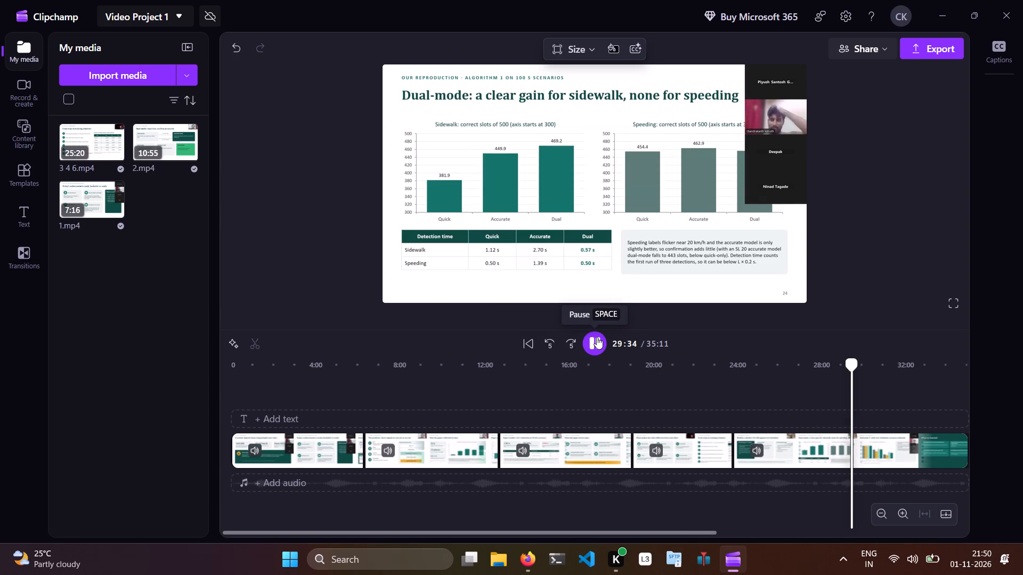
{"action": "left_click", "coordinate": [572, 342]}
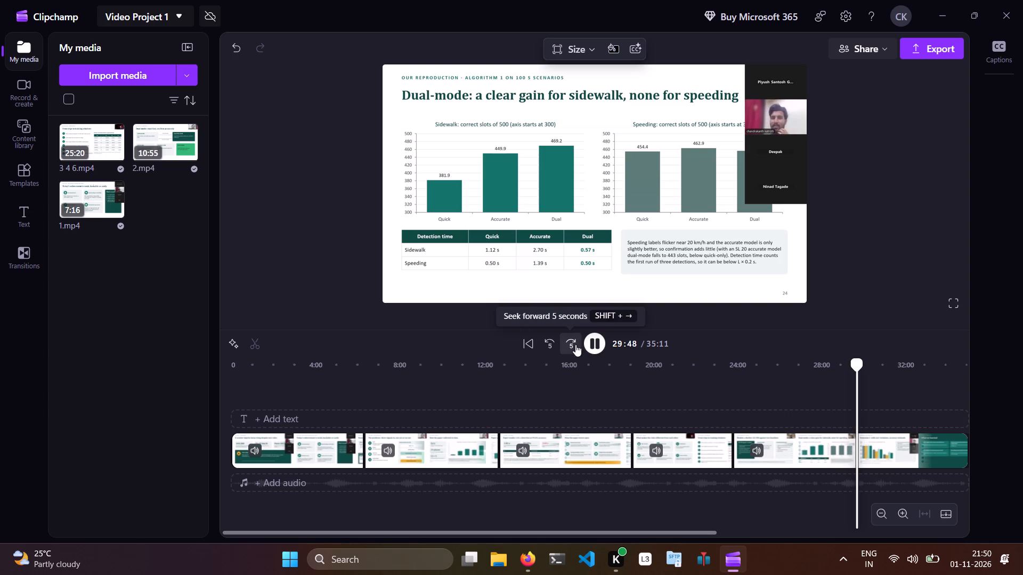
{"action": "left_click", "coordinate": [574, 344]}
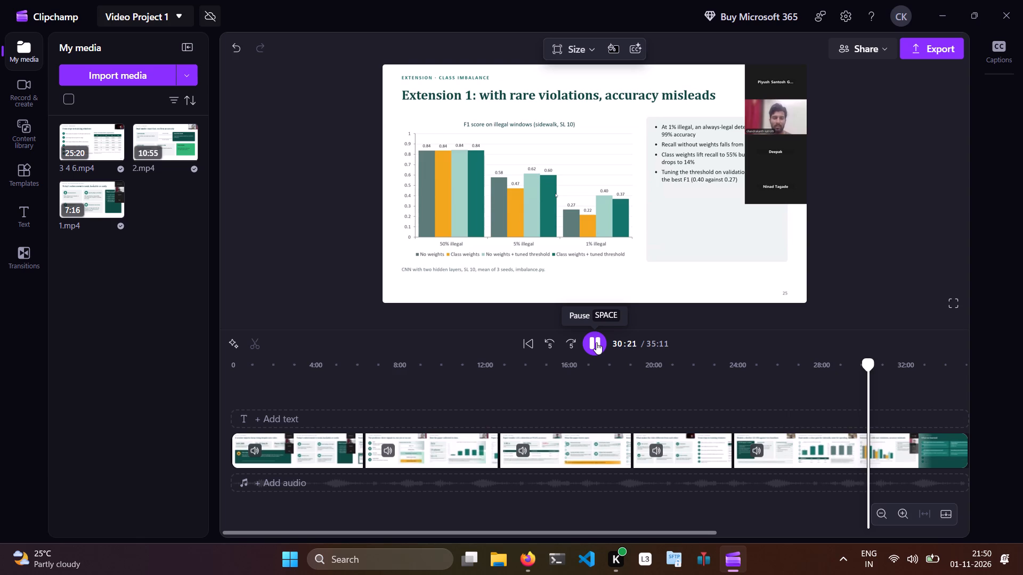
{"action": "left_click", "coordinate": [596, 342]}
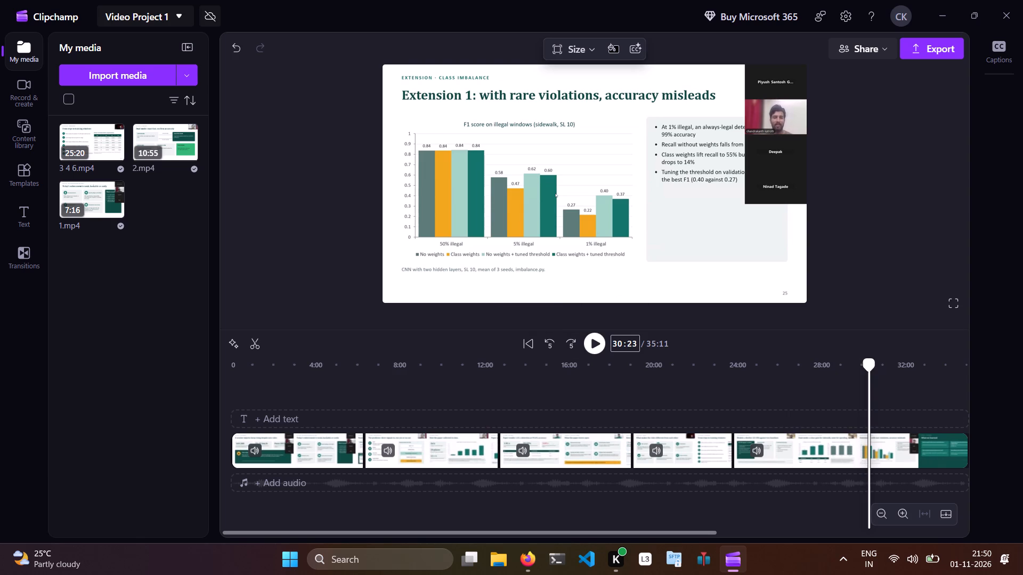
Split the 3 4 6.mp4 clip at 30:21, on the "Extension 1: with rare violations, accuracy misleads" slide.
{"action": "left_click", "coordinate": [630, 338]}
{"action": "type", "text": "21"}
{"action": "key", "text": "Return"}
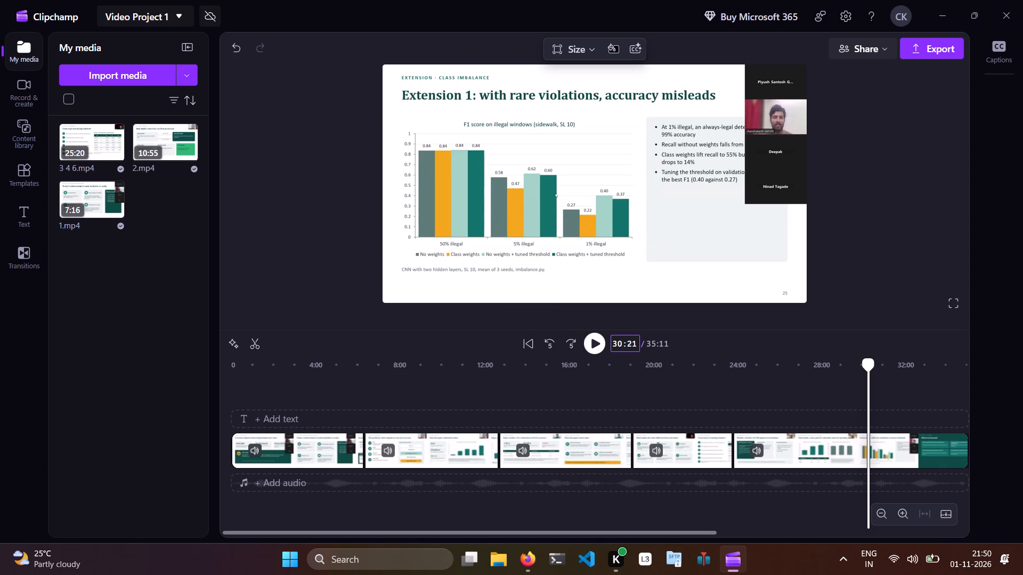
{"action": "left_click", "coordinate": [594, 342]}
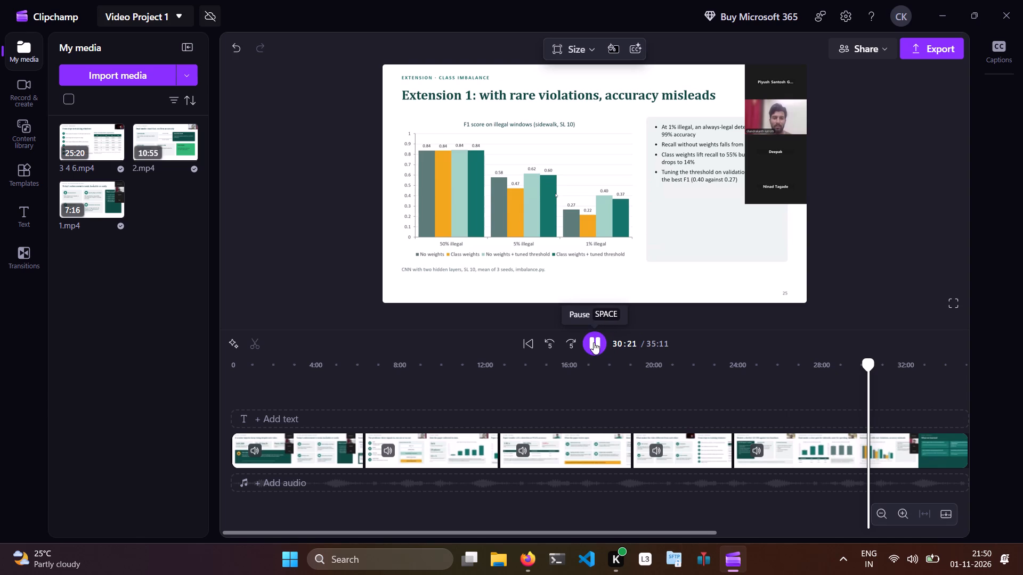
{"action": "left_click", "coordinate": [594, 342]}
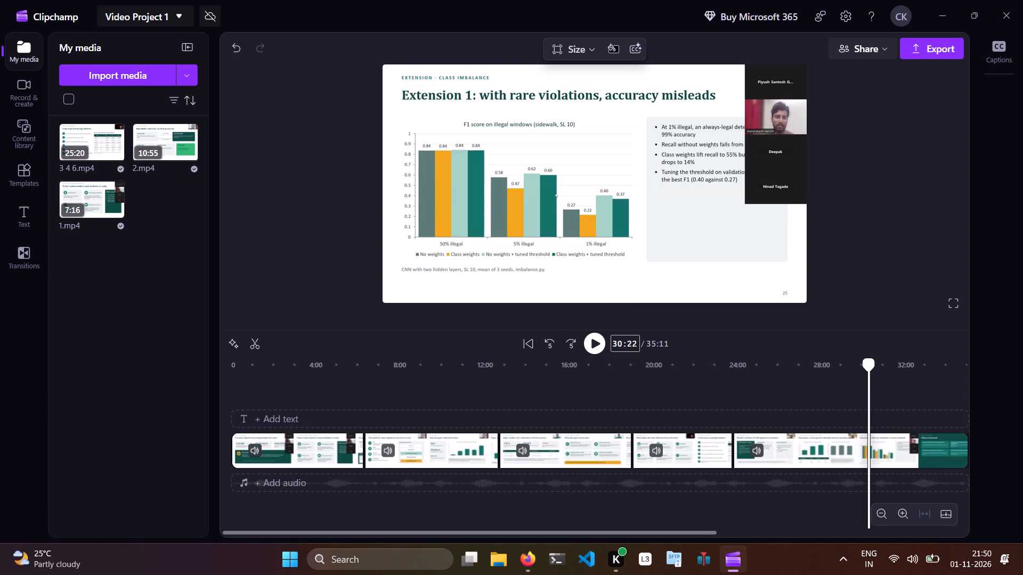
{"action": "left_click", "coordinate": [630, 344]}
{"action": "type", "text": "21"}
{"action": "key", "text": "Return"}
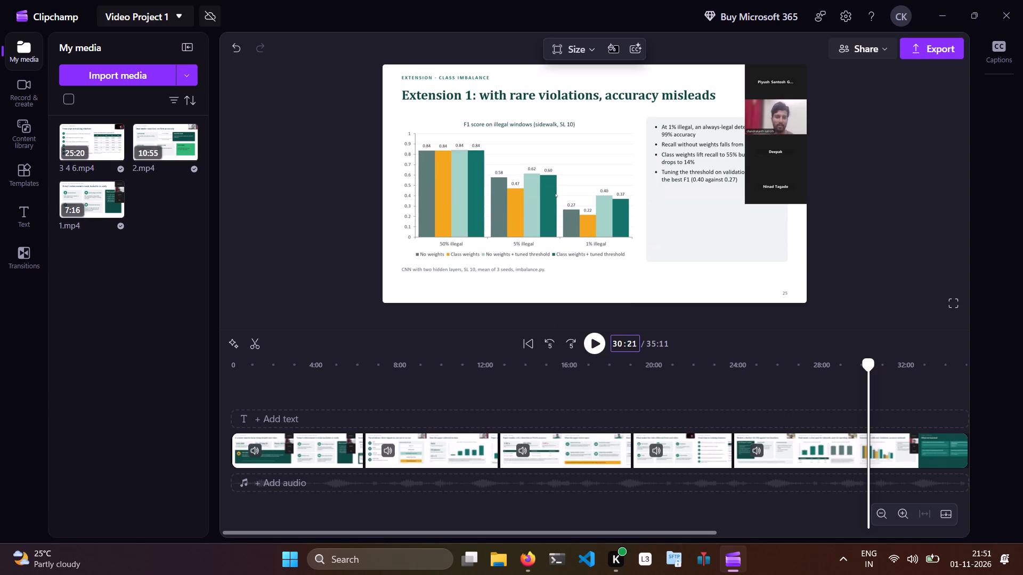
{"action": "right_click", "coordinate": [811, 443]}
{"action": "left_click", "coordinate": [856, 260]}
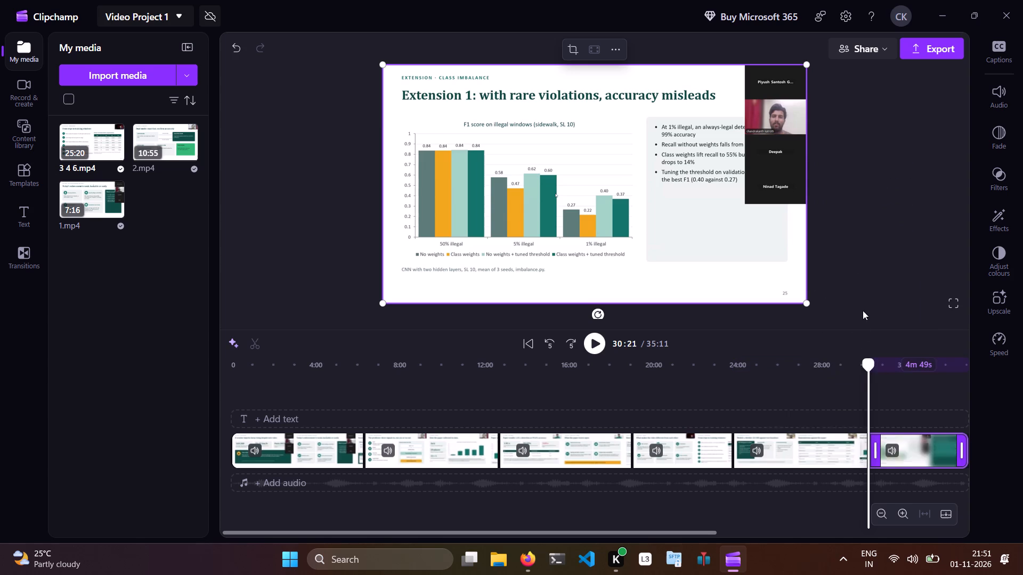
Delete the section of the 3 4 6.mp4 clip between the 23:54 and 30:21 splits.
{"action": "left_click", "coordinate": [805, 446]}
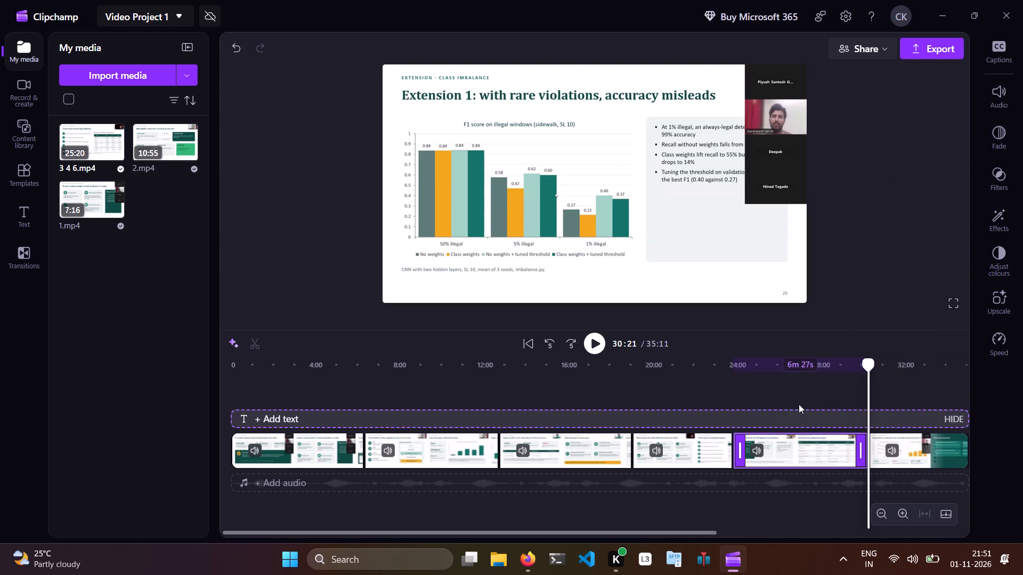
{"action": "left_click", "coordinate": [798, 387]}
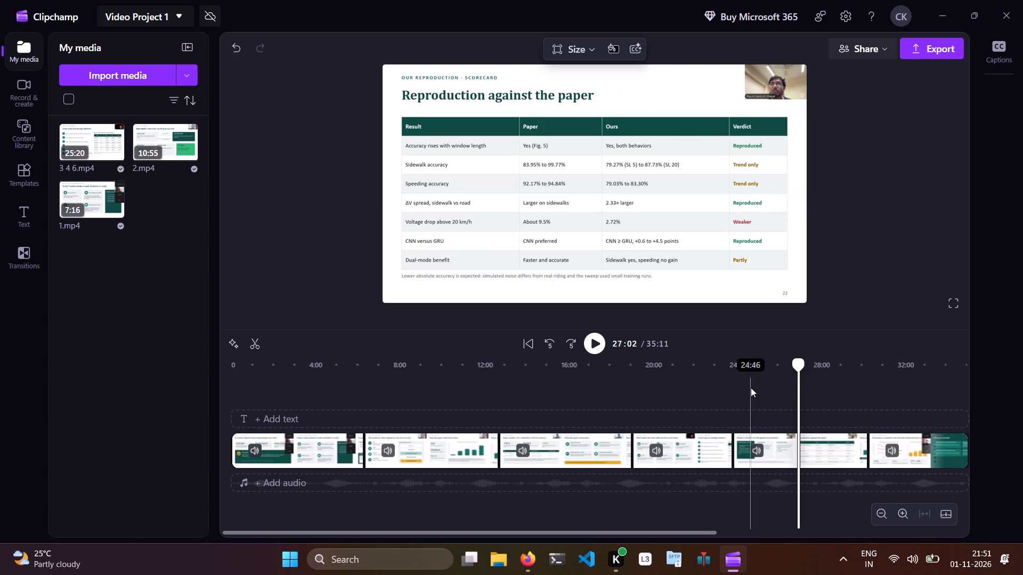
{"action": "right_click", "coordinate": [816, 454]}
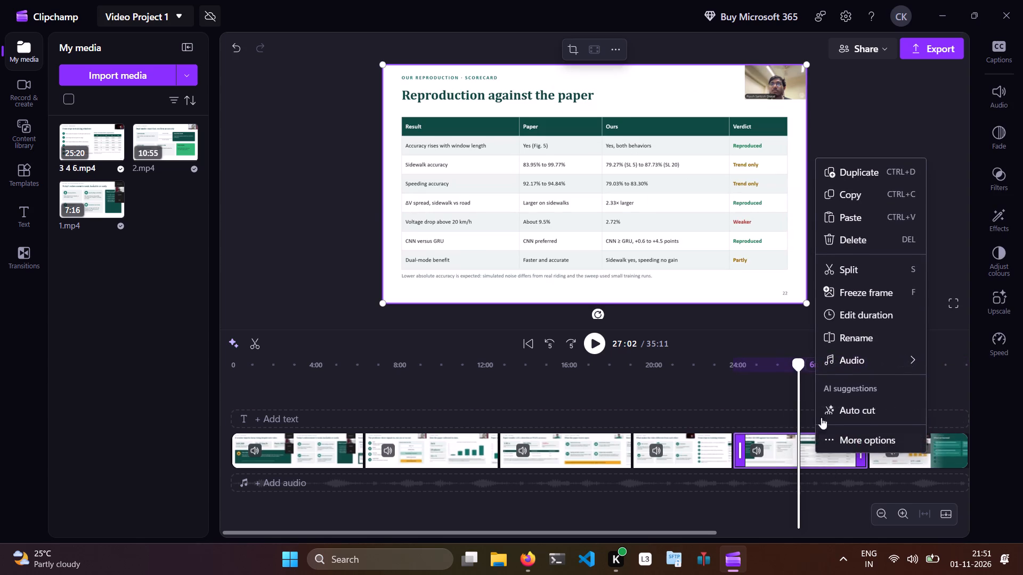
{"action": "left_click", "coordinate": [852, 243]}
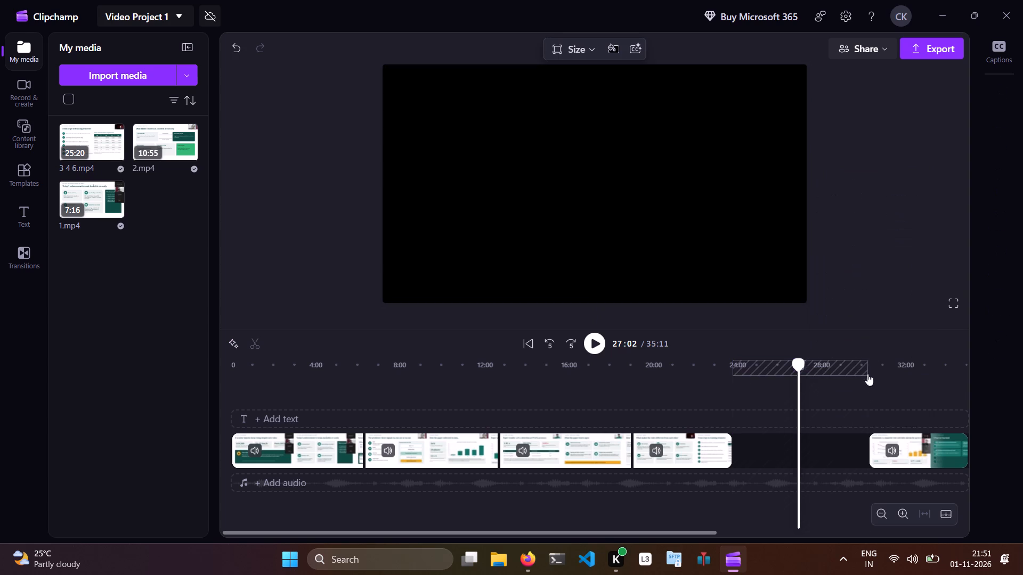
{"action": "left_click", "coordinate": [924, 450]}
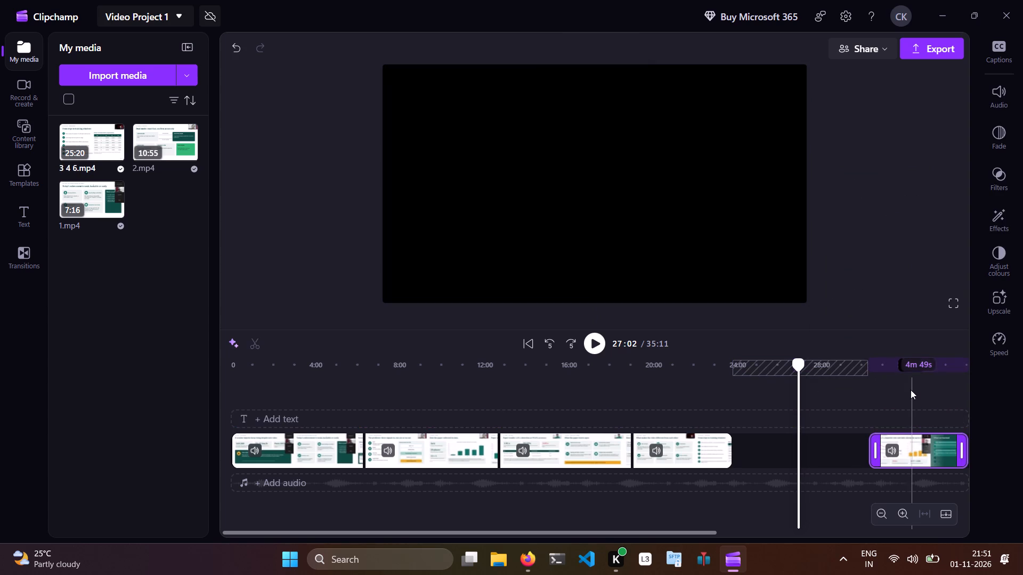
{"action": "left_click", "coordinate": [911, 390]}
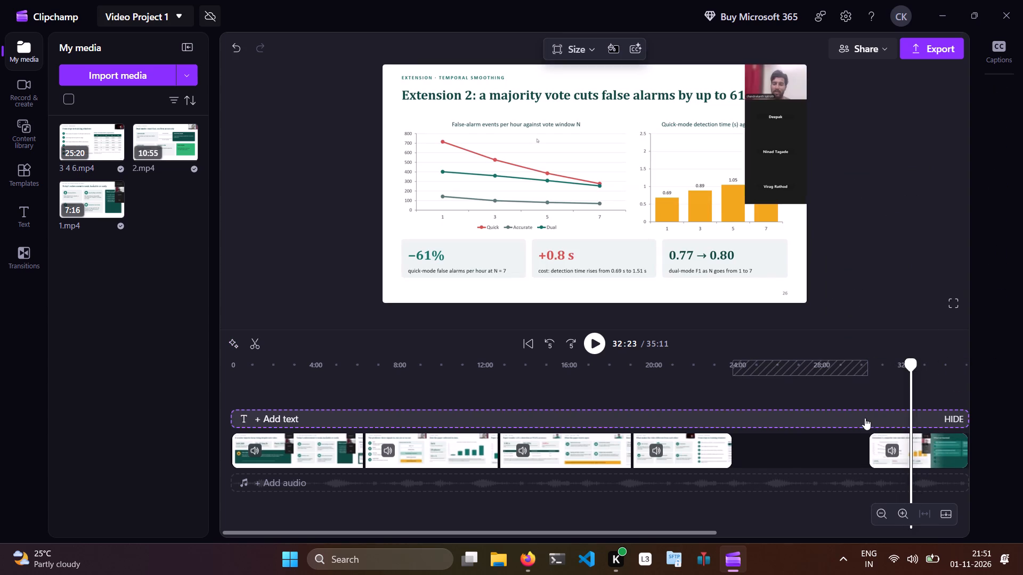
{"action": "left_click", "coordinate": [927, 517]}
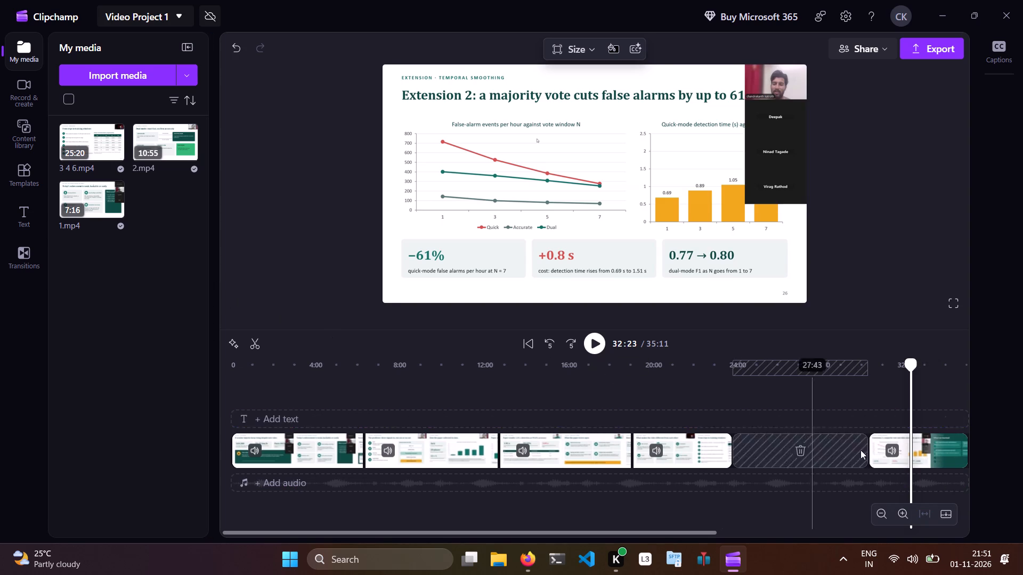
Import 5.mp4 from the "637 project presentation" folder and place it in the timeline gap starting at 23:54.
{"action": "left_click", "coordinate": [120, 69]}
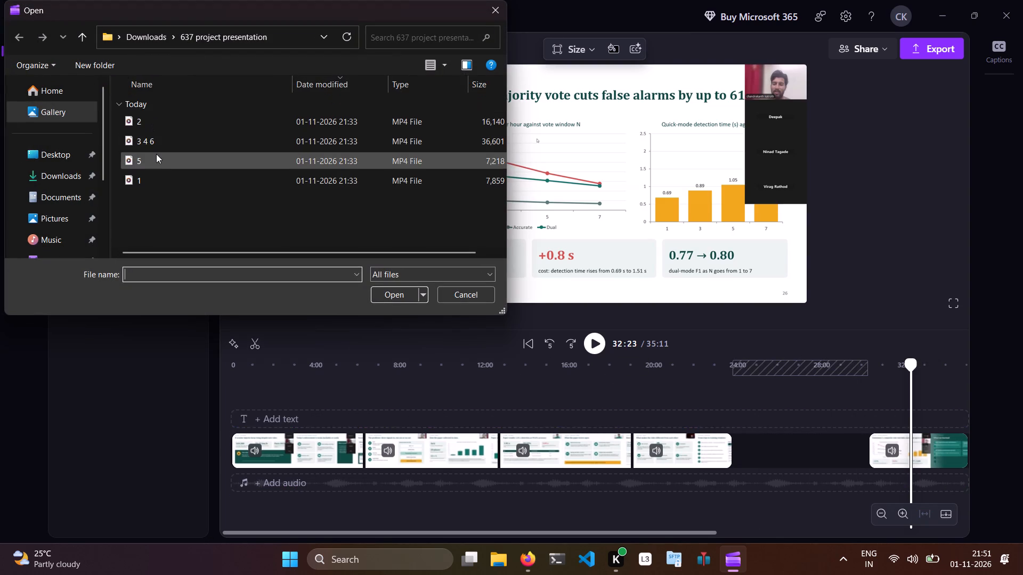
{"action": "double_click", "coordinate": [156, 154]}
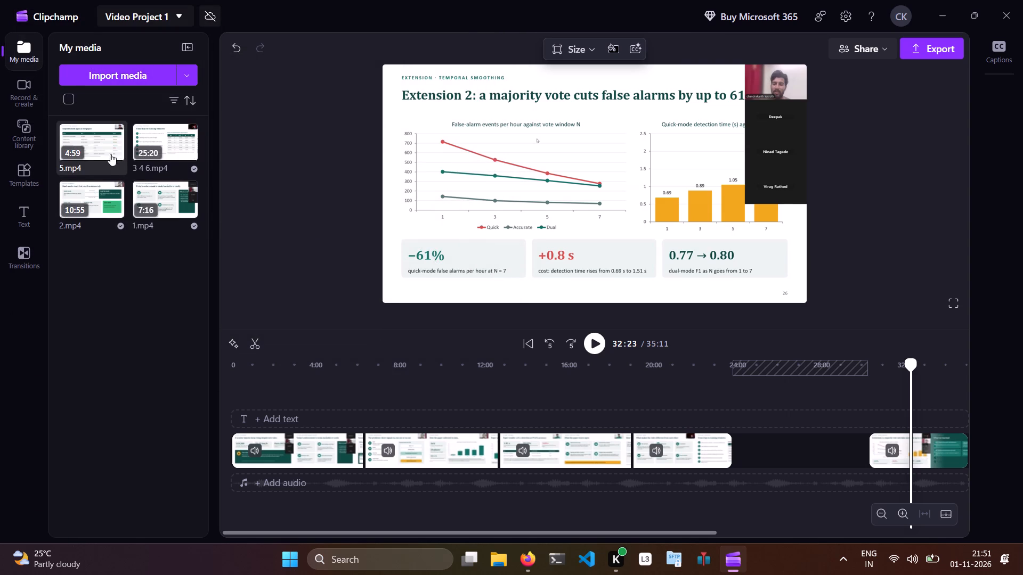
{"action": "left_click_drag", "start_coordinate": [74, 137], "coordinate": [711, 365]}
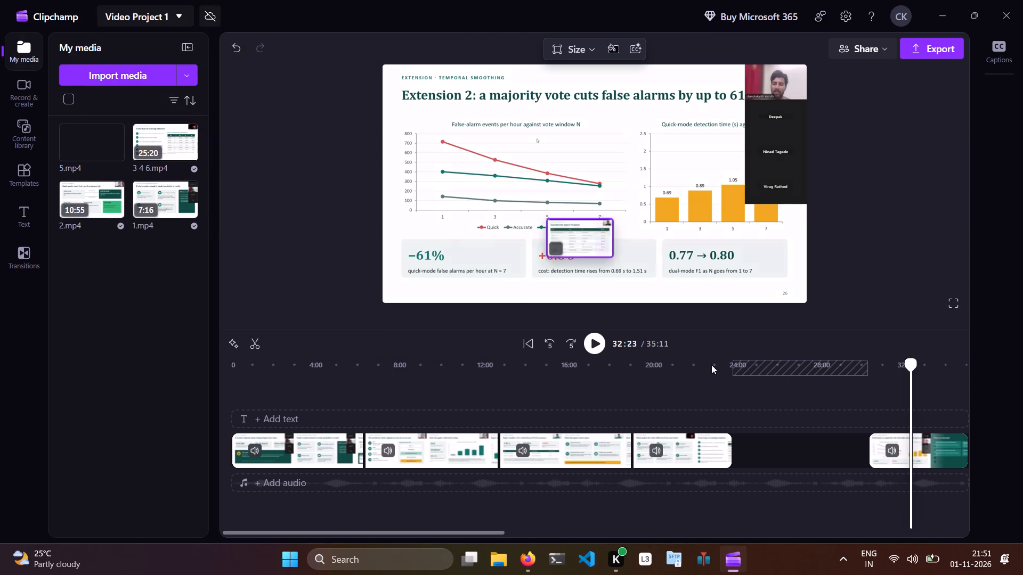
{"action": "left_click_drag", "start_coordinate": [711, 365], "coordinate": [744, 443]}
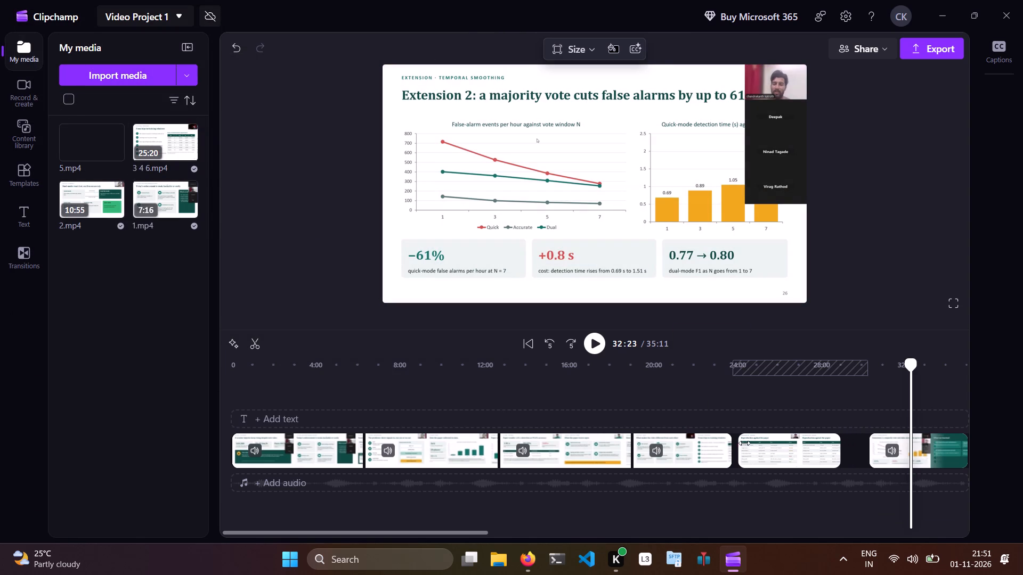
Move the final 3 4 6.mp4 section directly against the end of 5.mp4 to close the remaining gap.
{"action": "left_click_drag", "start_coordinate": [935, 447], "coordinate": [916, 449]}
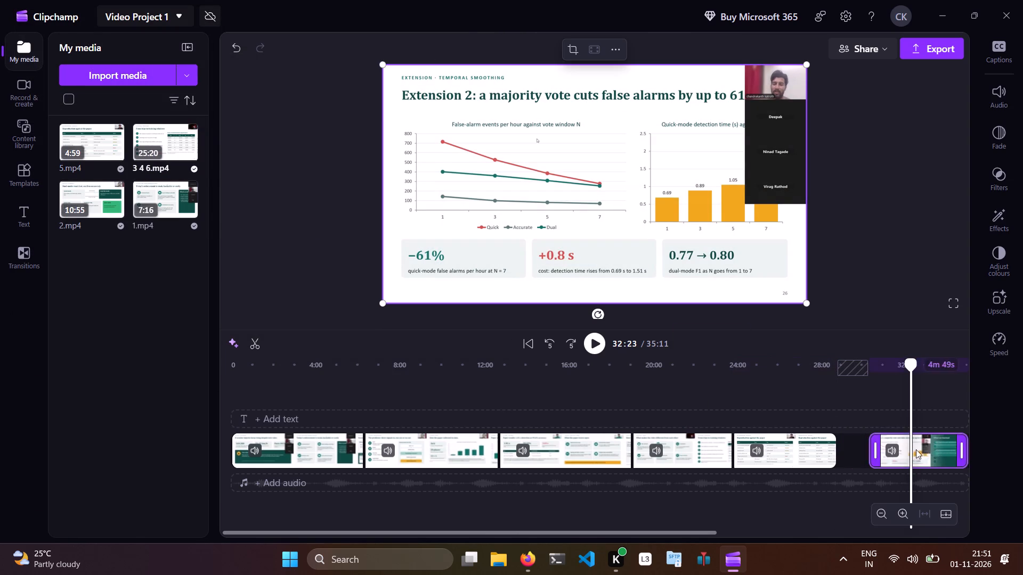
{"action": "left_click_drag", "start_coordinate": [916, 449], "coordinate": [889, 451]}
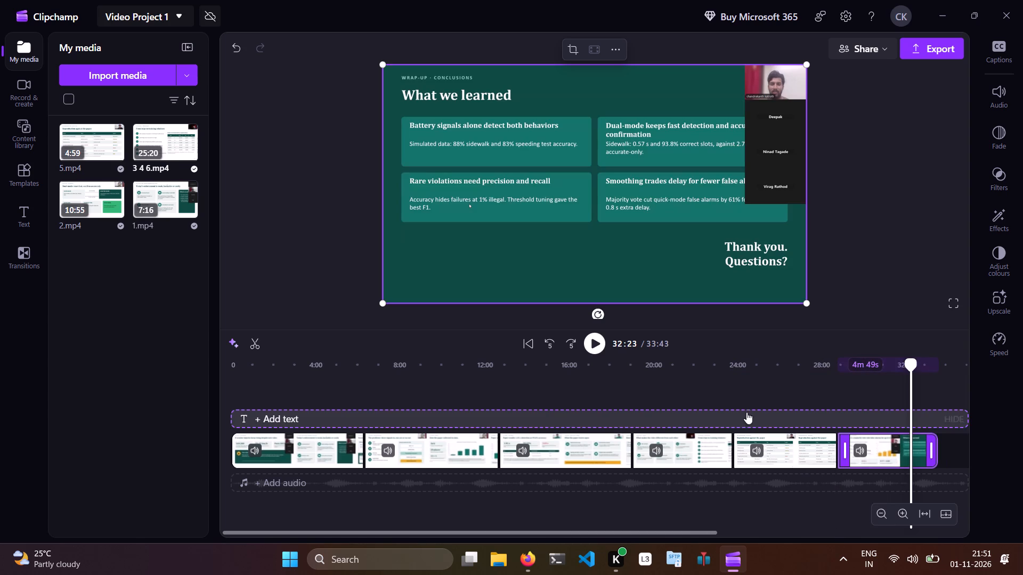
Review the transition around 23:54, from the "Calibration: sidewalk effect reproduced" slide of 3 4 6.mp4 into the opening of 5.mp4.
{"action": "left_click", "coordinate": [785, 447]}
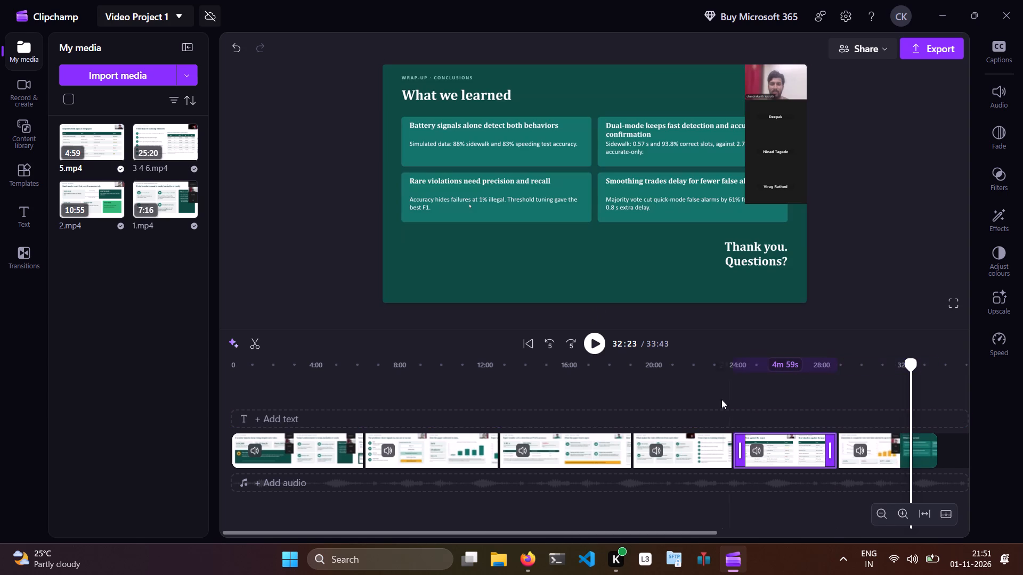
{"action": "left_click", "coordinate": [731, 393]}
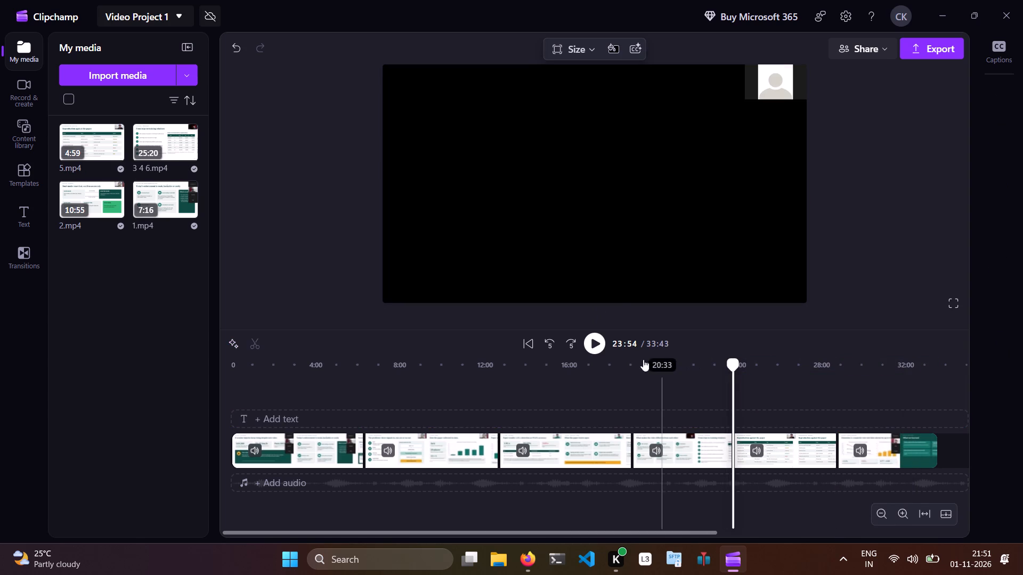
{"action": "left_click", "coordinate": [598, 340]}
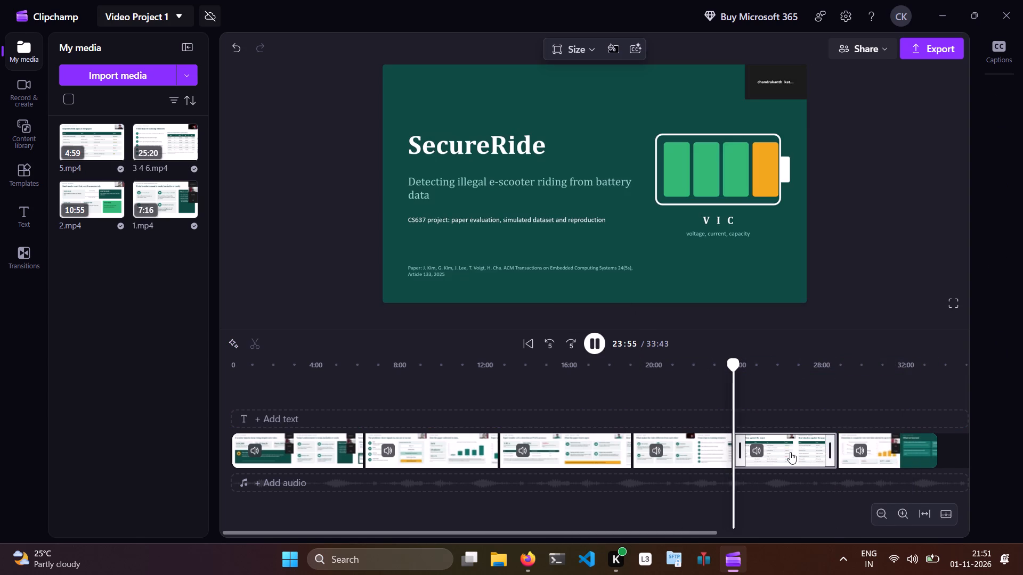
{"action": "left_click_drag", "start_coordinate": [790, 452], "coordinate": [778, 450]}
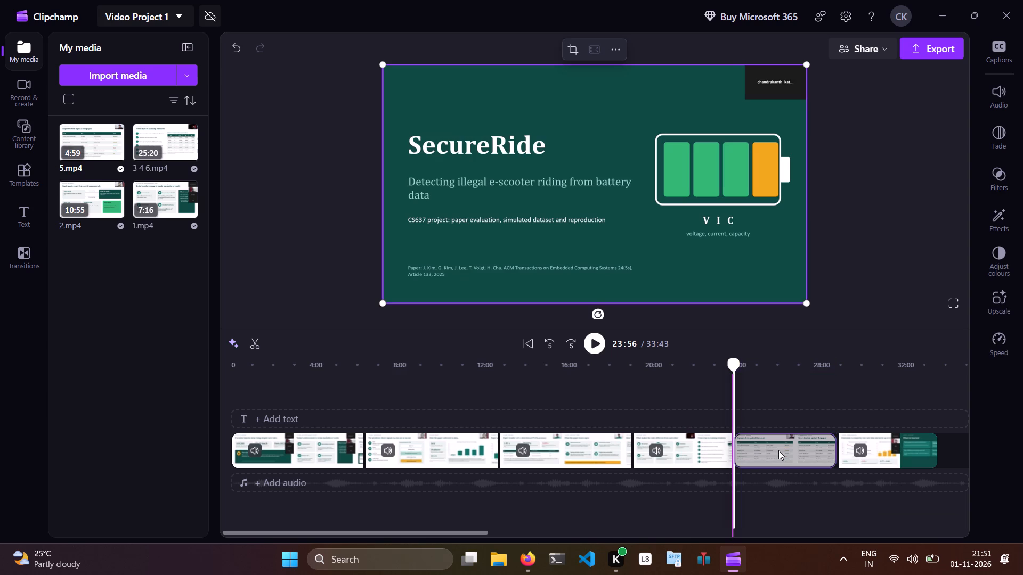
{"action": "left_click", "coordinate": [718, 387]}
{"action": "left_click", "coordinate": [597, 342]}
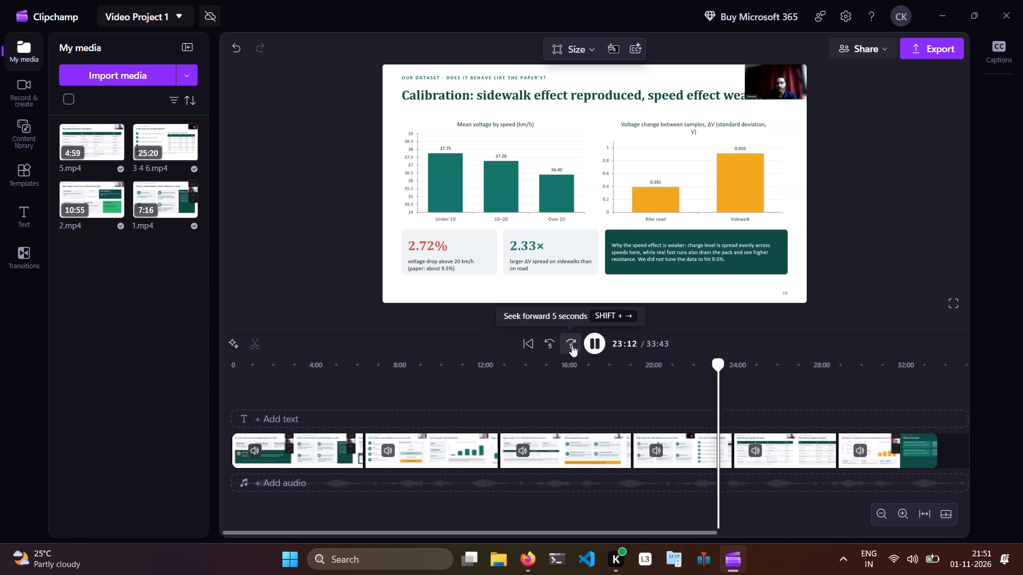
{"action": "left_click", "coordinate": [566, 342]}
{"action": "left_click", "coordinate": [566, 342]}
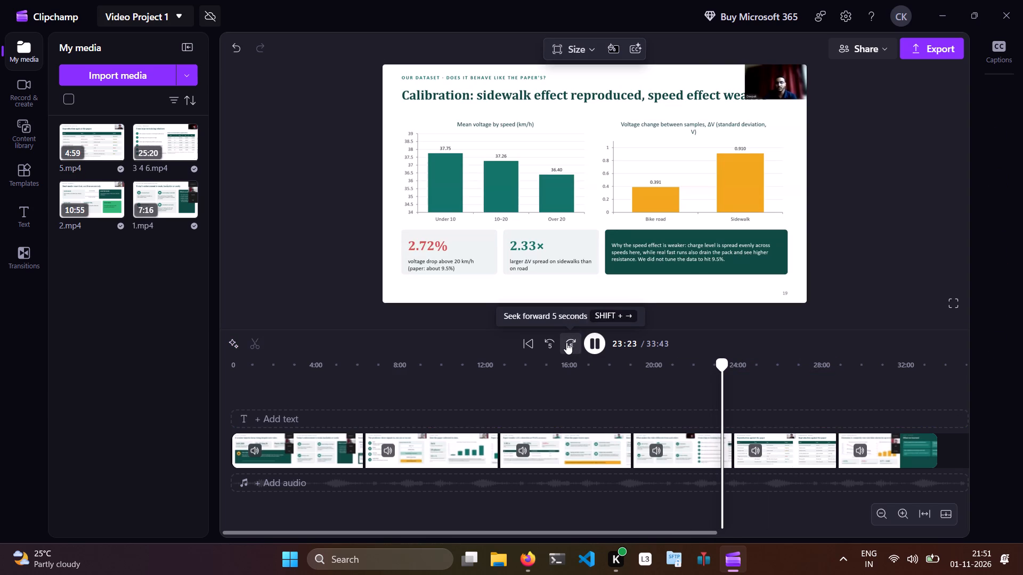
{"action": "double_click", "coordinate": [566, 342]}
{"action": "left_click", "coordinate": [566, 342]}
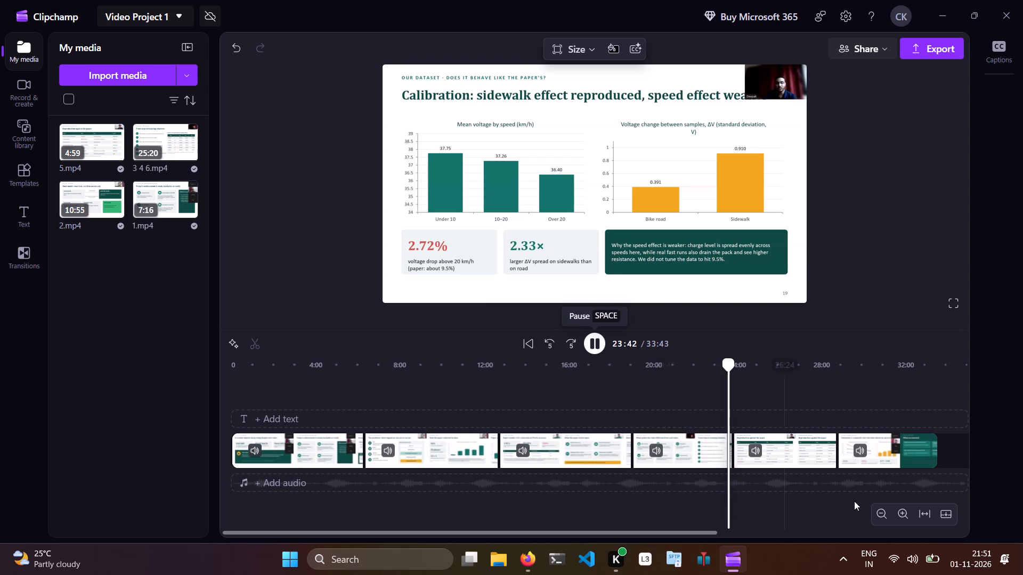
{"action": "triple_click", "coordinate": [903, 513]}
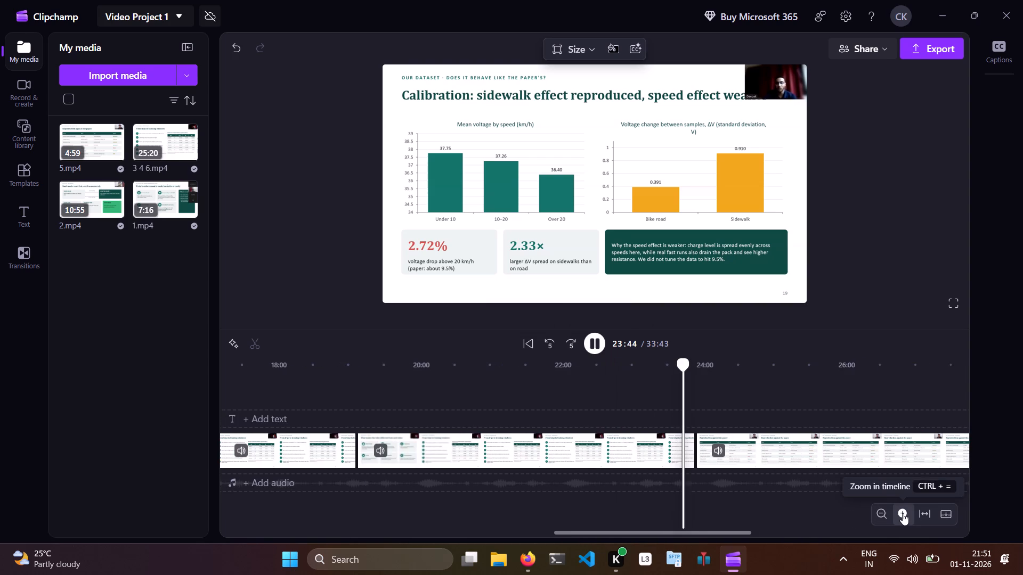
{"action": "left_click", "coordinate": [903, 513]}
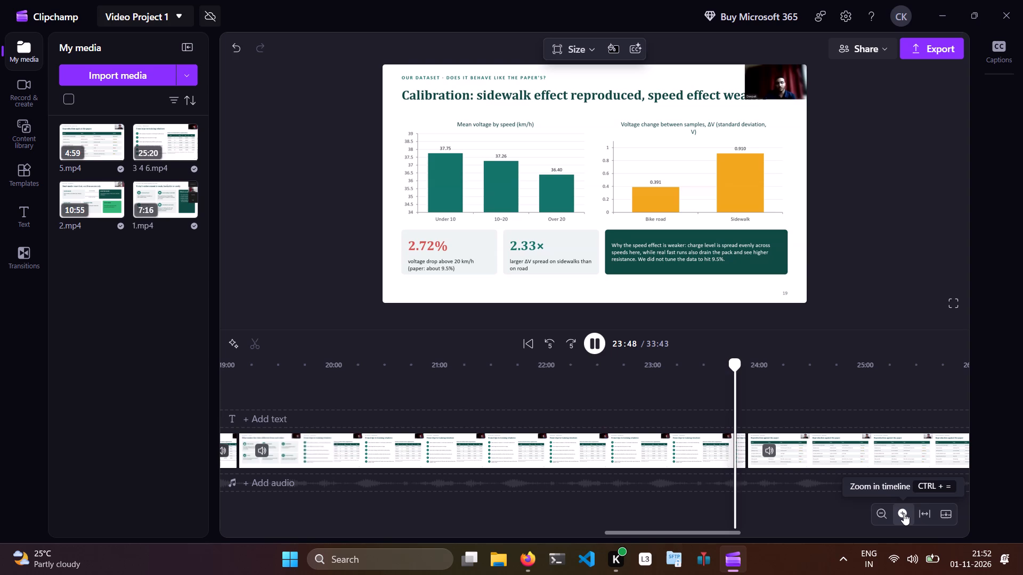
{"action": "left_click", "coordinate": [904, 513]}
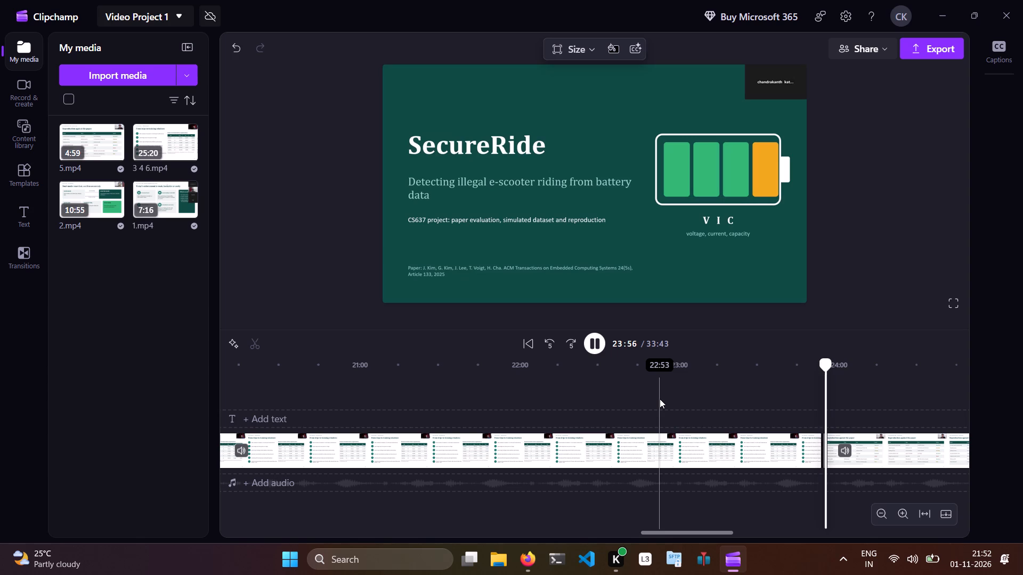
Review the opening of 5.mp4 to find where the presenter starts talking on the "Accuracy rises with window length" slide.
{"action": "double_click", "coordinate": [572, 348]}
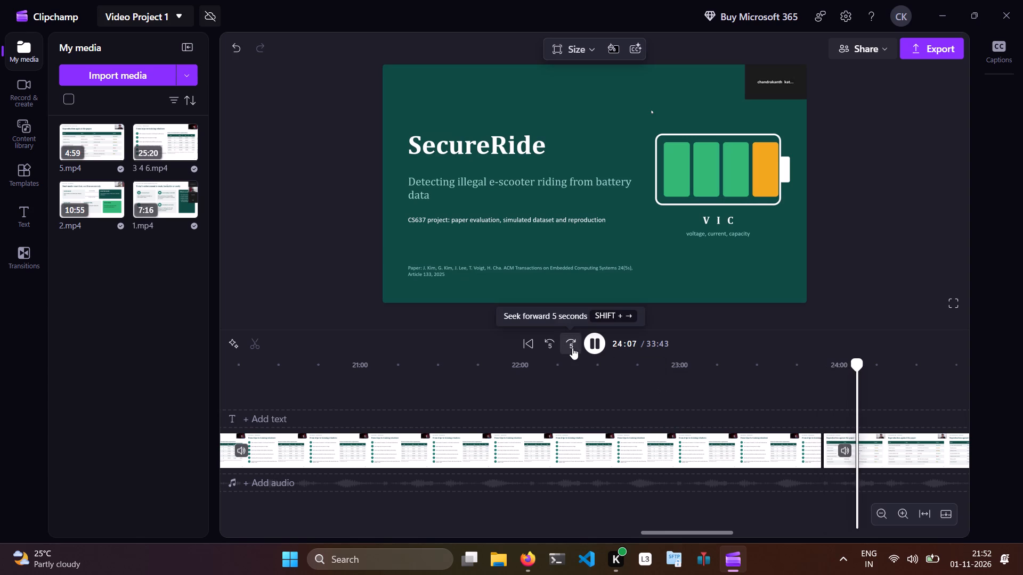
{"action": "triple_click", "coordinate": [572, 348]}
{"action": "double_click", "coordinate": [572, 348]}
{"action": "double_click", "coordinate": [572, 348]}
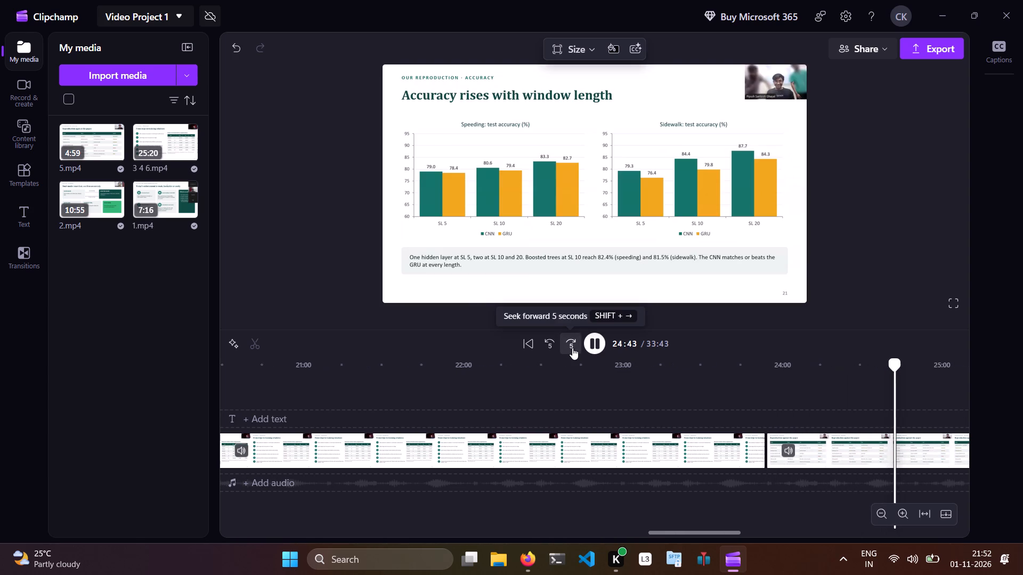
{"action": "triple_click", "coordinate": [572, 348]}
{"action": "triple_click", "coordinate": [572, 348]}
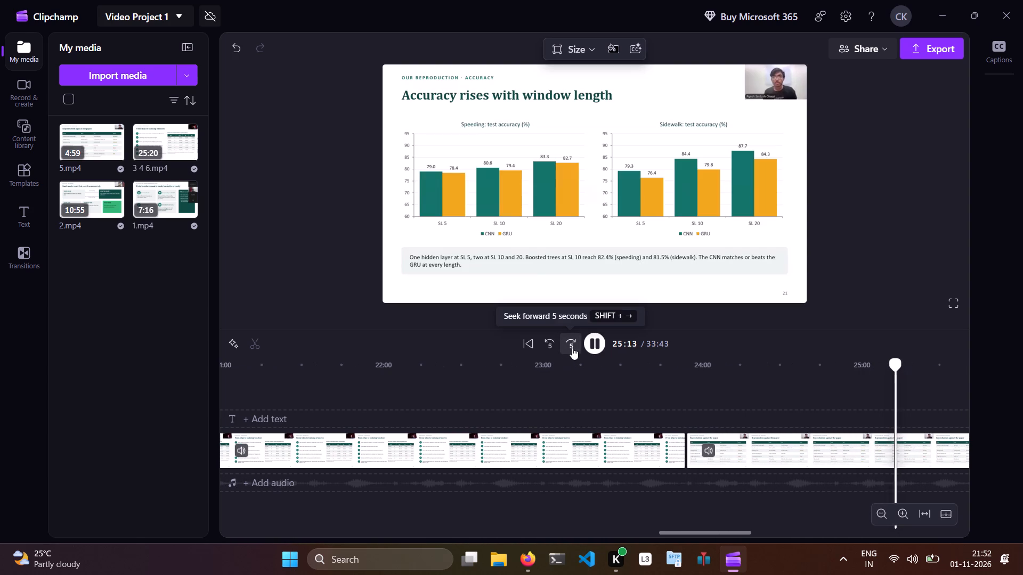
{"action": "left_click", "coordinate": [547, 341]}
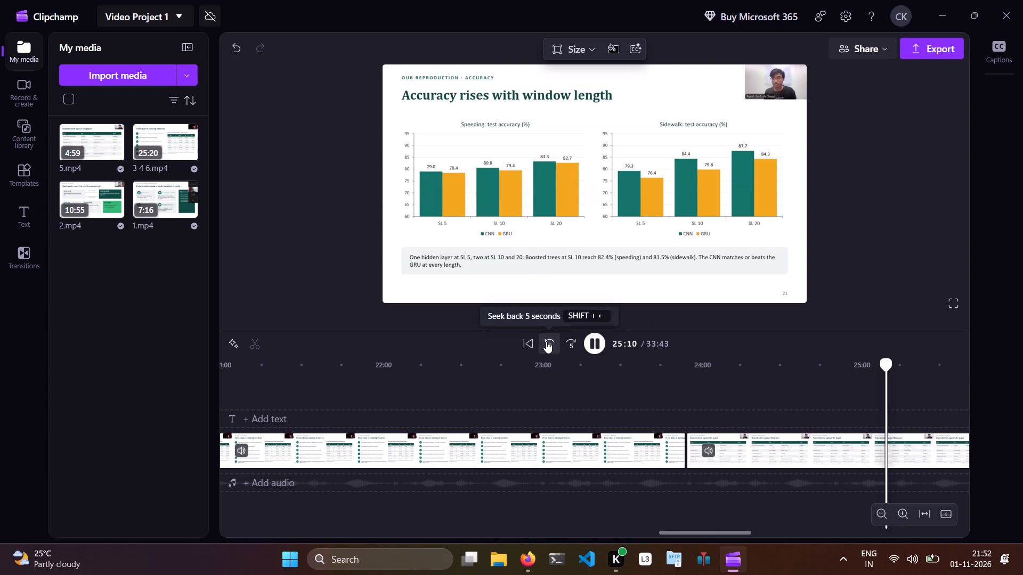
{"action": "left_click", "coordinate": [546, 341]}
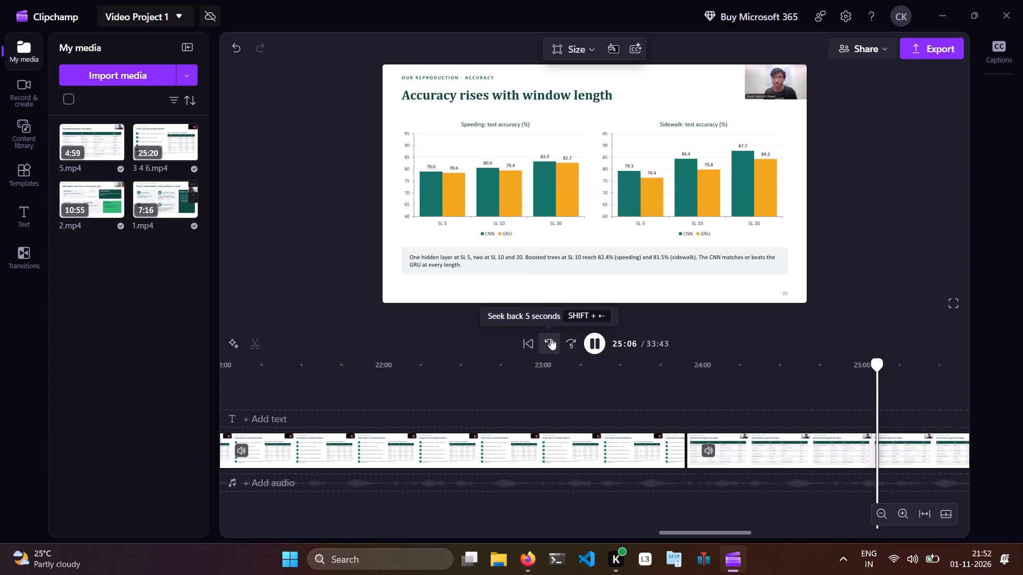
{"action": "left_click", "coordinate": [550, 338]}
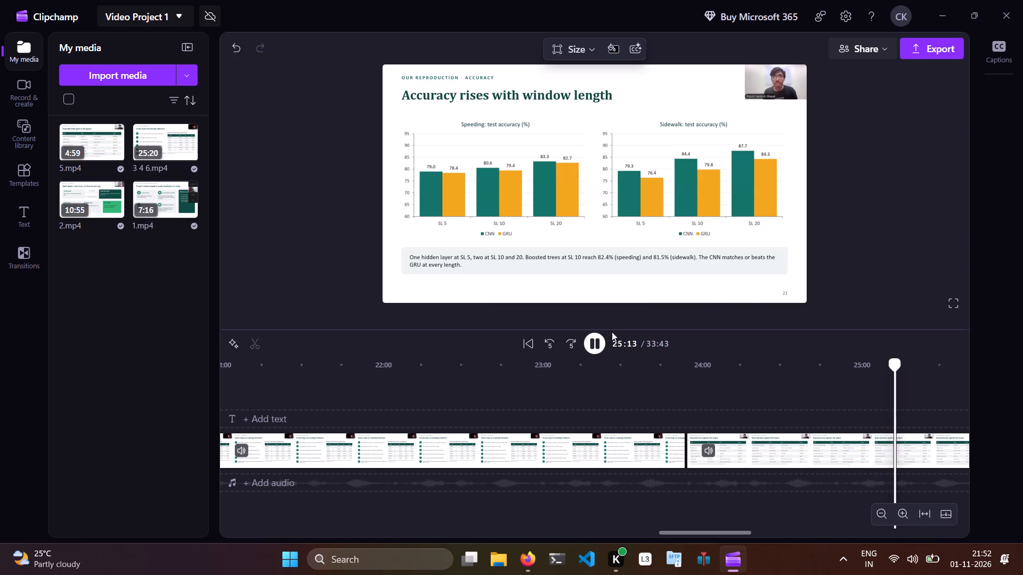
{"action": "left_click", "coordinate": [590, 349]}
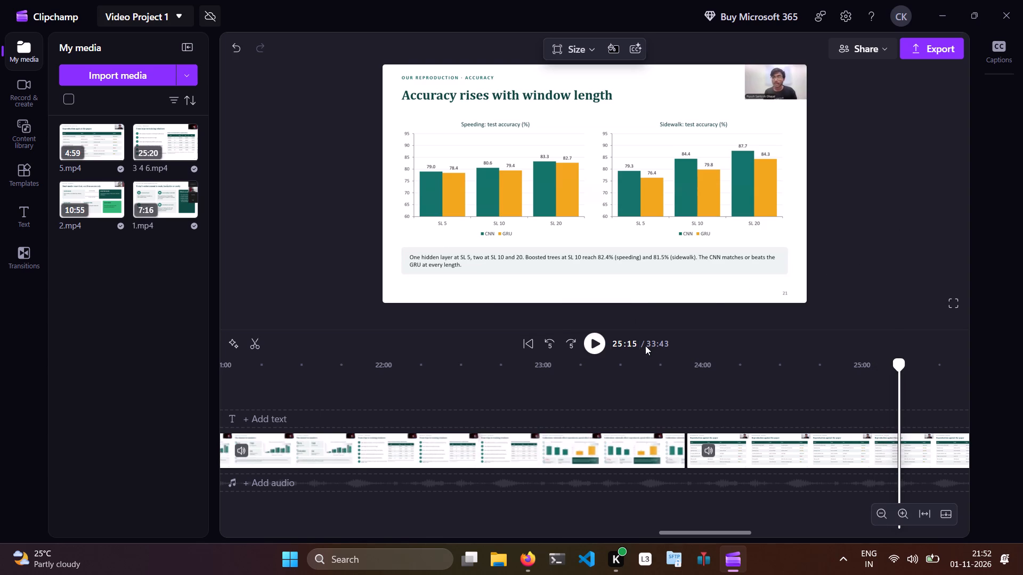
Split 5.mp4 at 25:12, on the "Accuracy rises with window length" slide where the presenter starts talking.
{"action": "left_click", "coordinate": [633, 346]}
{"action": "type", "text": "12"}
{"action": "key", "text": "Return"}
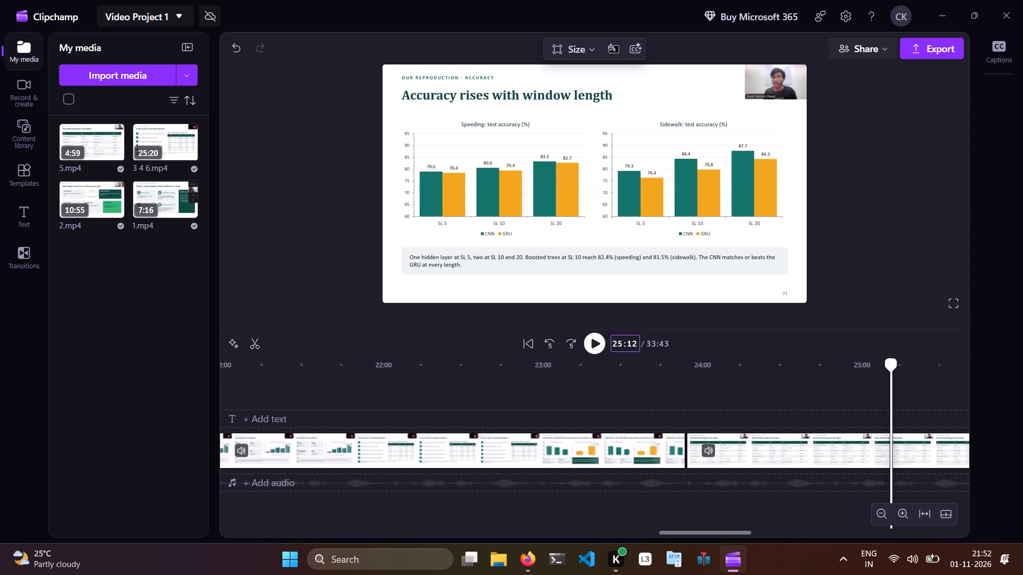
{"action": "left_click", "coordinate": [596, 335]}
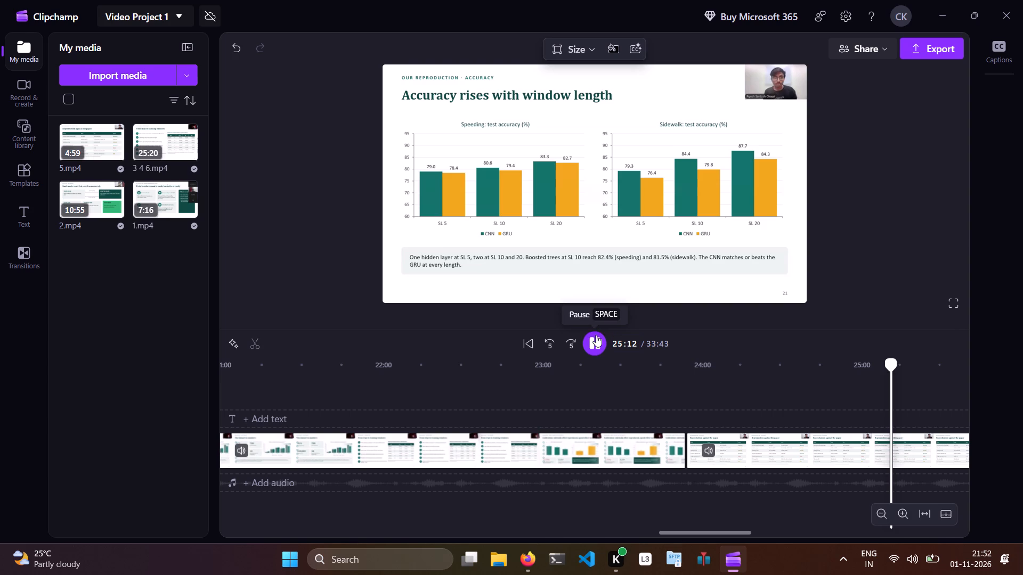
{"action": "left_click", "coordinate": [596, 335]}
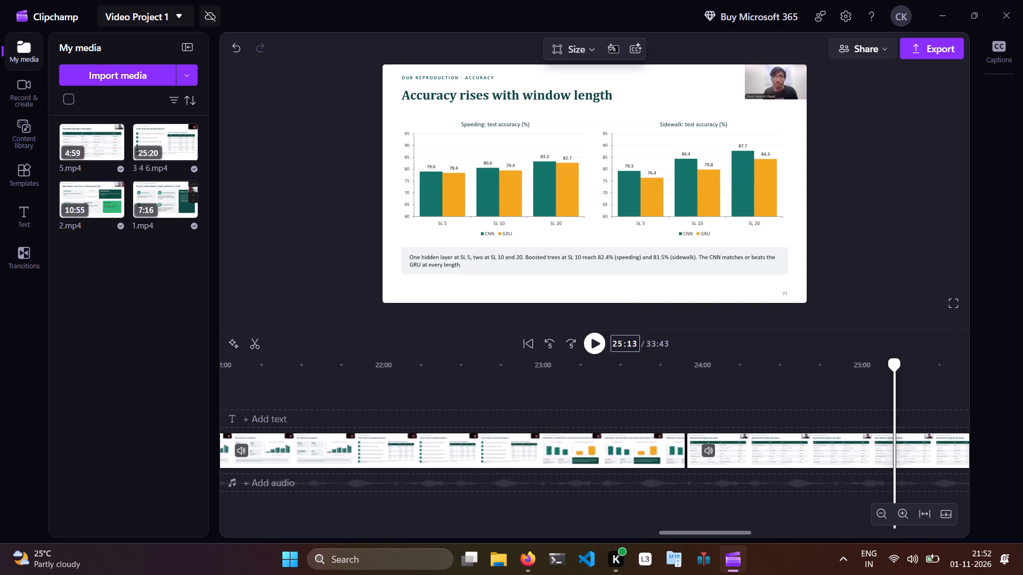
{"action": "left_click", "coordinate": [628, 341]}
{"action": "type", "text": "12"}
{"action": "key", "text": "Return"}
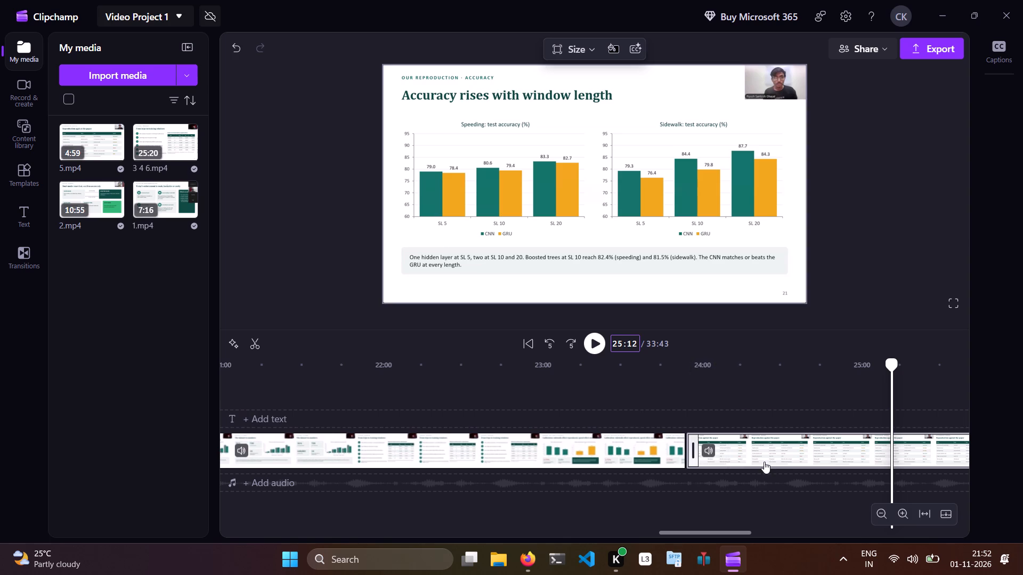
{"action": "right_click", "coordinate": [764, 462]}
{"action": "left_click", "coordinate": [803, 275]}
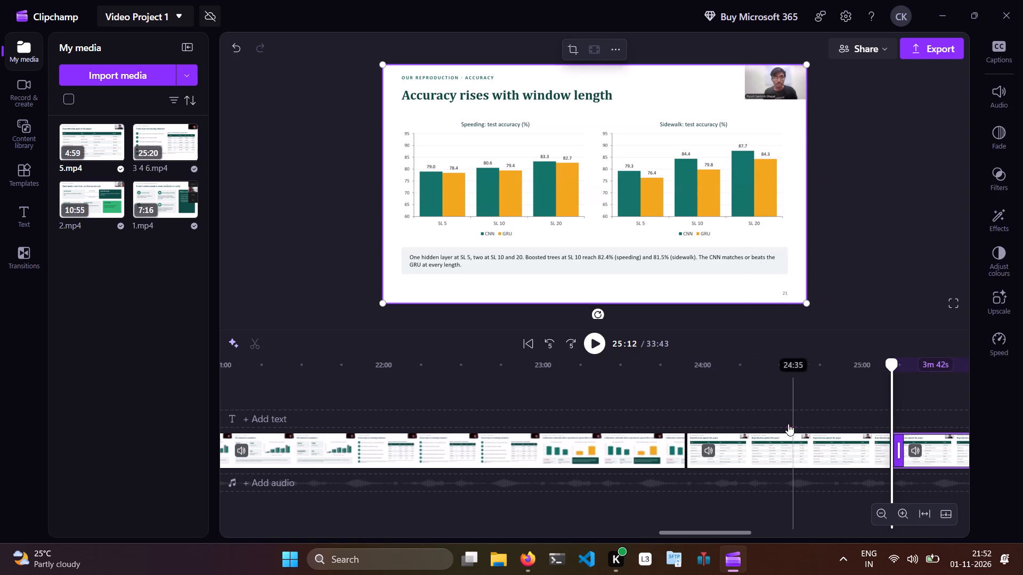
Delete the opening piece of 5.mp4 before the 25:12 split and close the gap it leaves.
{"action": "left_click", "coordinate": [779, 450]}
{"action": "right_click", "coordinate": [778, 450]}
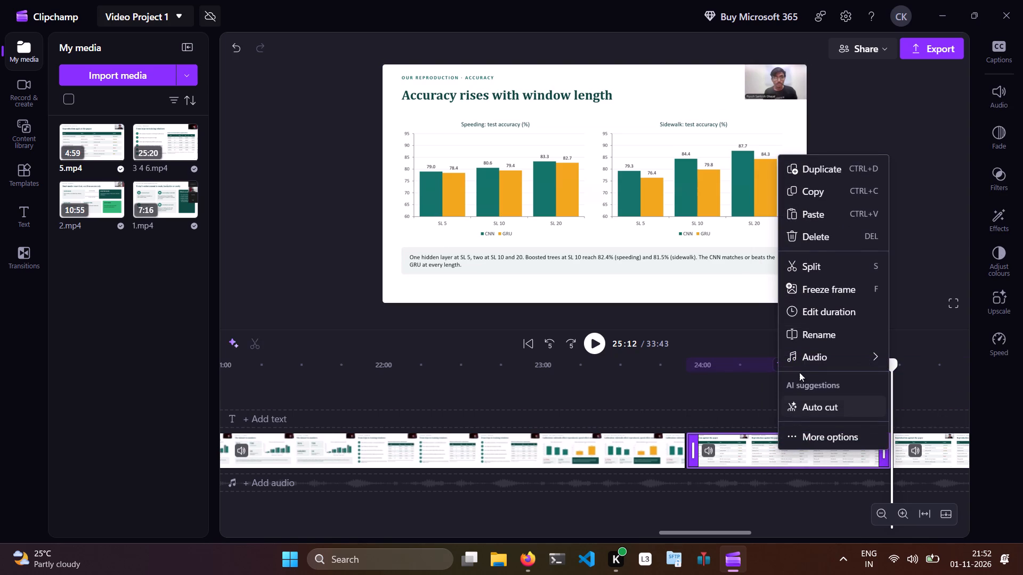
{"action": "left_click", "coordinate": [811, 240]}
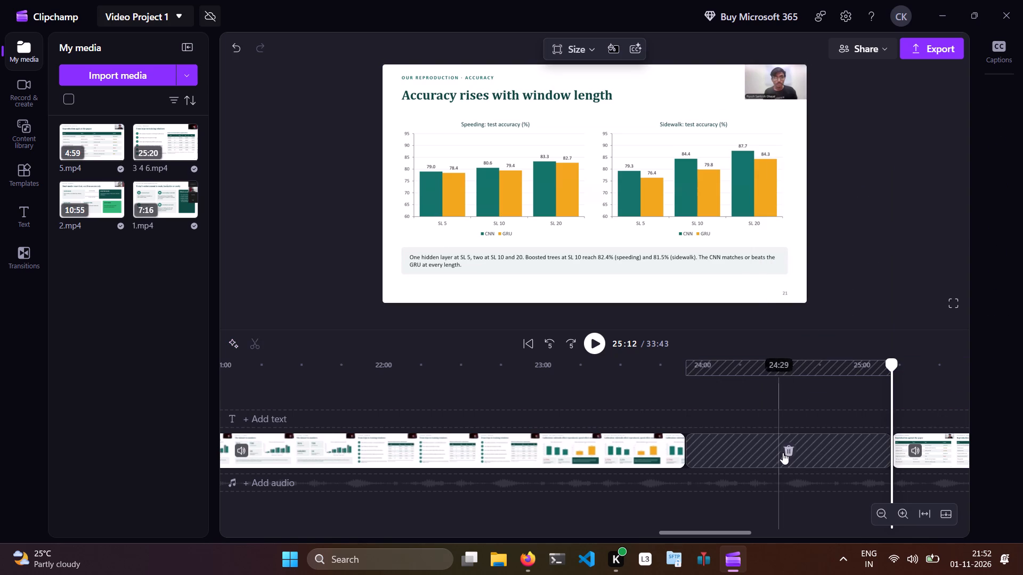
{"action": "left_click", "coordinate": [783, 453]}
Review the trimmed 5.mp4 from its new start through to the switch into the final 3 4 6.mp4 section.
{"action": "left_click", "coordinate": [593, 342]}
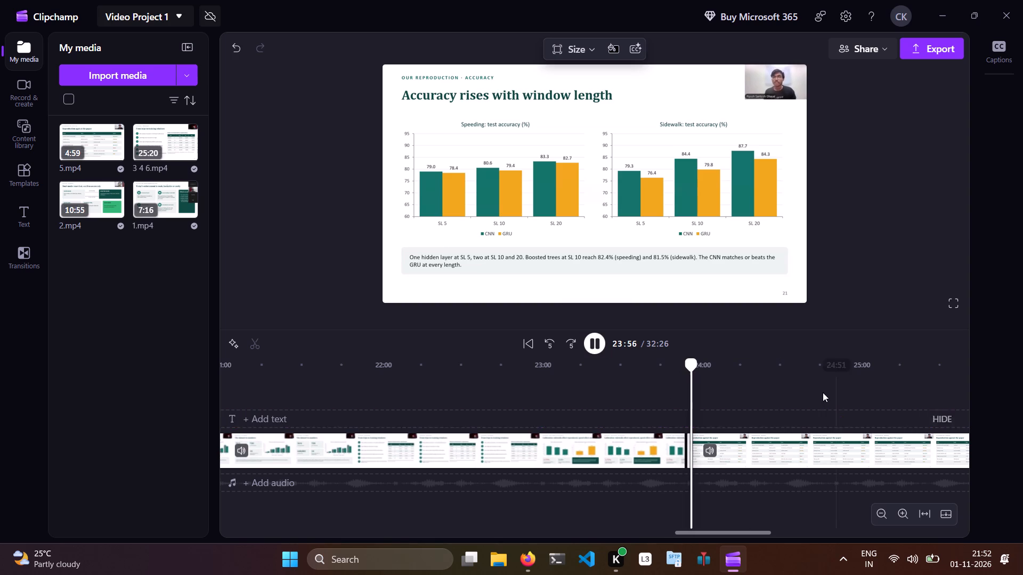
{"action": "left_click", "coordinate": [847, 393]}
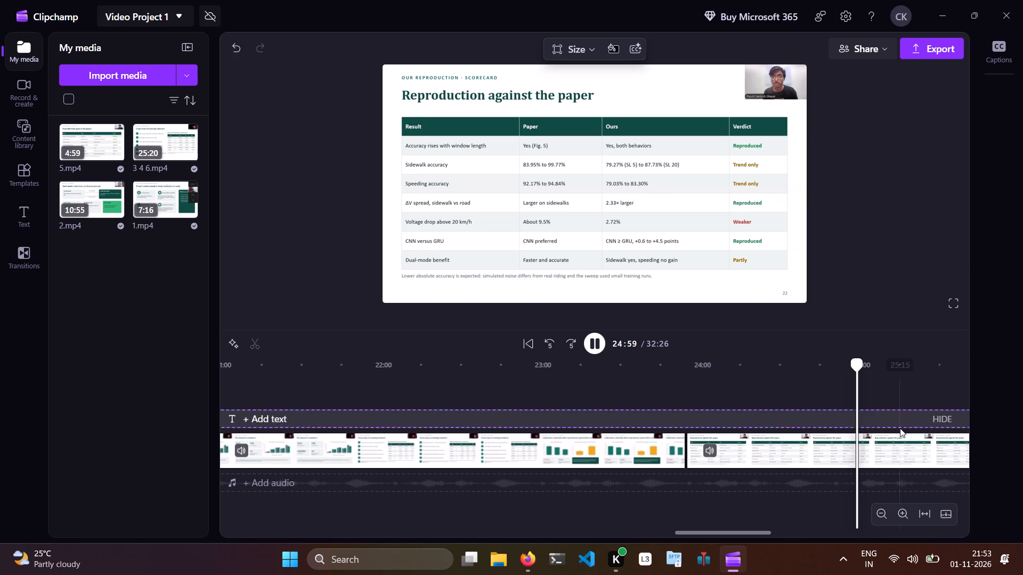
{"action": "left_click", "coordinate": [930, 514]}
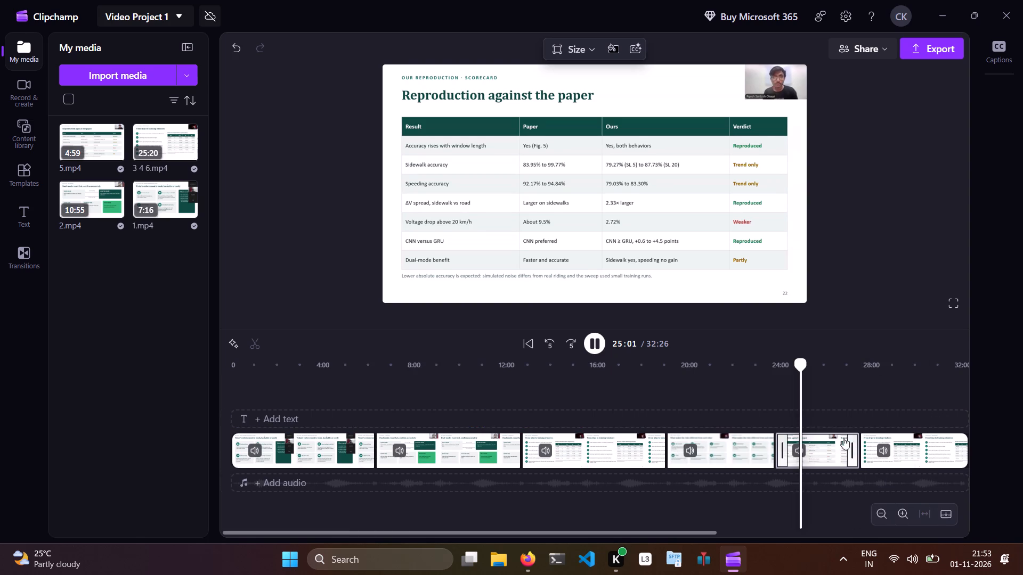
{"action": "left_click", "coordinate": [847, 396]}
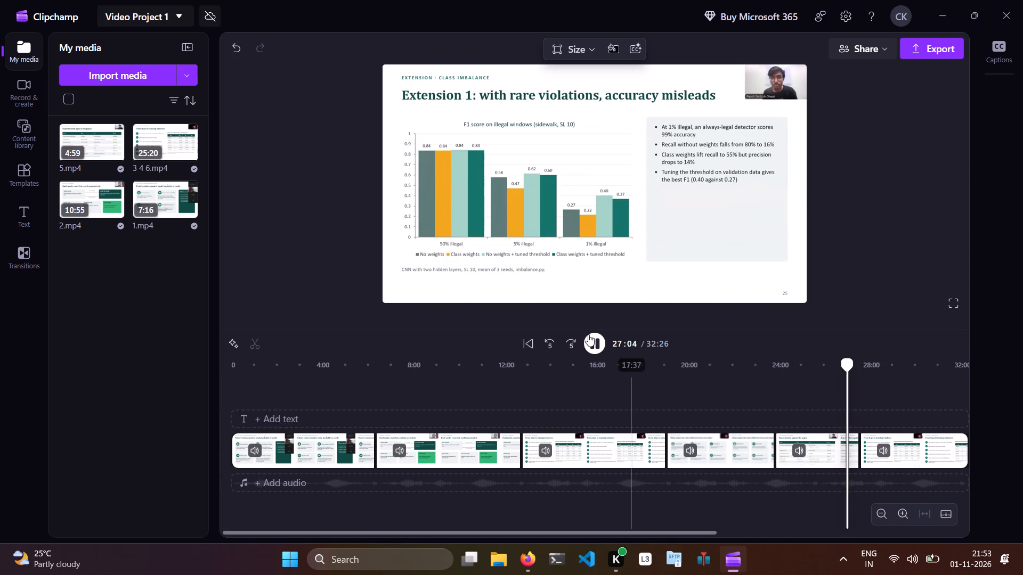
{"action": "triple_click", "coordinate": [567, 344]}
{"action": "double_click", "coordinate": [567, 344]}
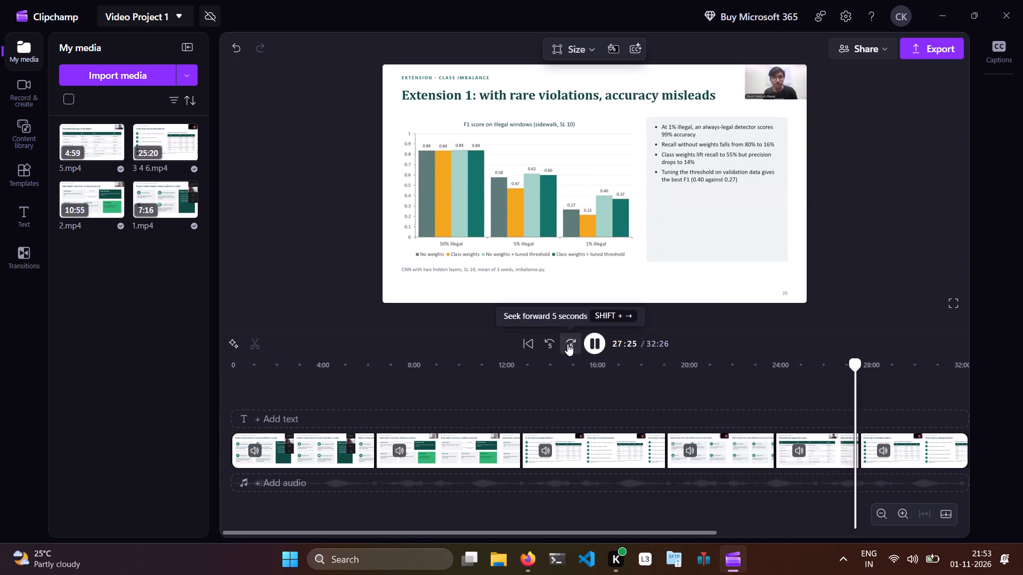
{"action": "left_click", "coordinate": [567, 344]}
{"action": "triple_click", "coordinate": [895, 515]}
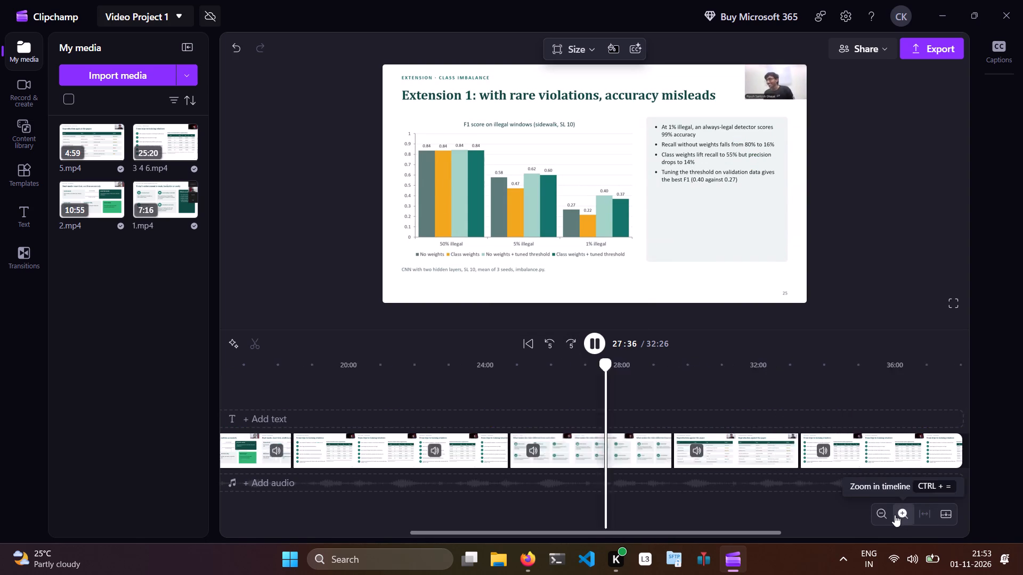
{"action": "double_click", "coordinate": [895, 515]}
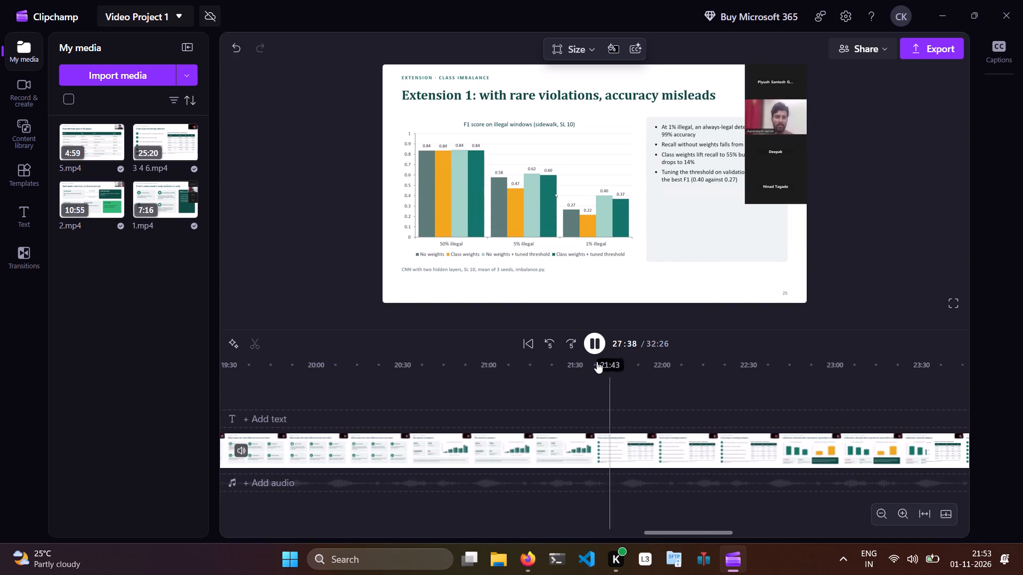
Replay the last seconds of 5.mp4 around 27:31 on the "Extension 1" slide to find where the presenter finishes.
{"action": "triple_click", "coordinate": [548, 346]}
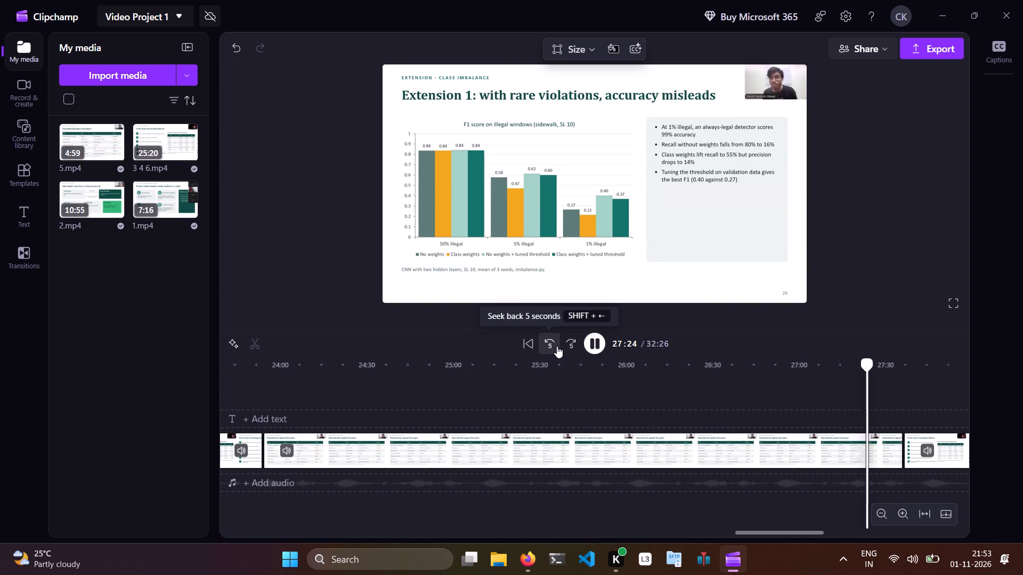
{"action": "left_click", "coordinate": [595, 344]}
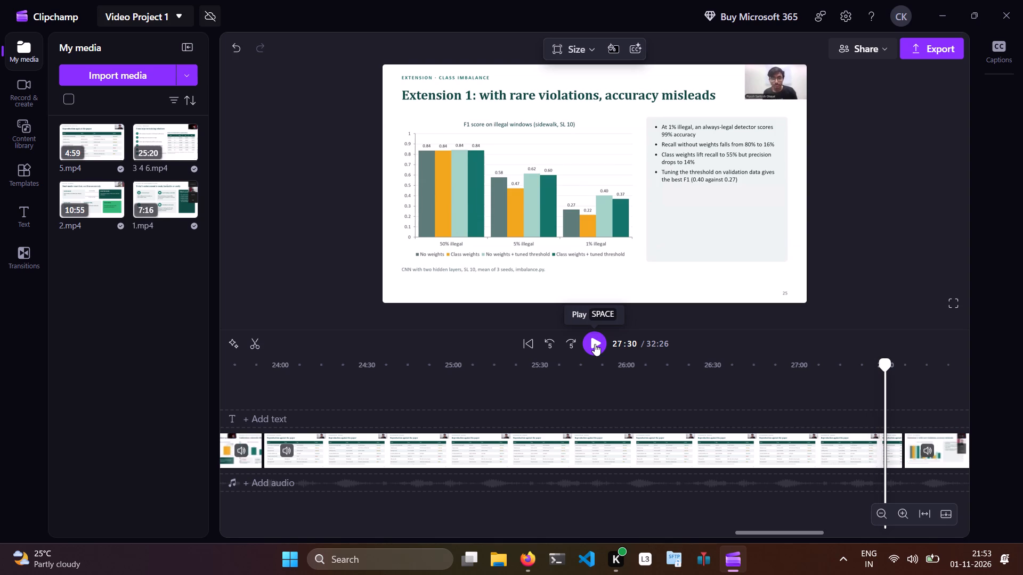
{"action": "left_click", "coordinate": [595, 344]}
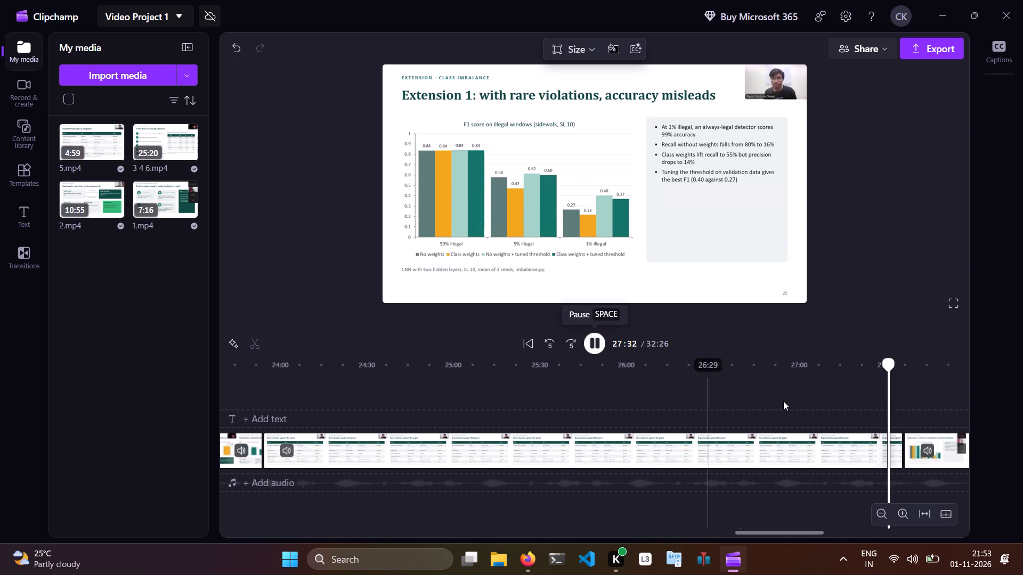
{"action": "left_click", "coordinate": [591, 334]}
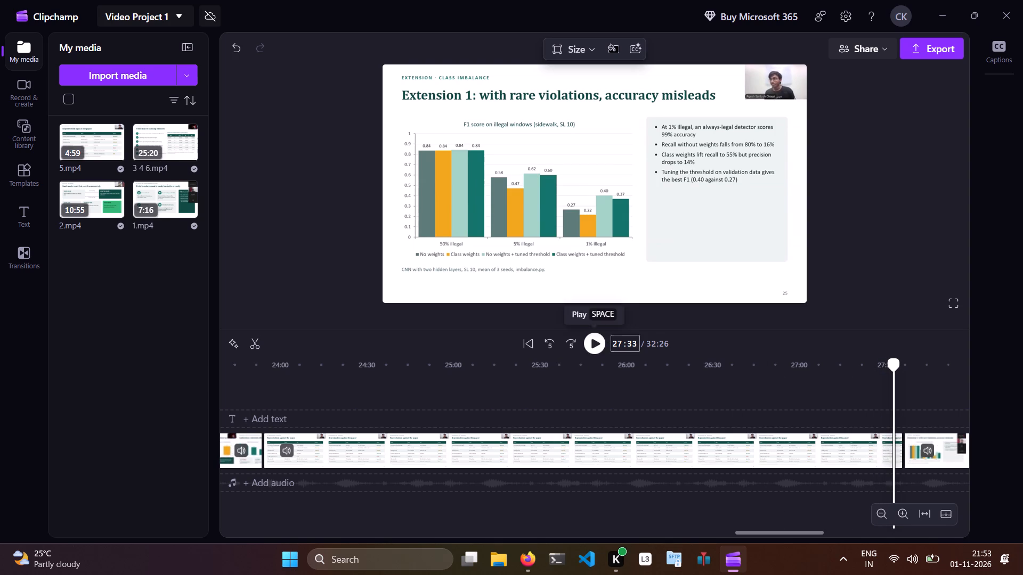
{"action": "left_click", "coordinate": [638, 340]}
{"action": "type", "text": "31"}
{"action": "key", "text": "Return"}
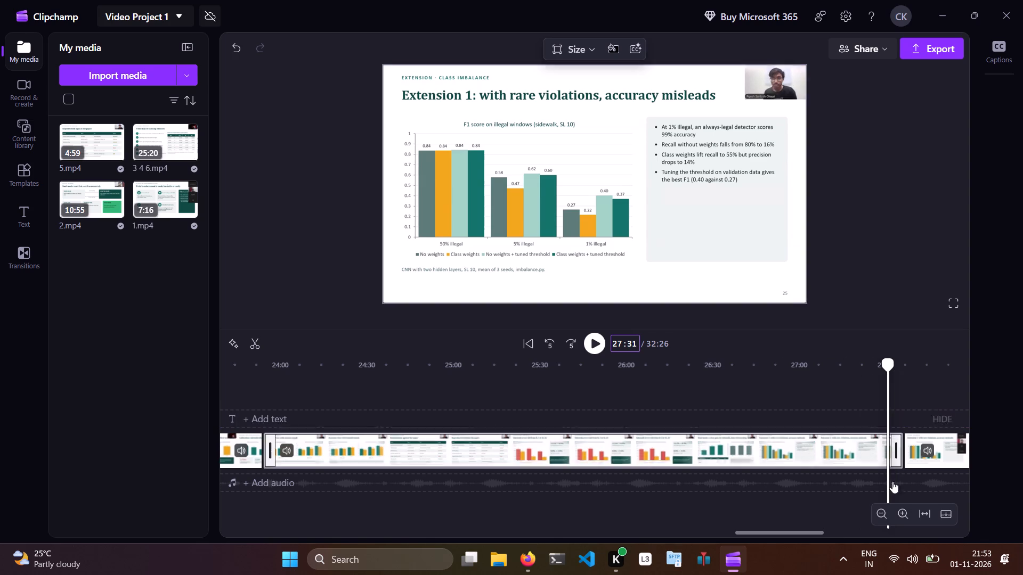
{"action": "triple_click", "coordinate": [898, 507]}
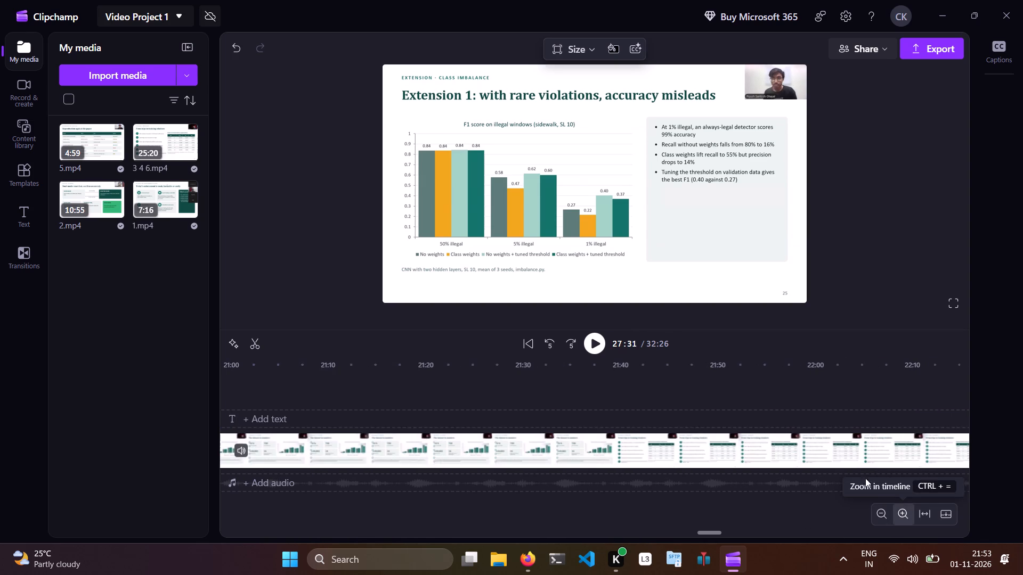
{"action": "left_click", "coordinate": [883, 517]}
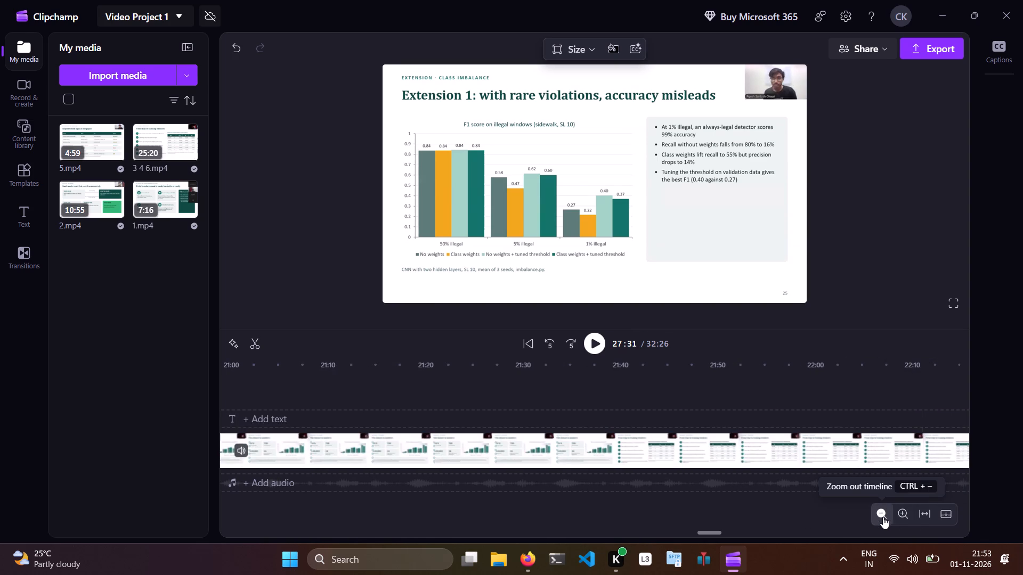
{"action": "left_click", "coordinate": [878, 513]}
{"action": "left_click", "coordinate": [878, 513]}
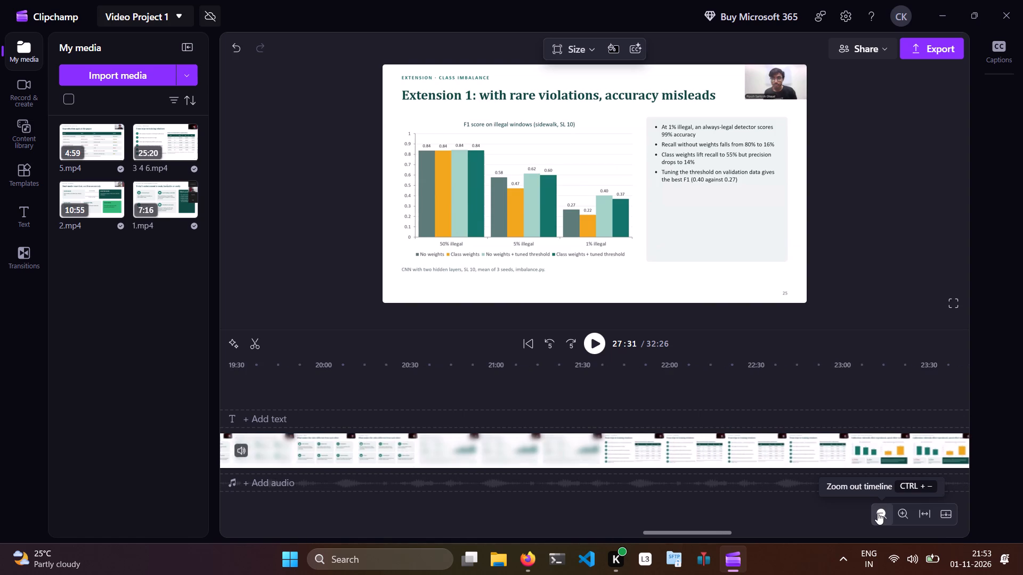
{"action": "left_click", "coordinate": [920, 512]}
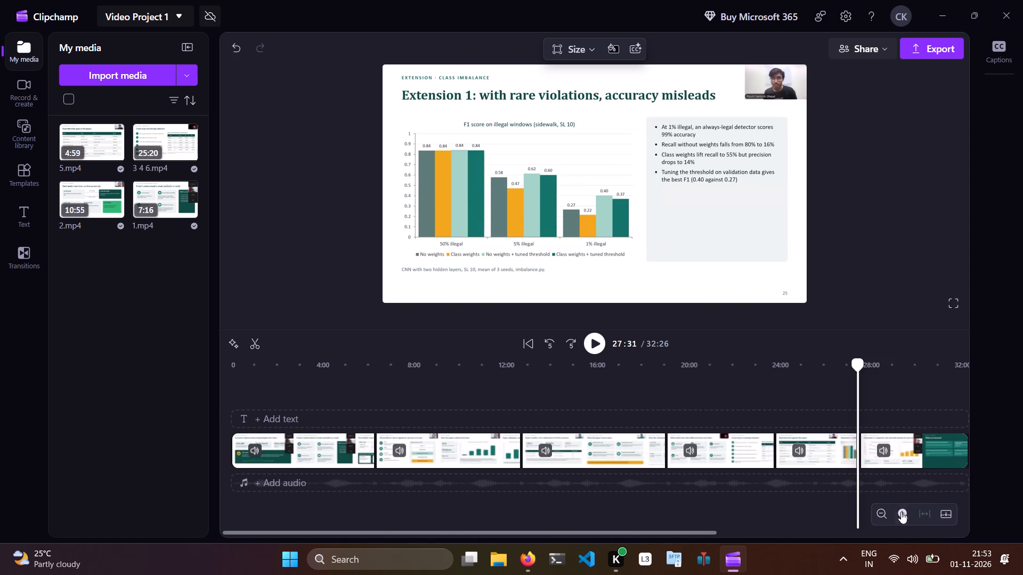
{"action": "left_click", "coordinate": [897, 516]}
{"action": "left_click", "coordinate": [900, 519]}
{"action": "left_click", "coordinate": [900, 519]}
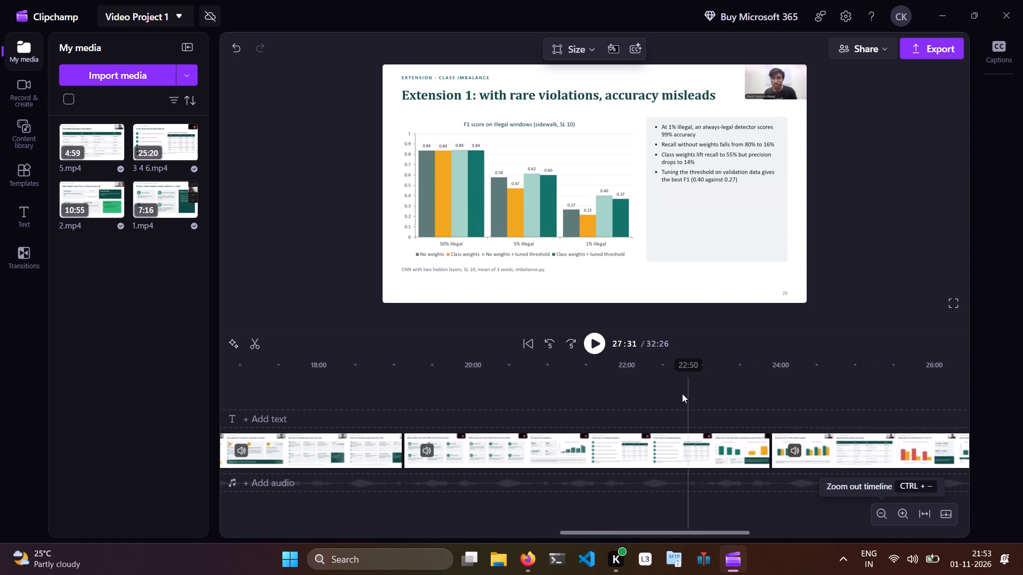
{"action": "left_click", "coordinate": [596, 351]}
{"action": "left_click", "coordinate": [599, 351]}
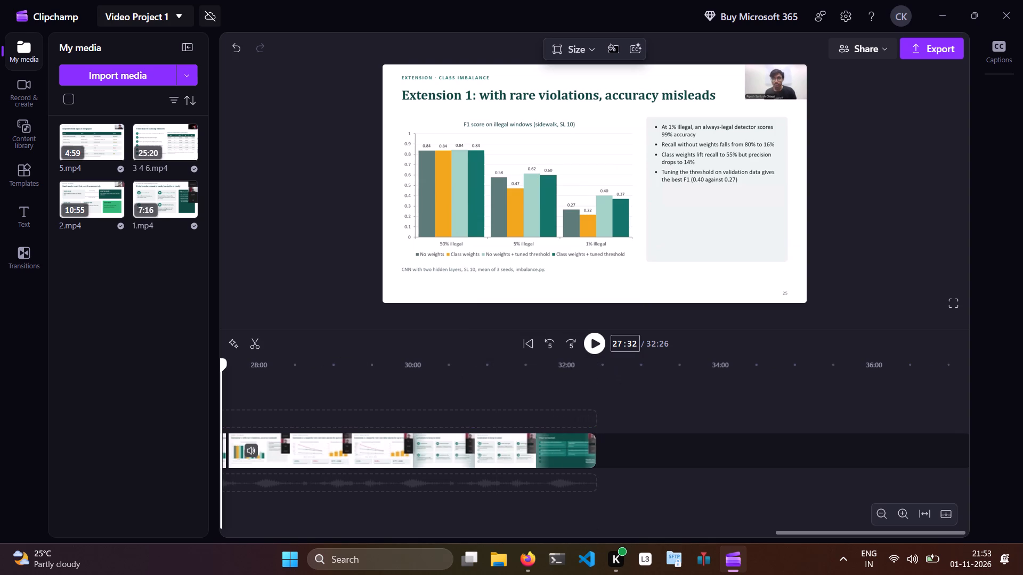
Split 5.mp4 at 27:30, on the "Extension 1: with rare violations, accuracy misleads" slide.
{"action": "left_click", "coordinate": [636, 341]}
{"action": "type", "text": "30"}
{"action": "key", "text": "Return"}
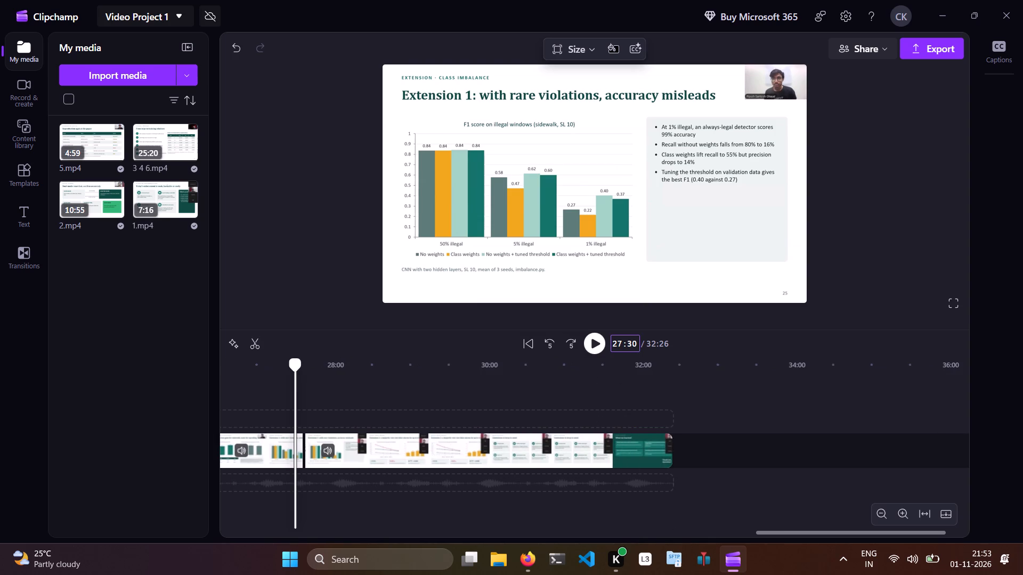
{"action": "right_click", "coordinate": [296, 451]}
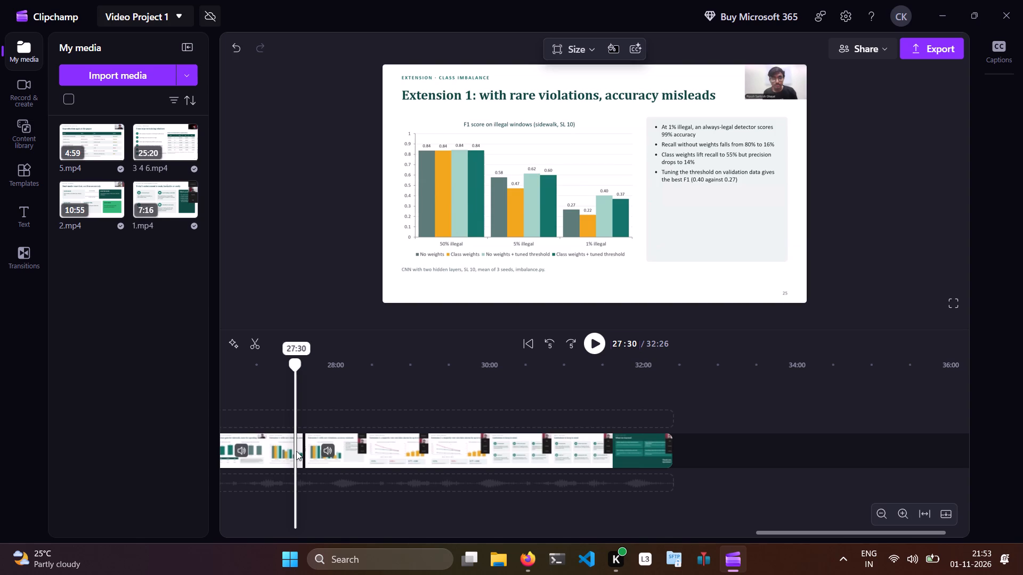
{"action": "right_click", "coordinate": [267, 444]}
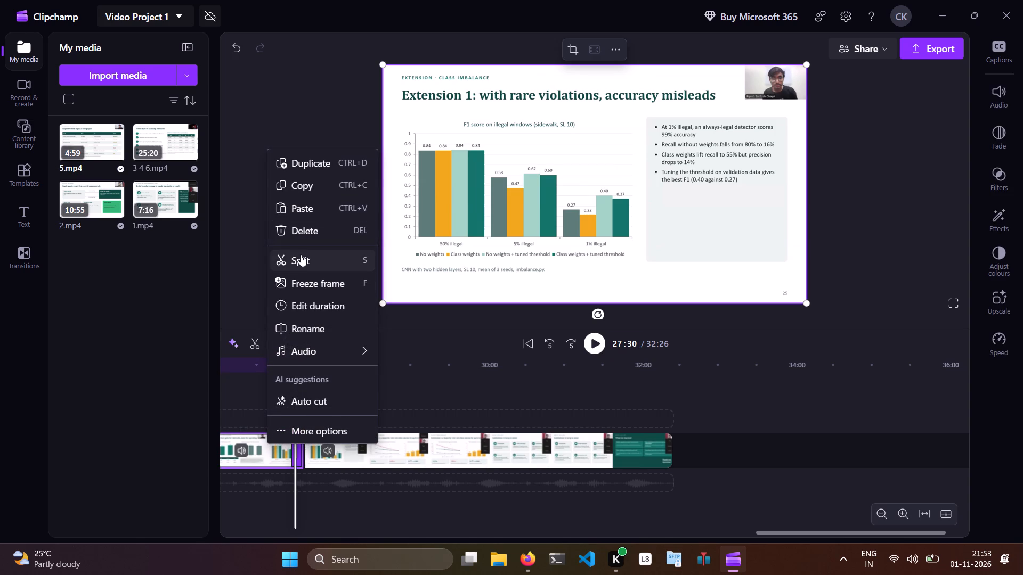
{"action": "left_click", "coordinate": [301, 254]}
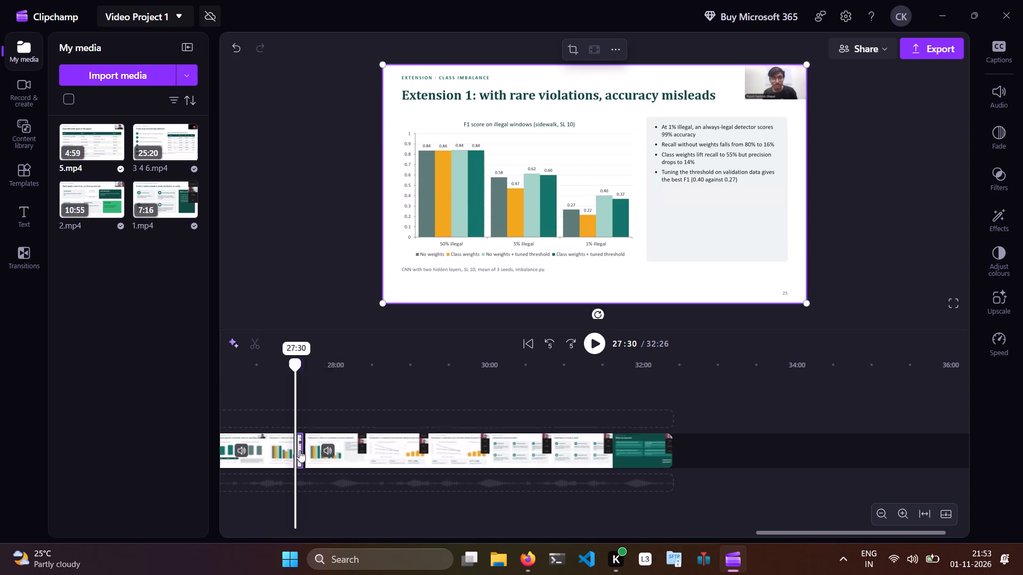
Delete the short tail of 5.mp4 after the 27:30 split and close the gap before the final 3 4 6.mp4 section.
{"action": "right_click", "coordinate": [299, 450]}
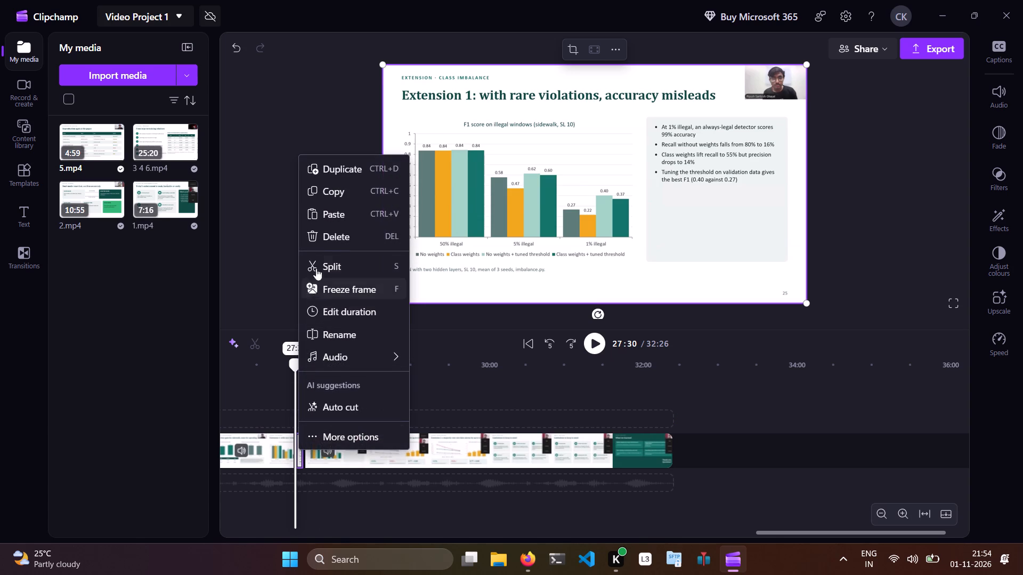
{"action": "left_click", "coordinate": [328, 235]}
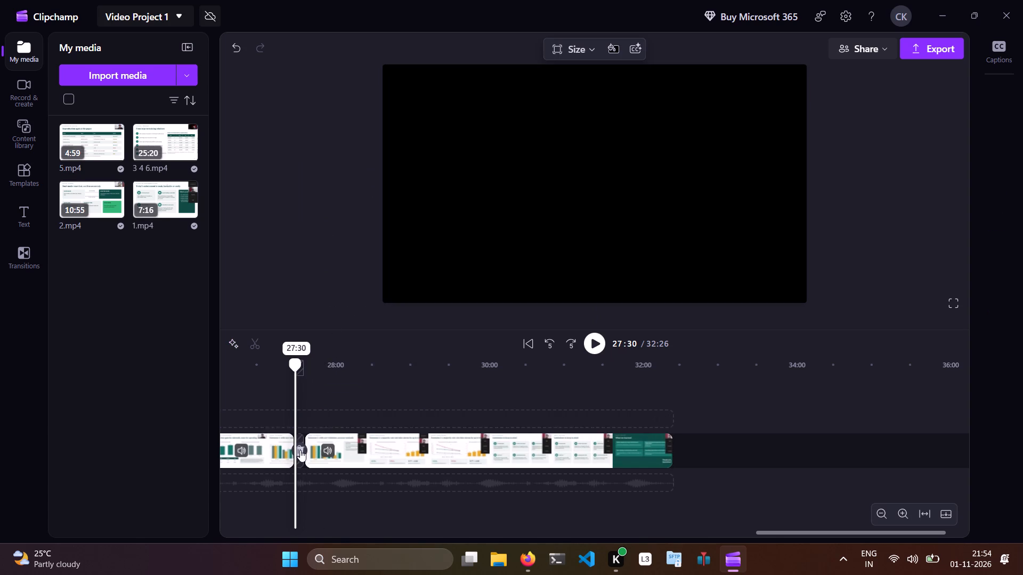
{"action": "left_click", "coordinate": [300, 450]}
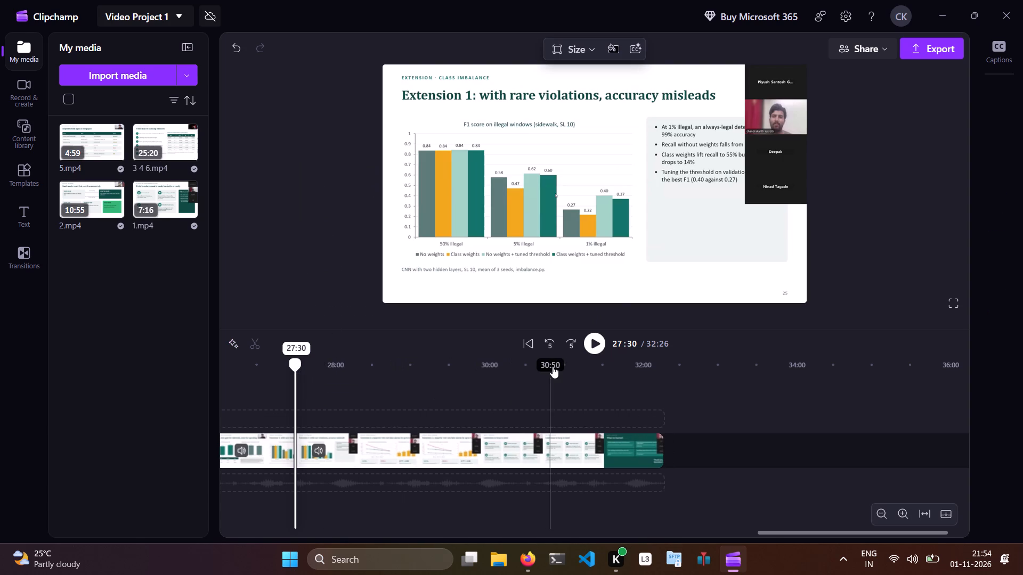
Review playback from the end of 5.mp4 into the final 3 4 6.mp4 section, through to about 28:29 on the "Extension 1" slide.
{"action": "left_click", "coordinate": [544, 342]}
{"action": "left_click", "coordinate": [599, 341]}
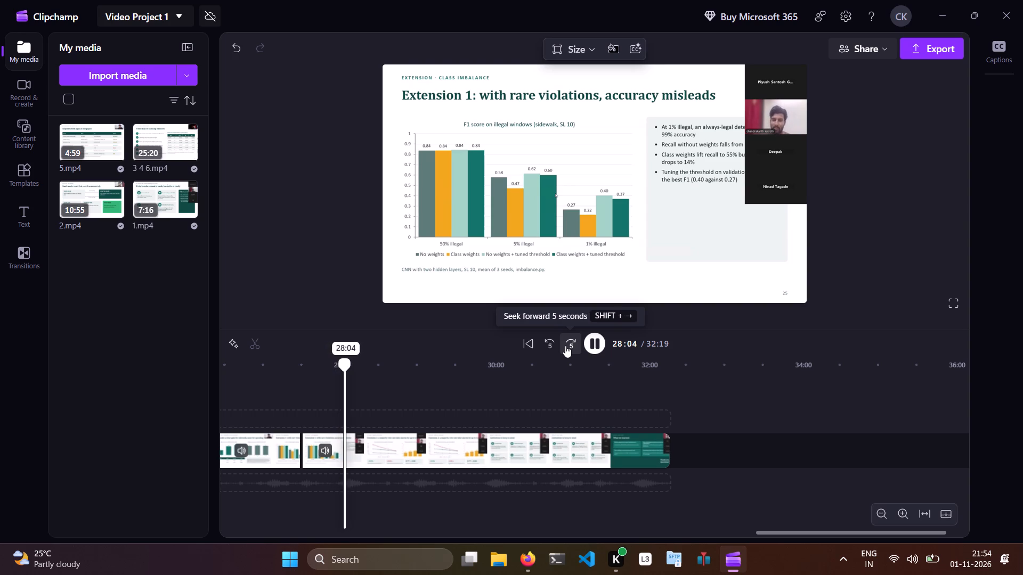
{"action": "left_click", "coordinate": [568, 346]}
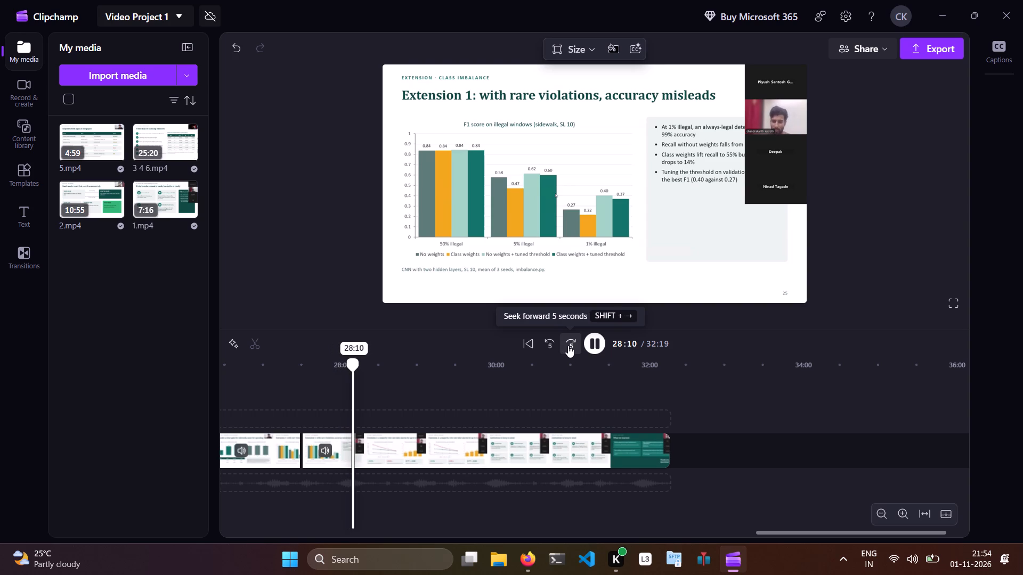
{"action": "left_click", "coordinate": [568, 346]}
{"action": "left_click", "coordinate": [568, 346]}
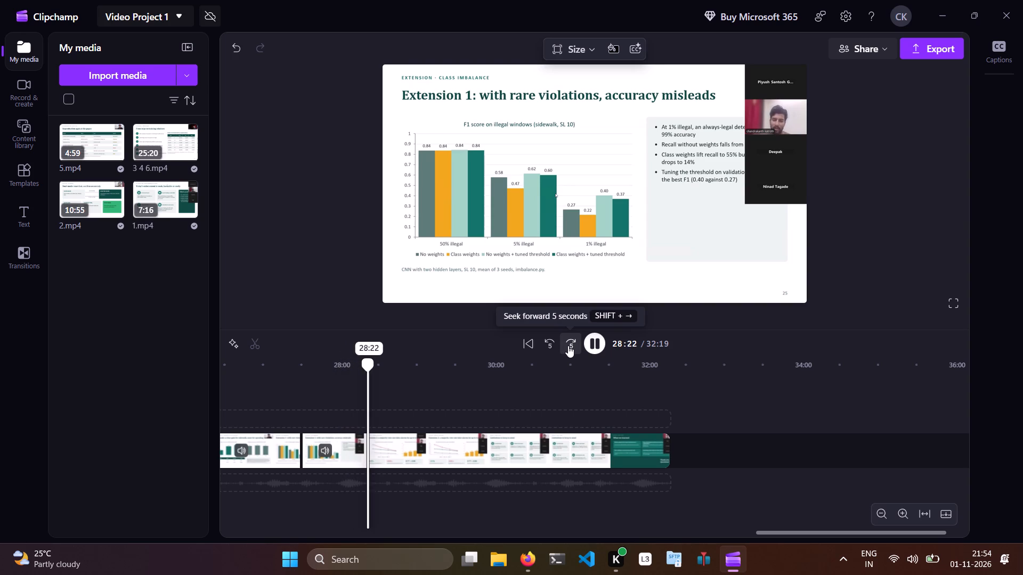
{"action": "left_click", "coordinate": [568, 346]}
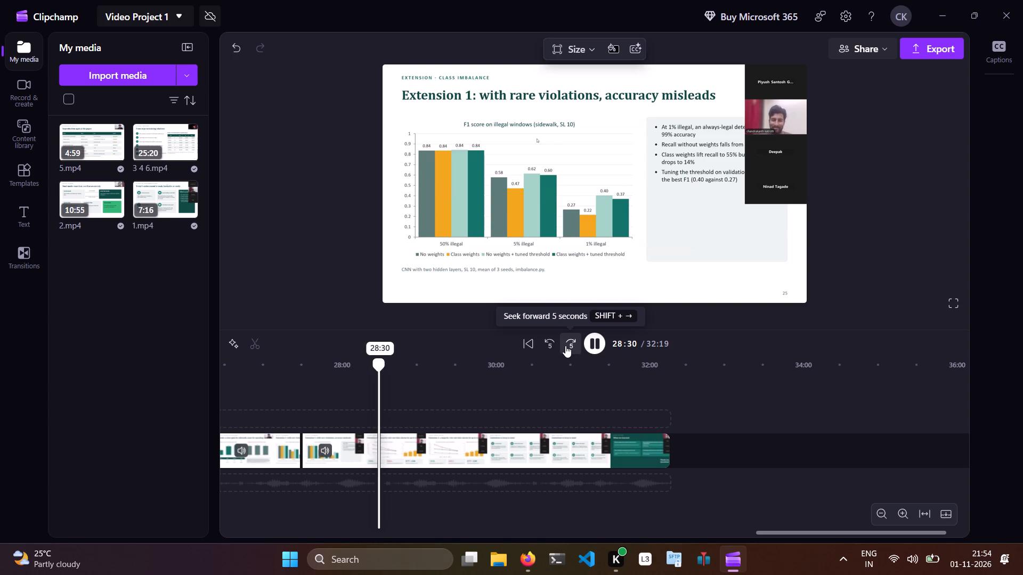
{"action": "left_click", "coordinate": [555, 346]}
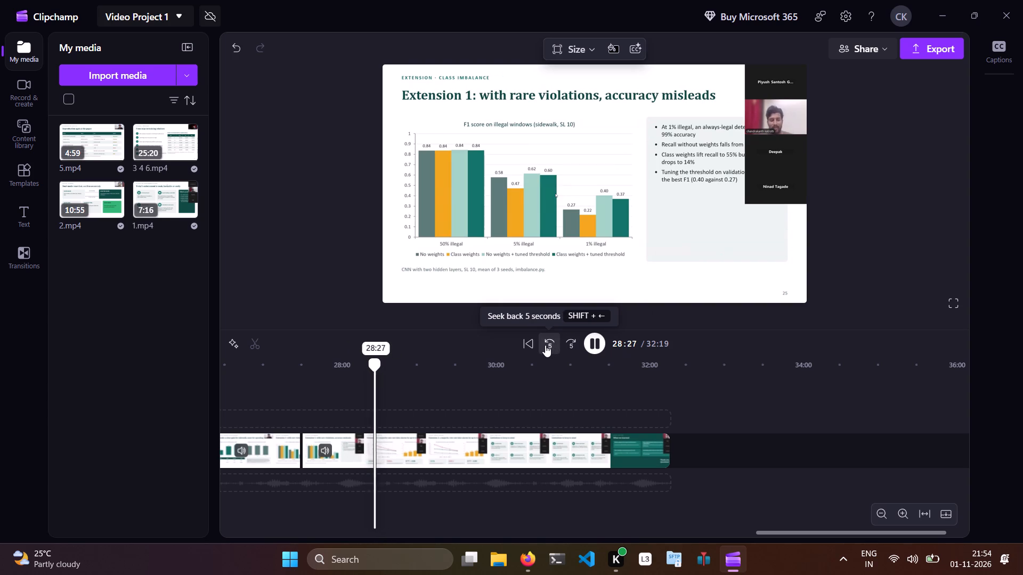
{"action": "left_click", "coordinate": [596, 339]}
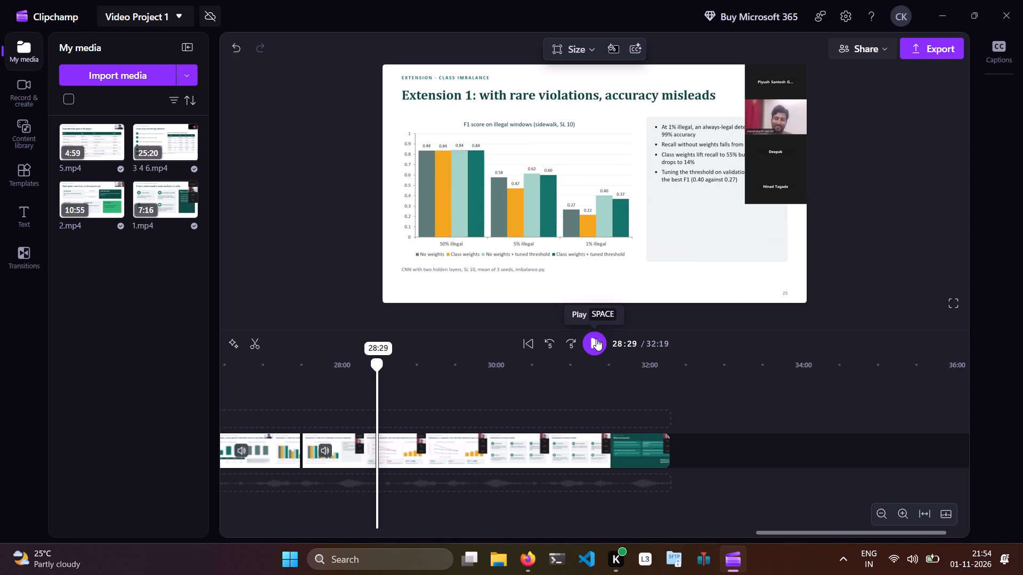
Replay the final 3 4 6.mp4 section around 28:02 on the "Extension 1" slide to check what leads up to the slide change.
{"action": "scroll", "coordinate": [395, 394], "scroll_direction": "up", "scroll_amount": 1}
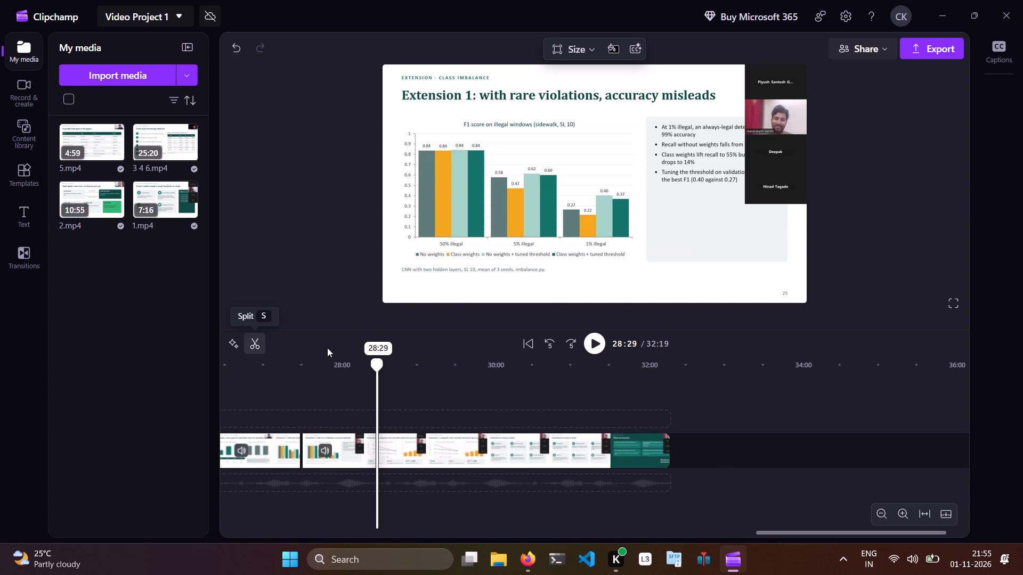
{"action": "left_click", "coordinate": [903, 510]}
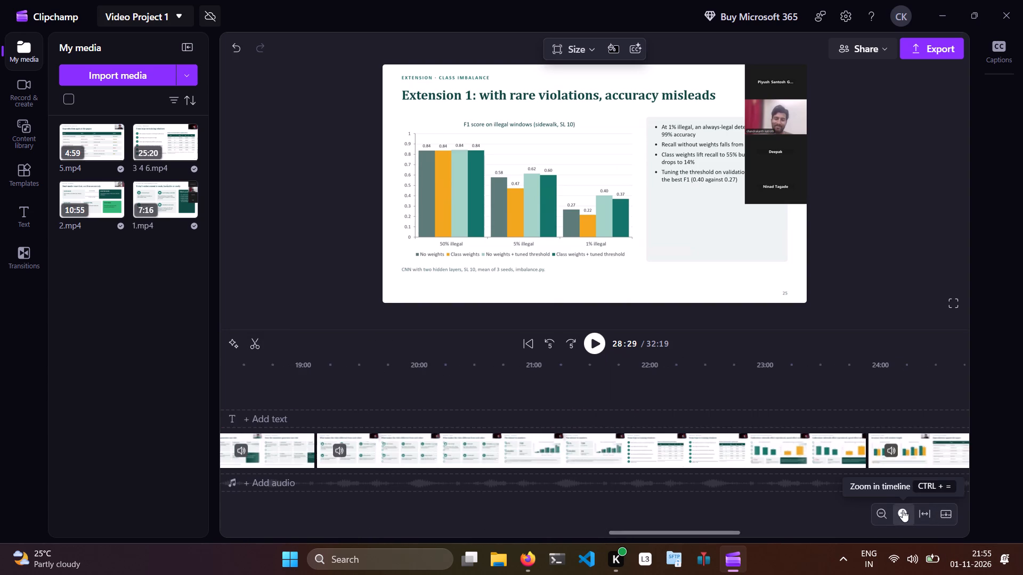
{"action": "left_click_drag", "start_coordinate": [496, 385], "coordinate": [567, 396]}
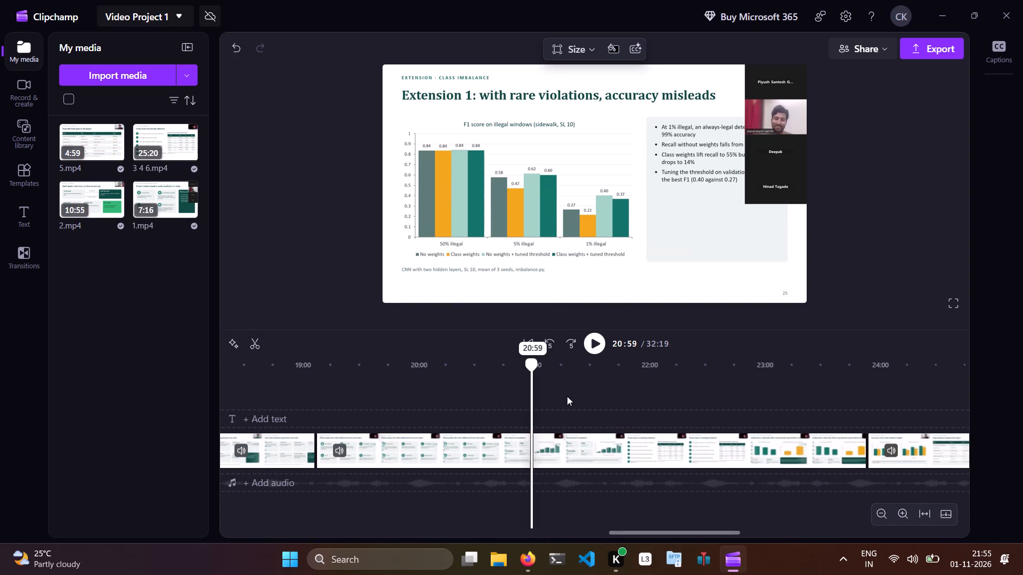
{"action": "left_click_drag", "start_coordinate": [567, 396], "coordinate": [606, 401]}
{"action": "left_click_drag", "start_coordinate": [734, 385], "coordinate": [913, 389]}
{"action": "left_click", "coordinate": [931, 393]}
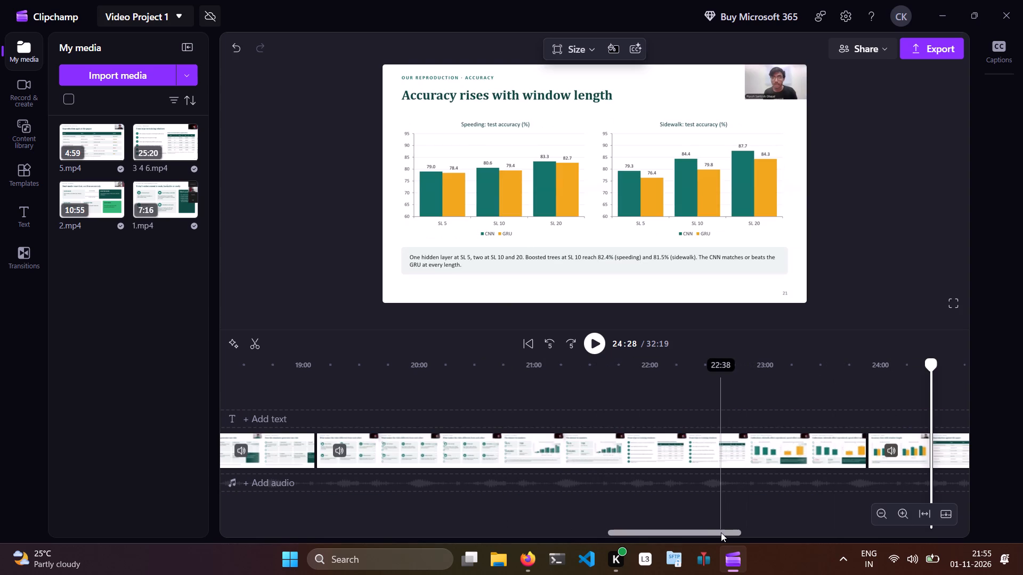
{"action": "left_click_drag", "start_coordinate": [721, 532], "coordinate": [873, 522]}
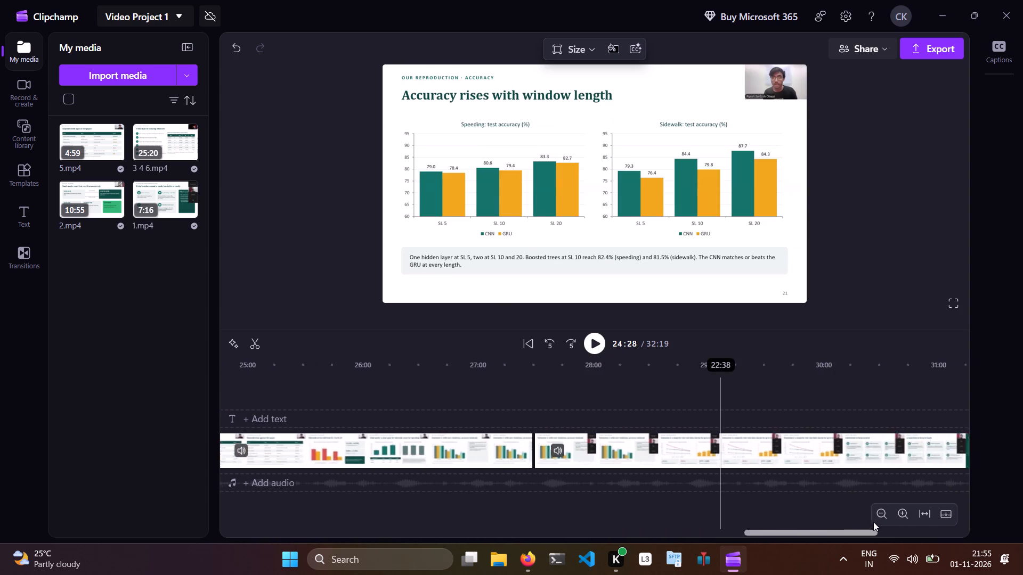
{"action": "left_click_drag", "start_coordinate": [873, 522], "coordinate": [826, 519]}
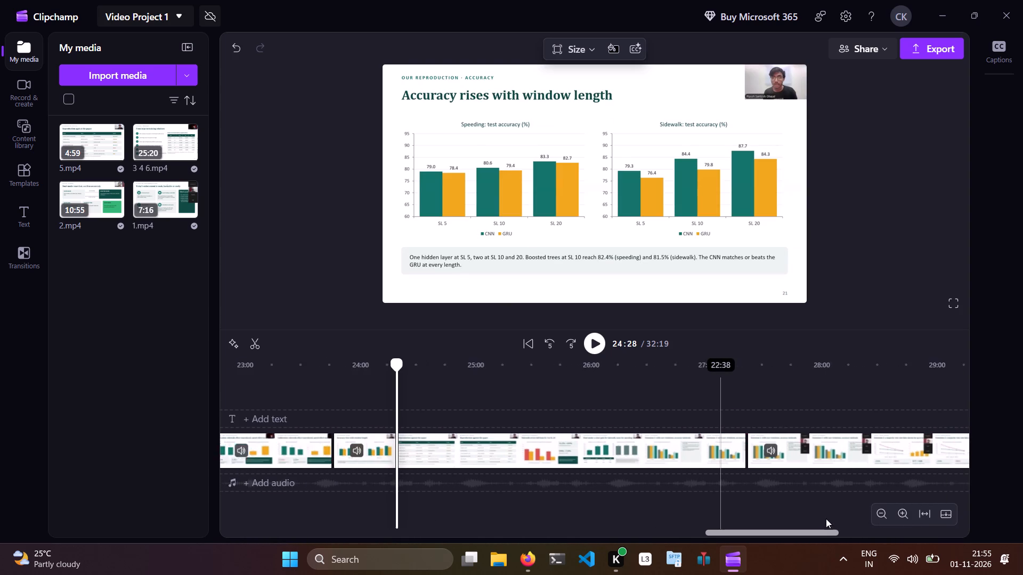
{"action": "left_click_drag", "start_coordinate": [826, 519], "coordinate": [839, 516]}
{"action": "left_click", "coordinate": [697, 388]}
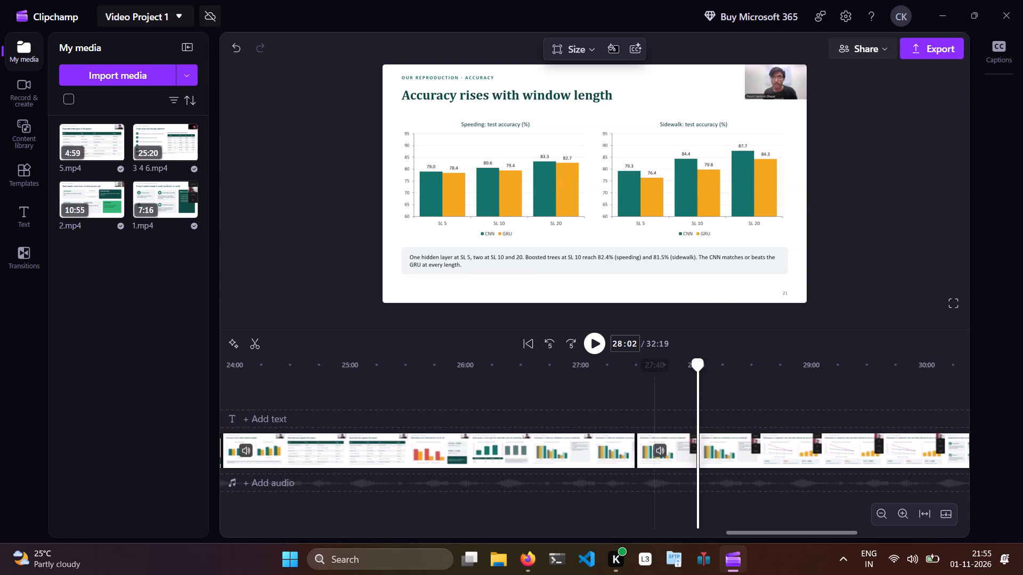
{"action": "left_click", "coordinate": [588, 341]}
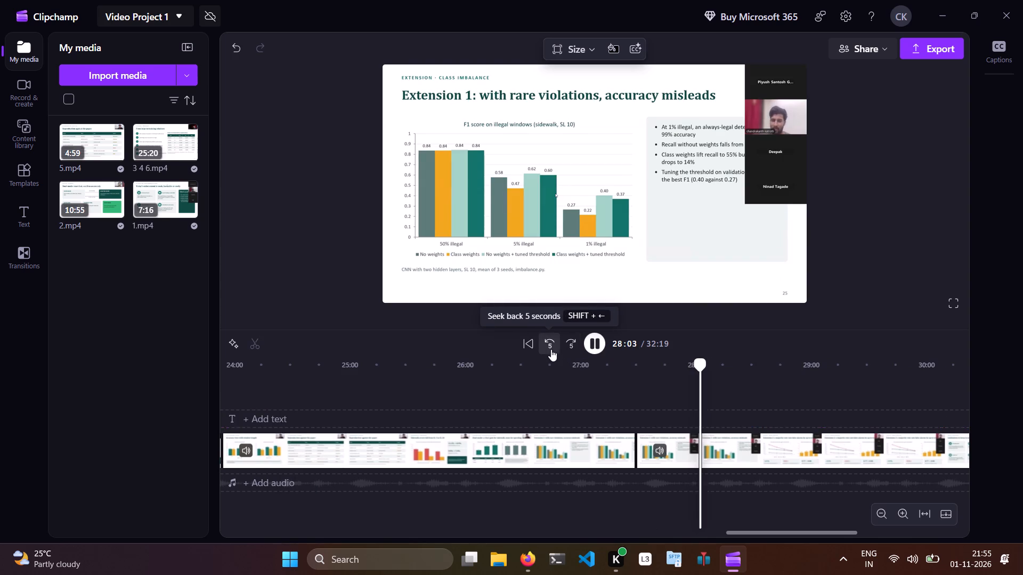
{"action": "triple_click", "coordinate": [551, 349]}
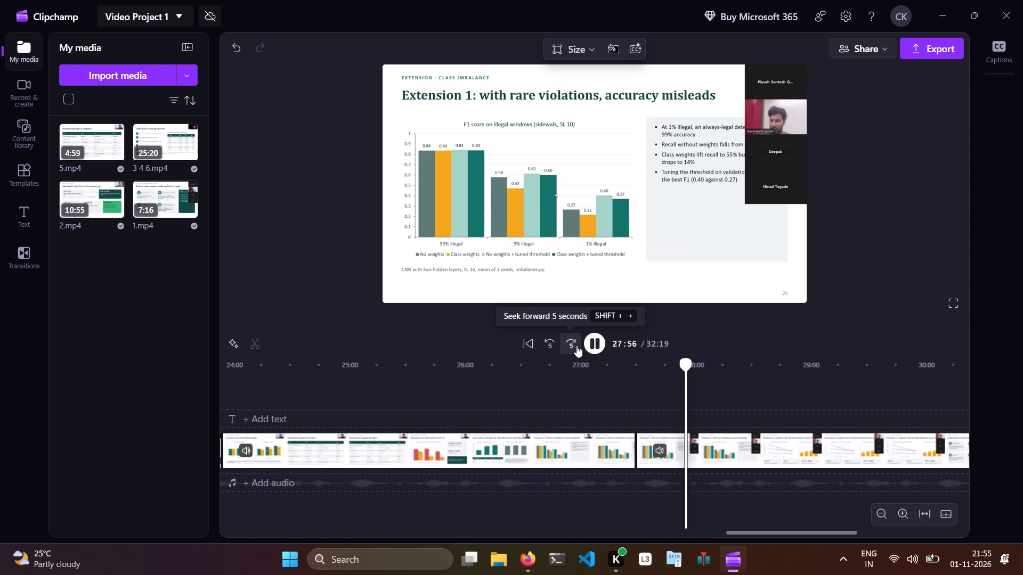
{"action": "left_click", "coordinate": [577, 346]}
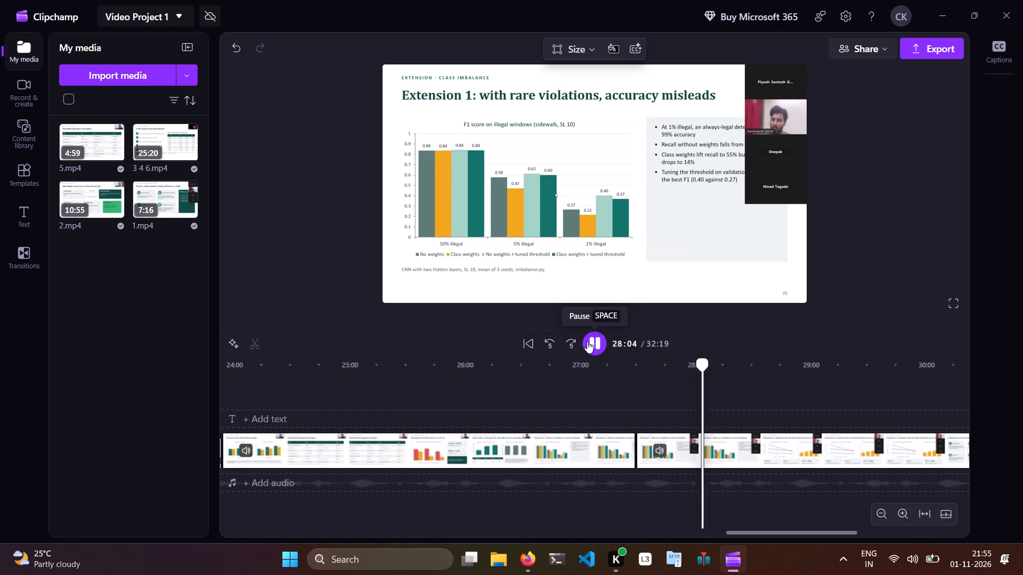
Split the final 3 4 6.mp4 section at 28:28, at the end of the "Extension 1" slide.
{"action": "double_click", "coordinate": [905, 511]}
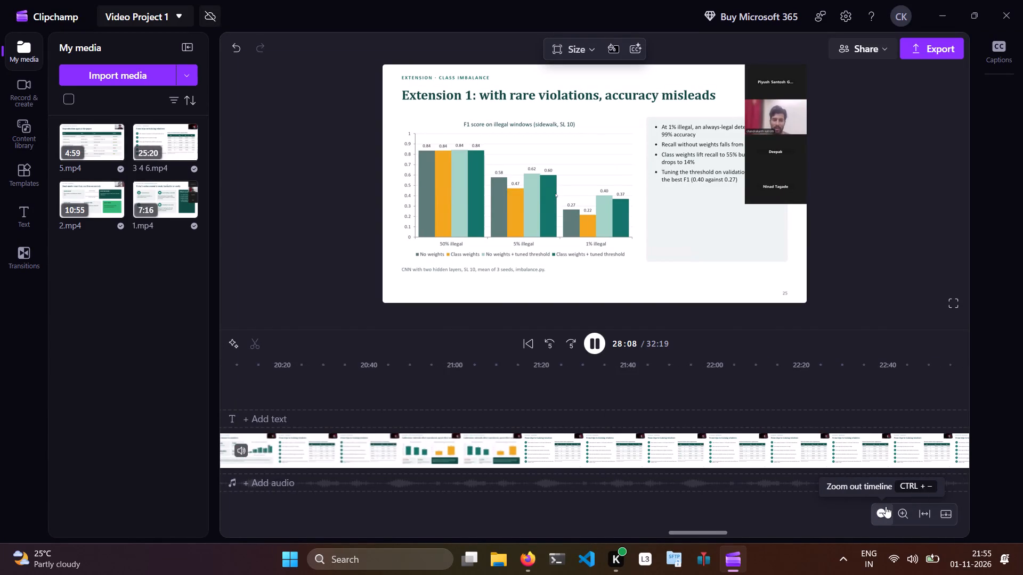
{"action": "left_click", "coordinate": [883, 510]}
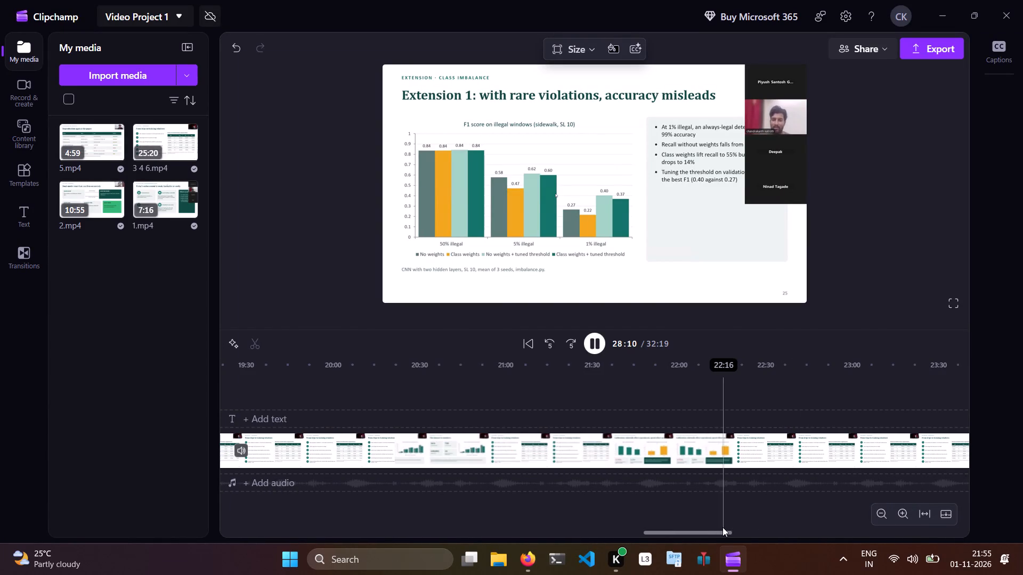
{"action": "left_click_drag", "start_coordinate": [721, 533], "coordinate": [795, 523]}
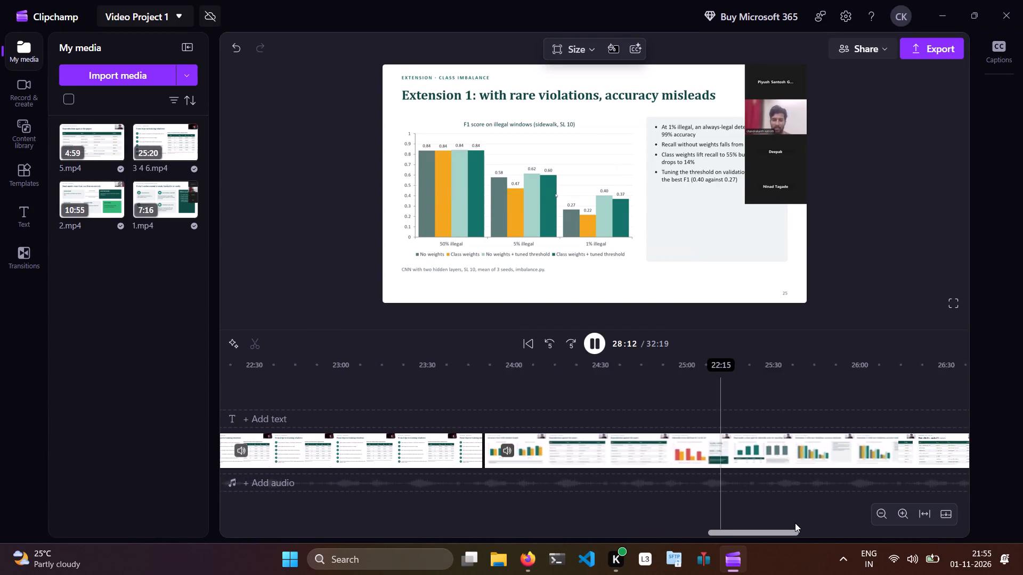
{"action": "left_click_drag", "start_coordinate": [795, 523], "coordinate": [870, 545]}
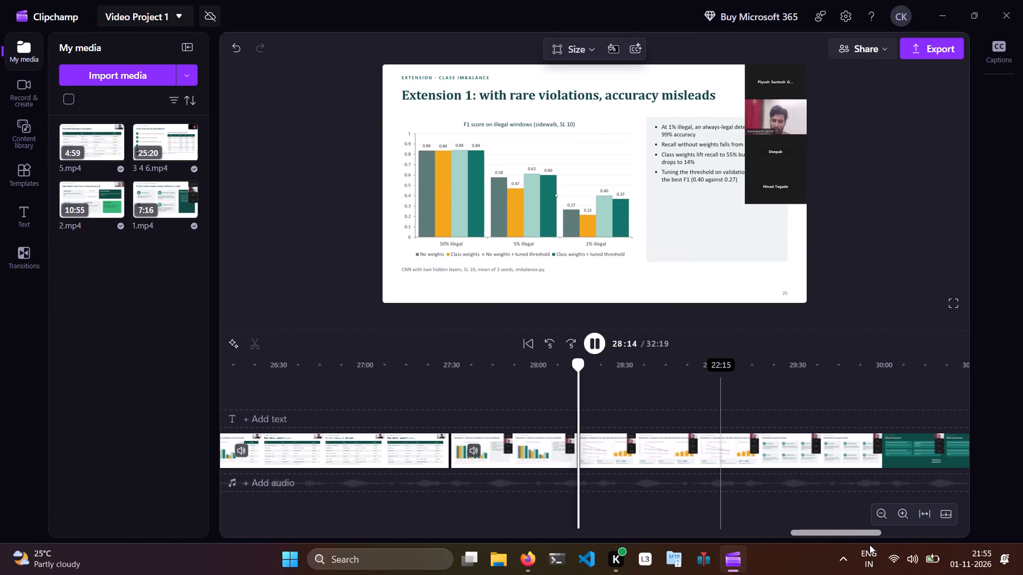
{"action": "left_click_drag", "start_coordinate": [870, 545], "coordinate": [870, 545]}
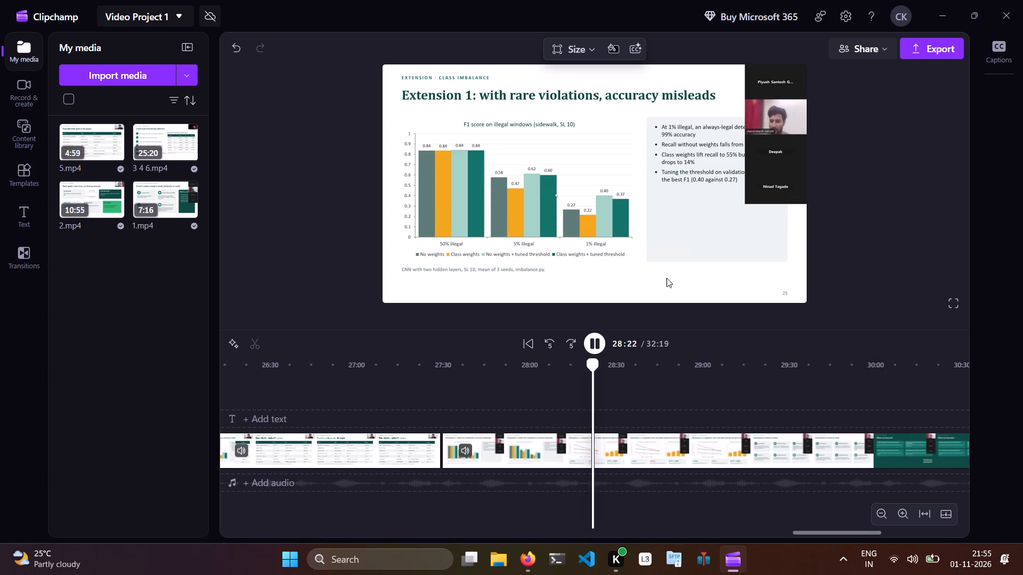
{"action": "left_click", "coordinate": [590, 341]}
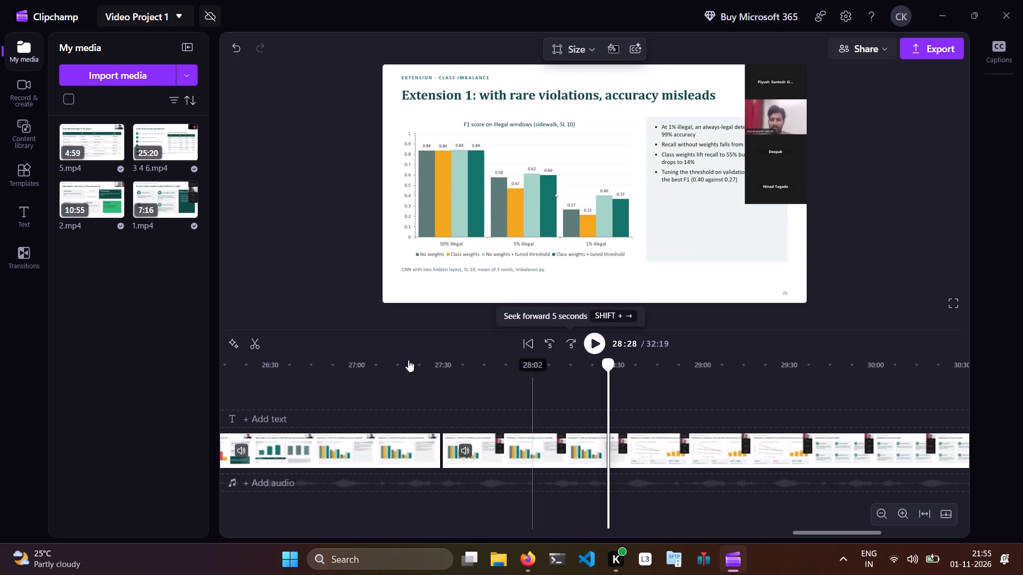
{"action": "key", "text": "s"}
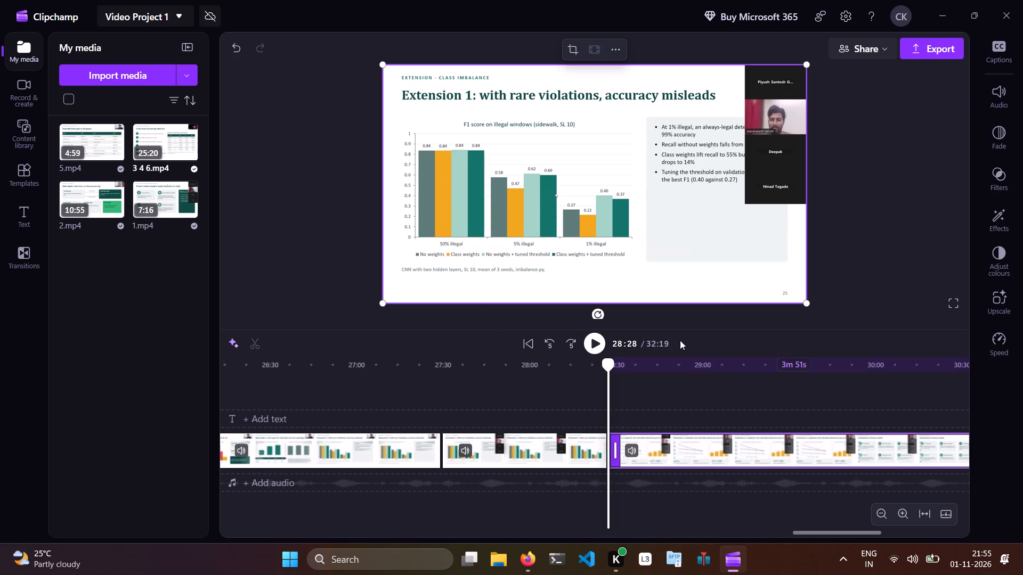
Split the final 3 4 6.mp4 section again at 28:33, on the "Extension 2: a majority vote cuts false alarms" slide.
{"action": "left_click", "coordinate": [594, 340]}
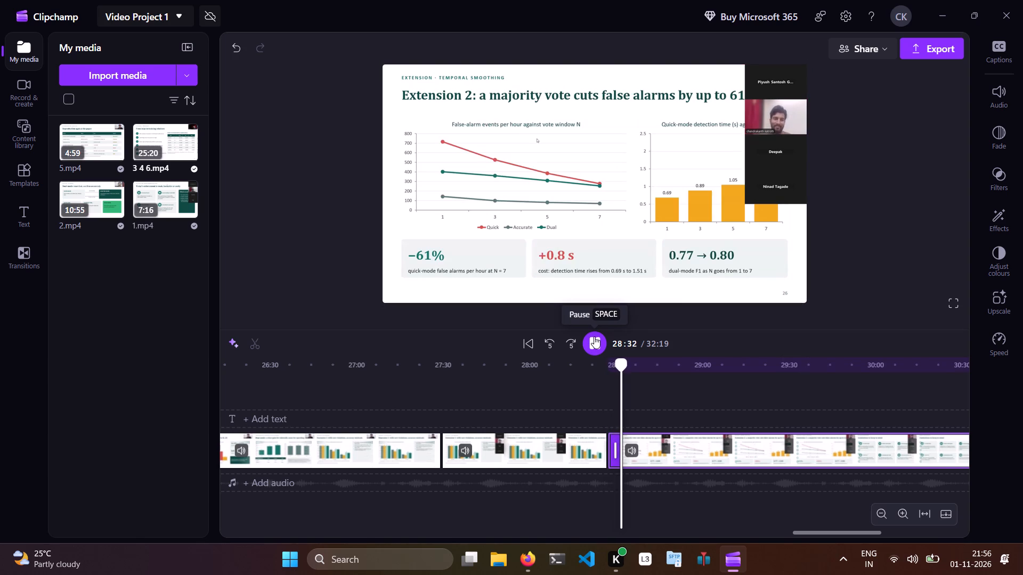
{"action": "left_click", "coordinate": [594, 336]}
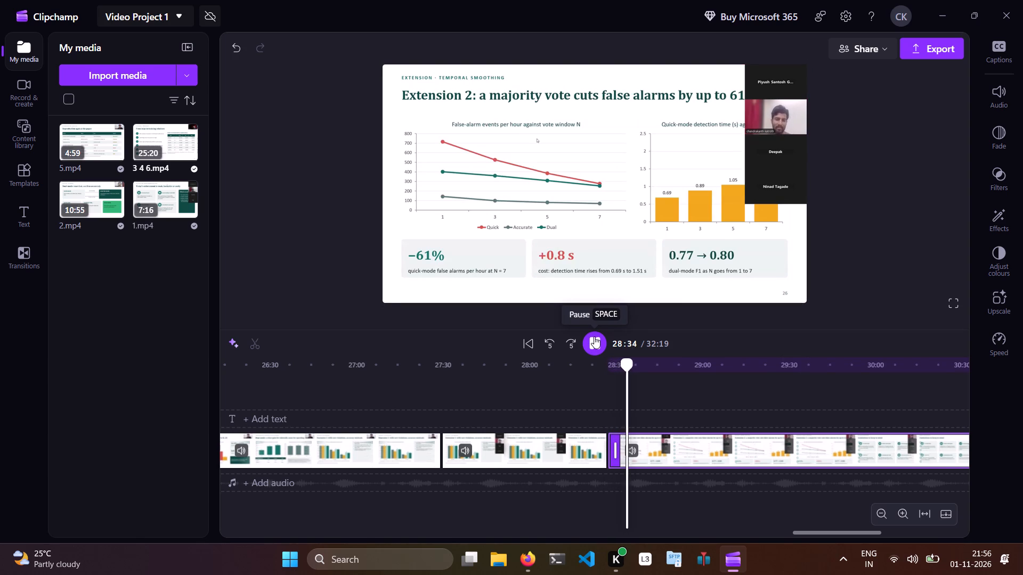
{"action": "left_click", "coordinate": [635, 346]}
{"action": "type", "text": "33"}
{"action": "key", "text": "Return"}
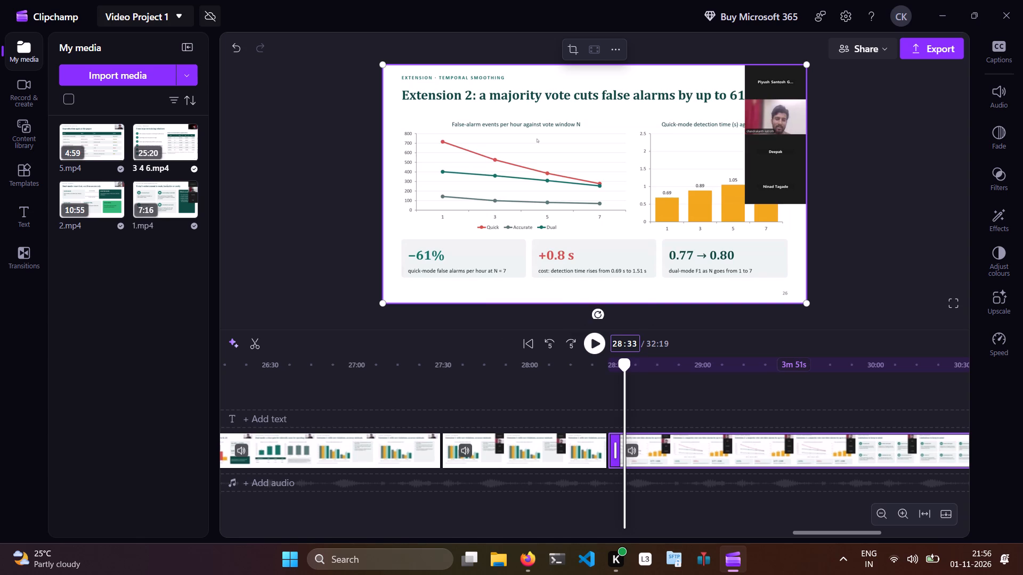
{"action": "left_click", "coordinate": [592, 345]}
{"action": "left_click", "coordinate": [592, 345]}
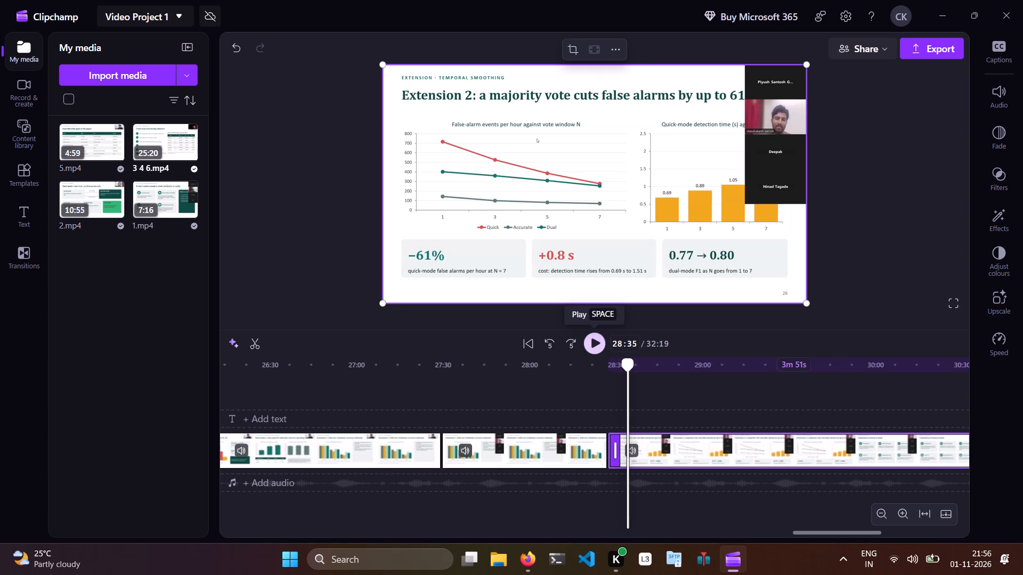
{"action": "left_click", "coordinate": [631, 339]}
{"action": "type", "text": "33"}
{"action": "key", "text": "Return"}
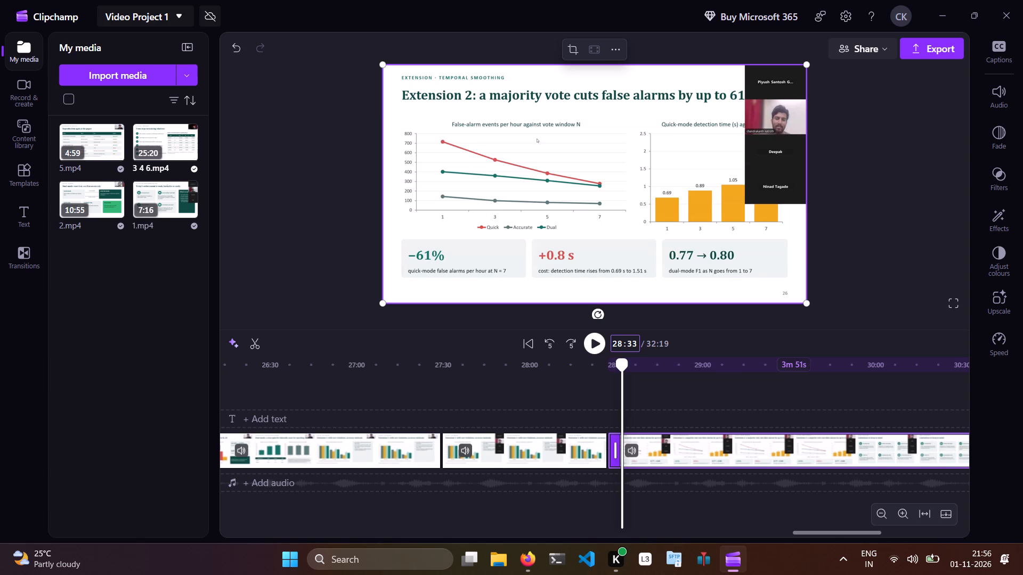
{"action": "left_click", "coordinate": [251, 346]}
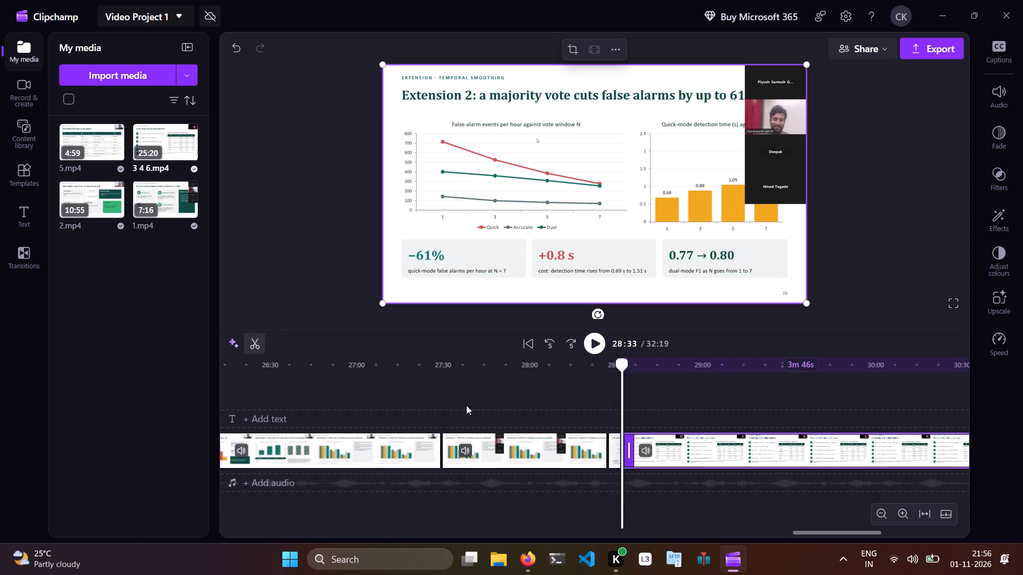
Delete the short 3 4 6.mp4 piece between 28:28 and 28:33 and close the gap it leaves.
{"action": "right_click", "coordinate": [614, 446]}
{"action": "left_click", "coordinate": [648, 226]}
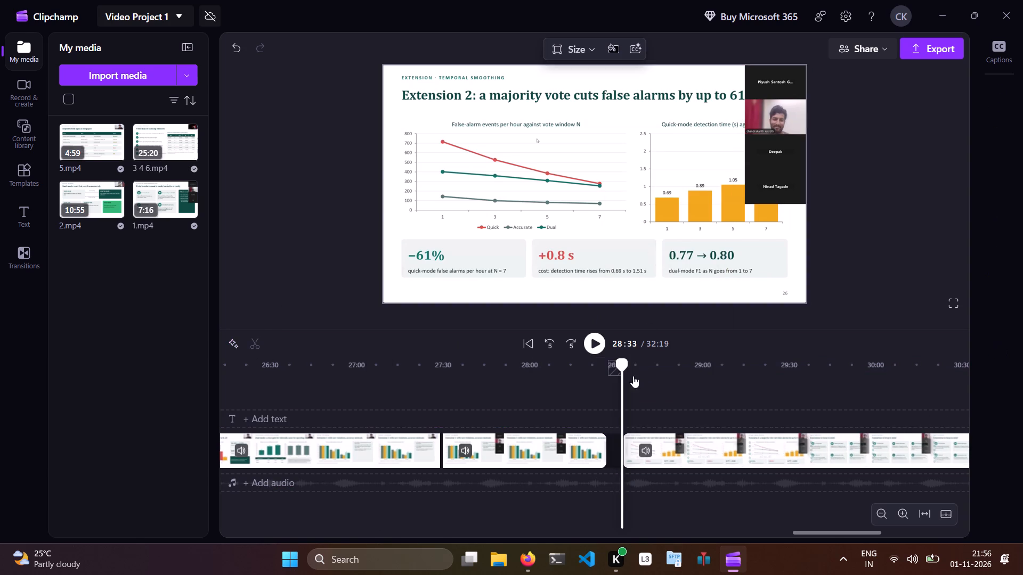
{"action": "left_click", "coordinate": [612, 448]}
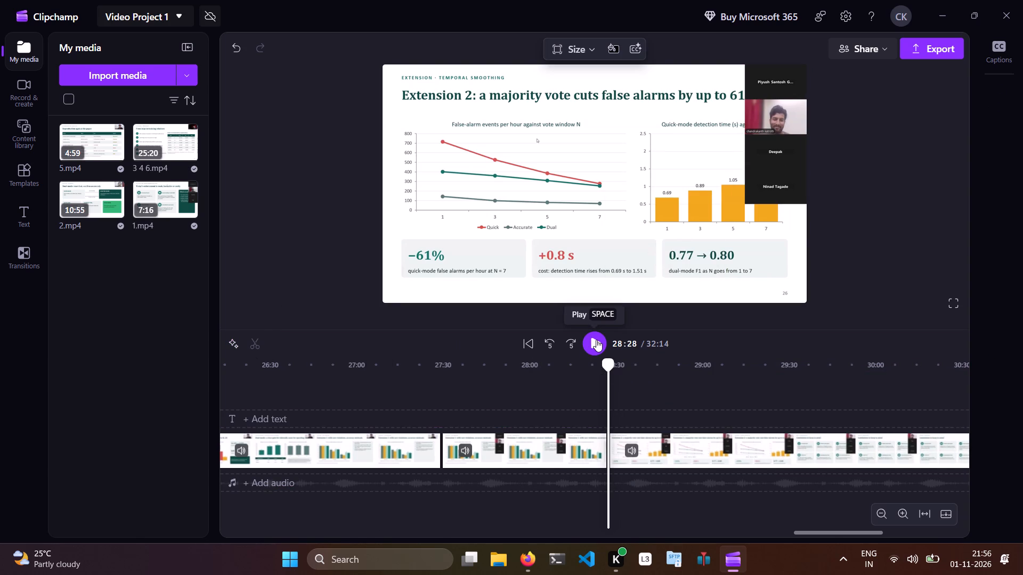
Replay the "Extension 2" slide of the final 3 4 6.mp4 section from 28:28 to about 29:00 to find an interruption.
{"action": "left_click", "coordinate": [596, 340]}
{"action": "left_click", "coordinate": [552, 344]}
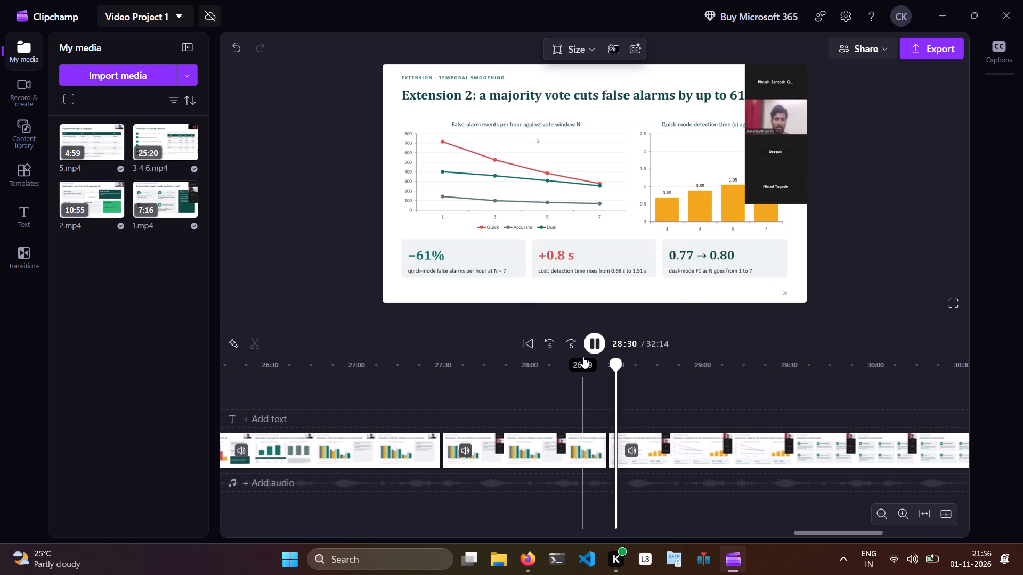
{"action": "left_click", "coordinate": [572, 337]}
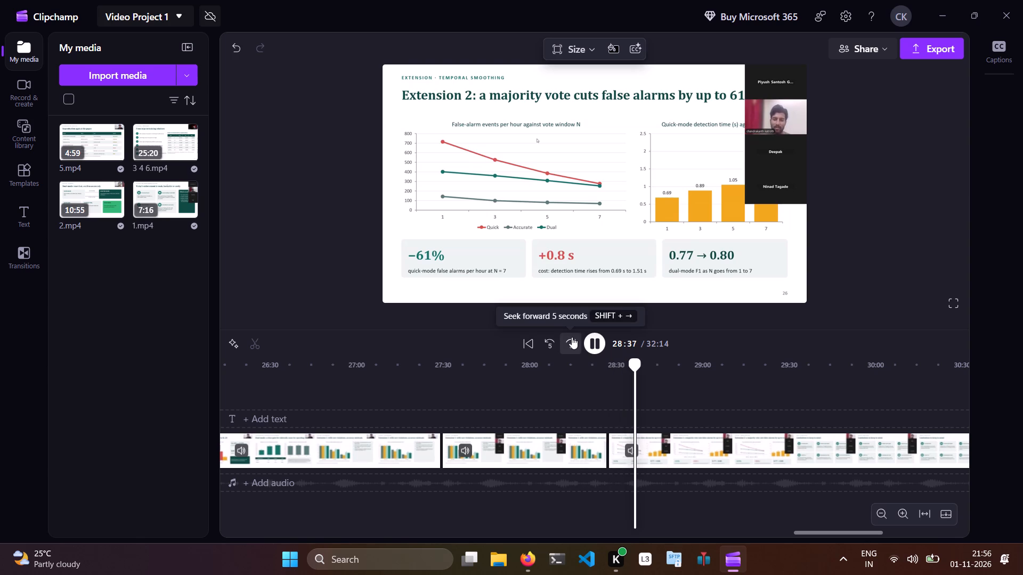
{"action": "left_click", "coordinate": [572, 337]}
{"action": "left_click", "coordinate": [572, 337]}
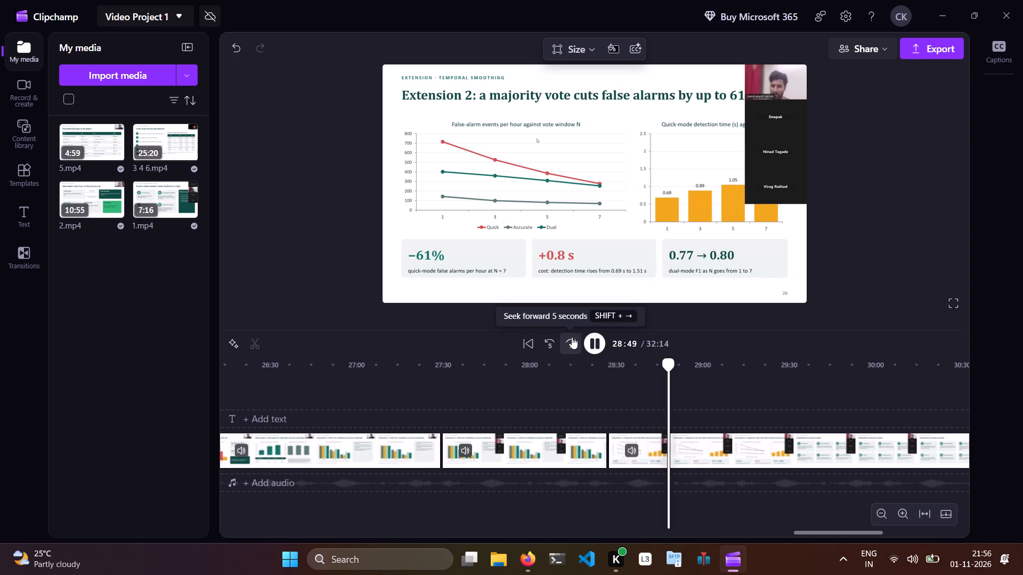
{"action": "left_click", "coordinate": [572, 337]}
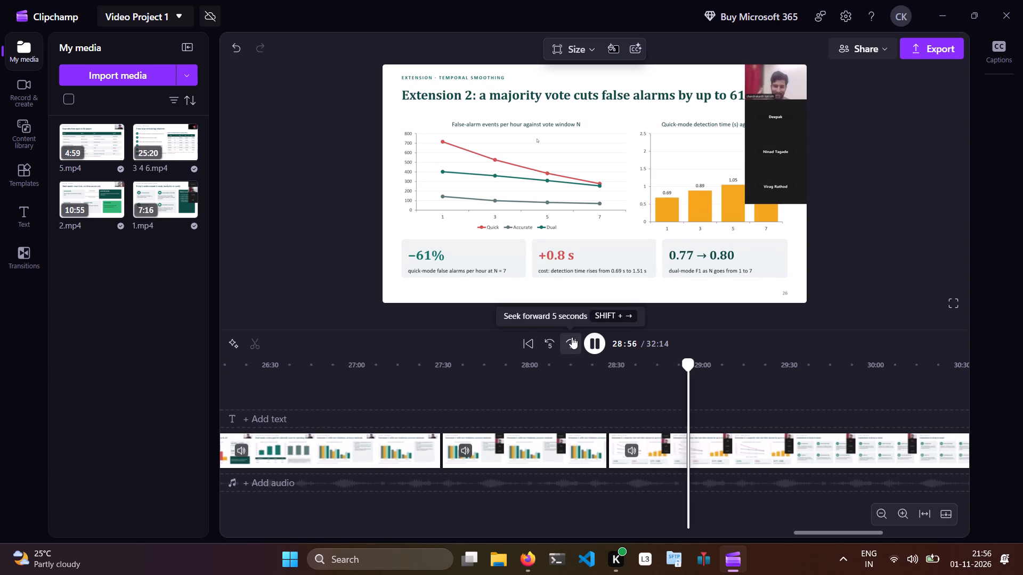
{"action": "left_click", "coordinate": [551, 344]}
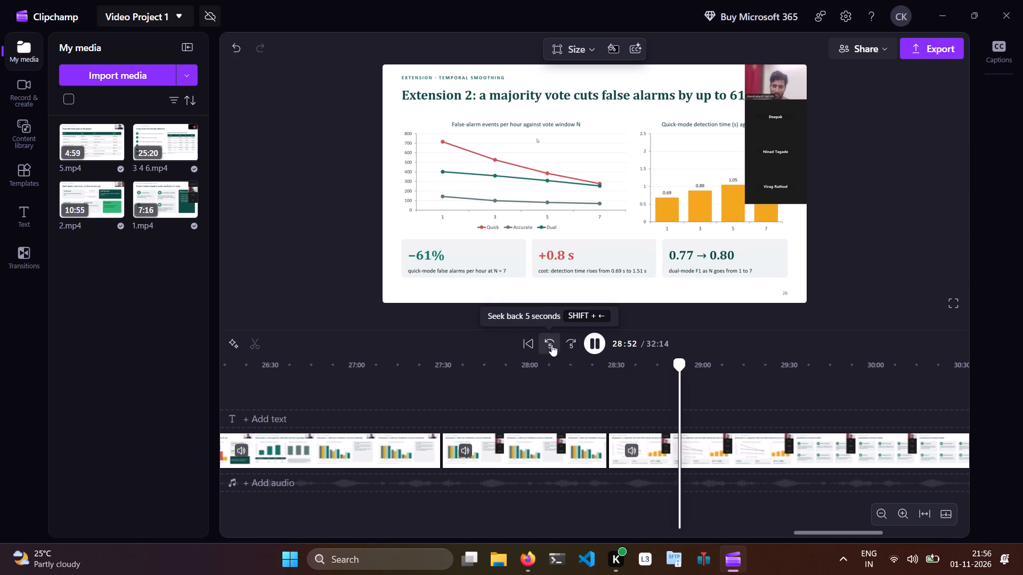
{"action": "left_click", "coordinate": [551, 344]}
{"action": "left_click", "coordinate": [551, 344]}
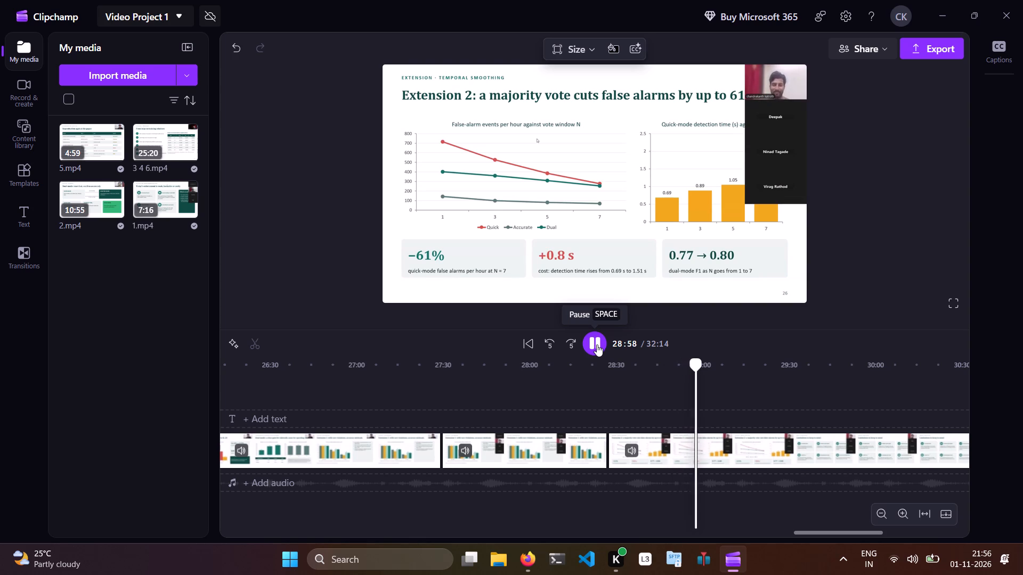
{"action": "left_click", "coordinate": [597, 344]}
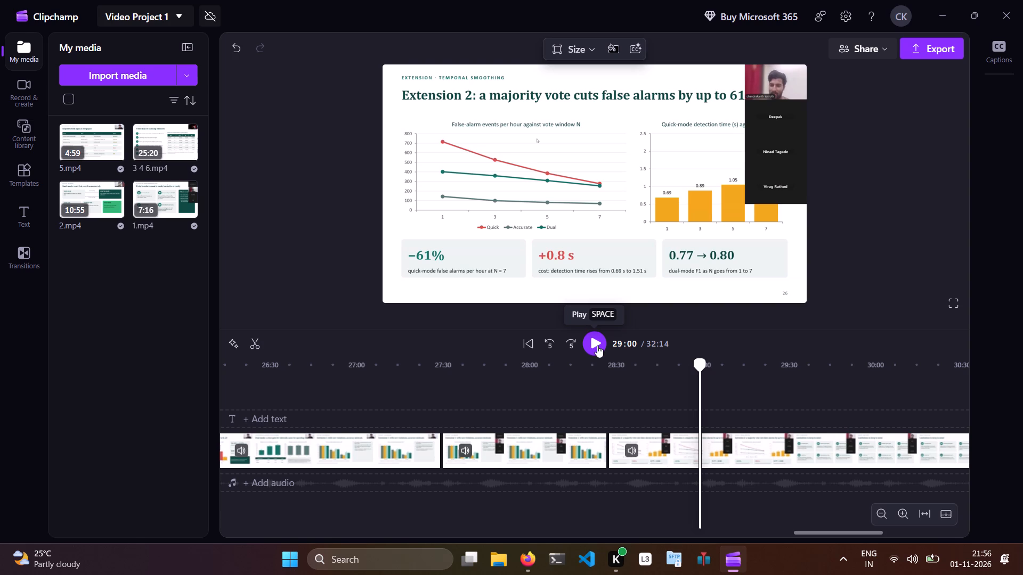
Split the final 3 4 6.mp4 section at 28:59, on the "Extension 2" slide.
{"action": "left_click", "coordinate": [626, 342]}
{"action": "left_click", "coordinate": [611, 346]}
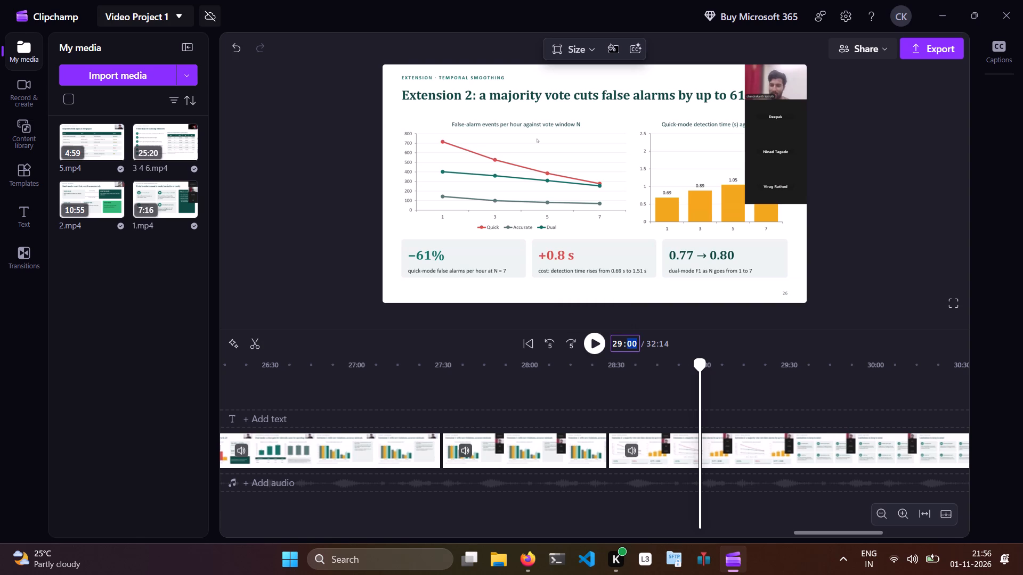
{"action": "type", "text": "28"}
{"action": "key", "text": "5"}
{"action": "key", "text": "9"}
{"action": "key", "text": "Return"}
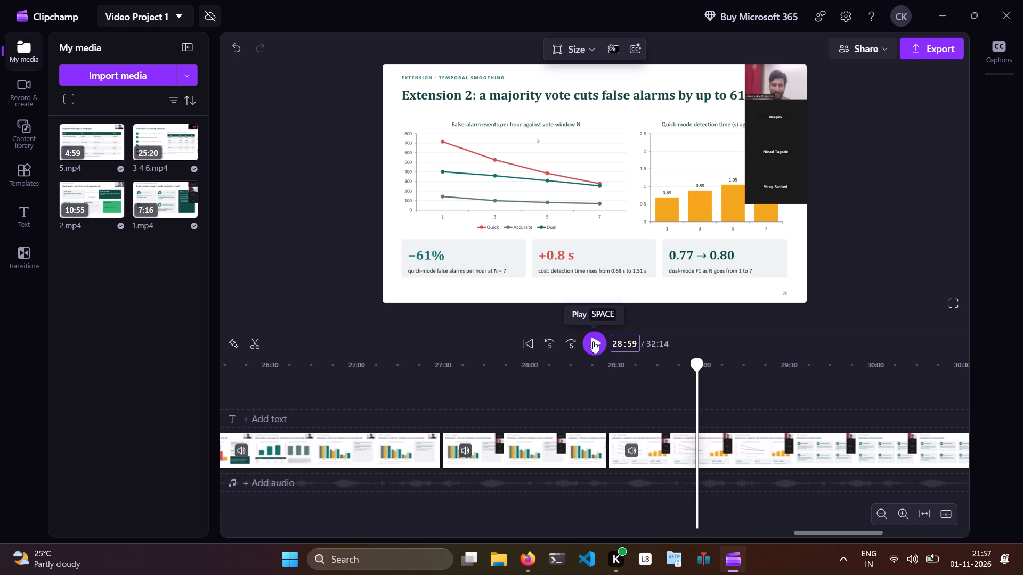
{"action": "left_click", "coordinate": [593, 341]}
{"action": "left_click", "coordinate": [593, 341]}
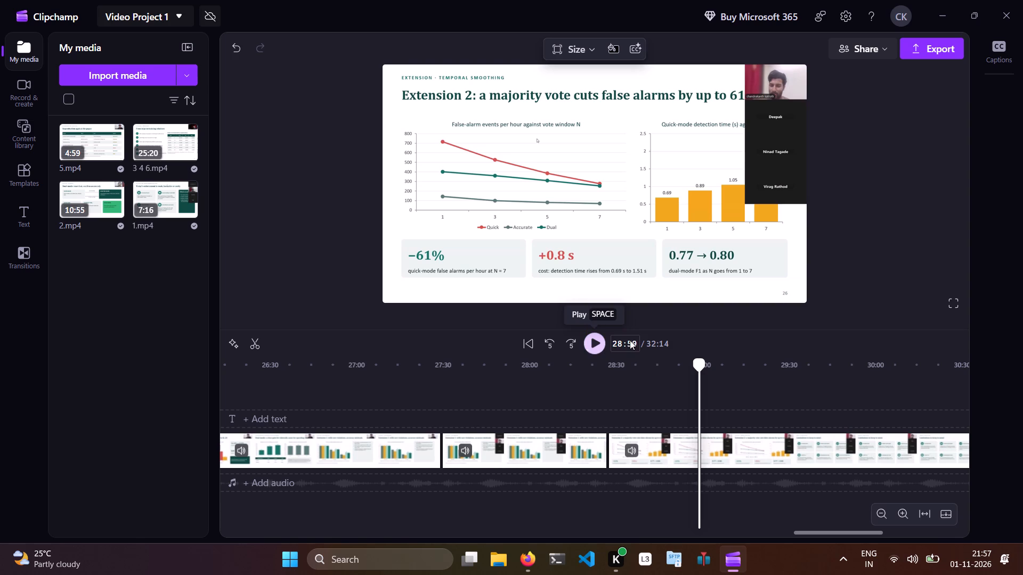
{"action": "left_click", "coordinate": [618, 345]}
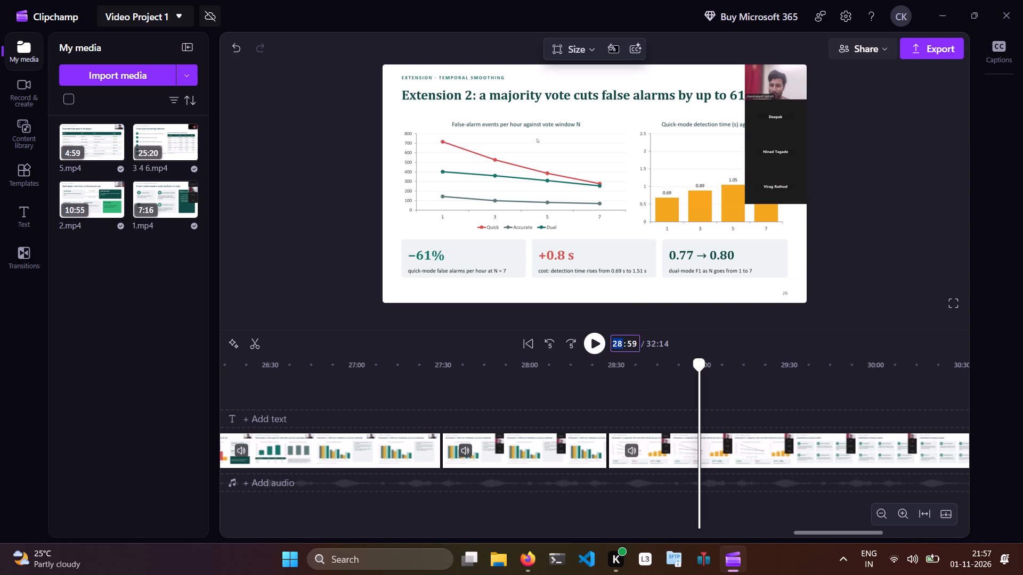
{"action": "type", "text": "28"}
{"action": "type", "text": "59"}
{"action": "key", "text": "Return"}
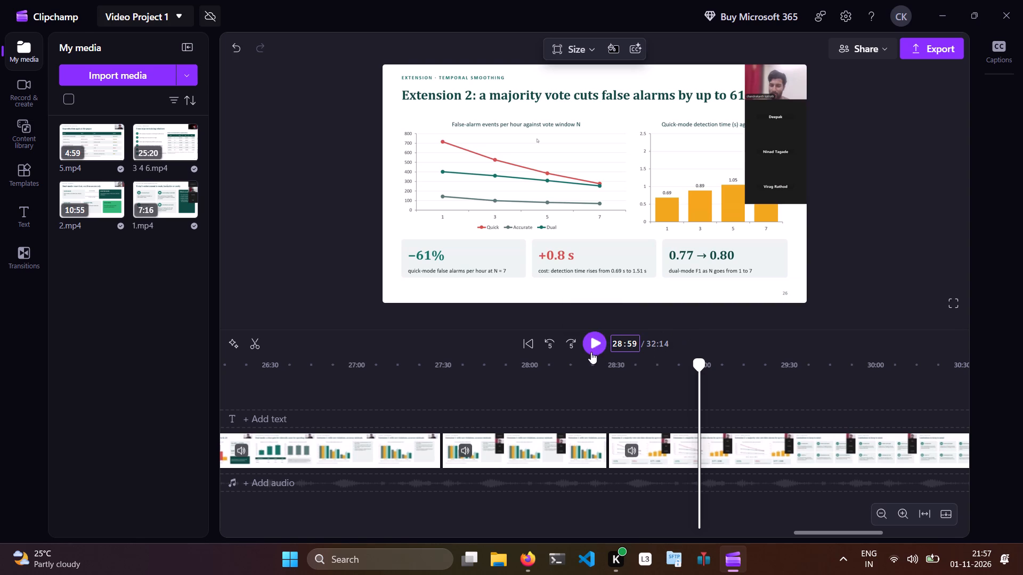
{"action": "left_click", "coordinate": [257, 343]}
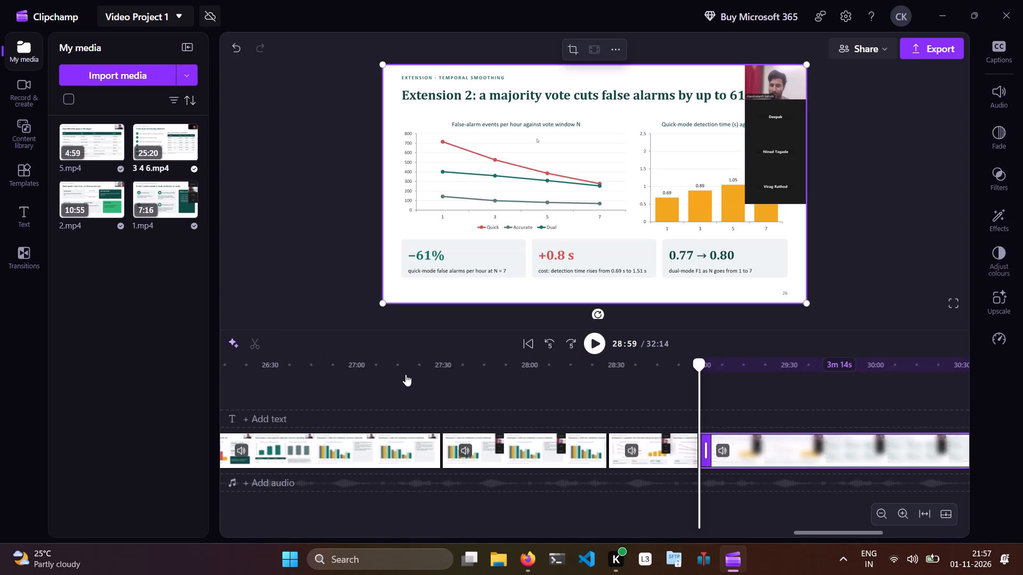
Replay the piece ending at 28:59 to find where the unwanted part begins, and split it at 28:45.
{"action": "left_click", "coordinate": [668, 451]}
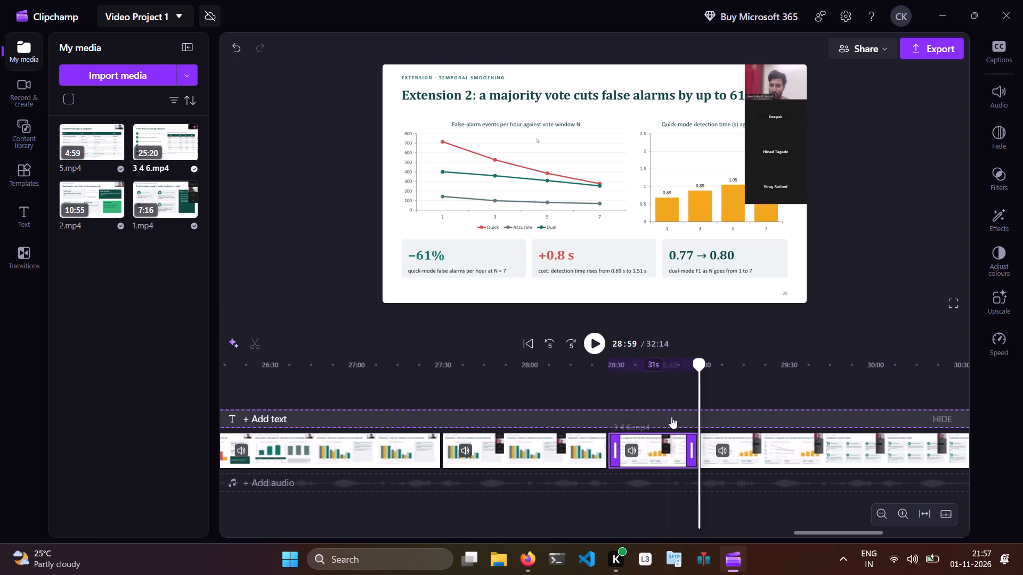
{"action": "left_click", "coordinate": [684, 391]}
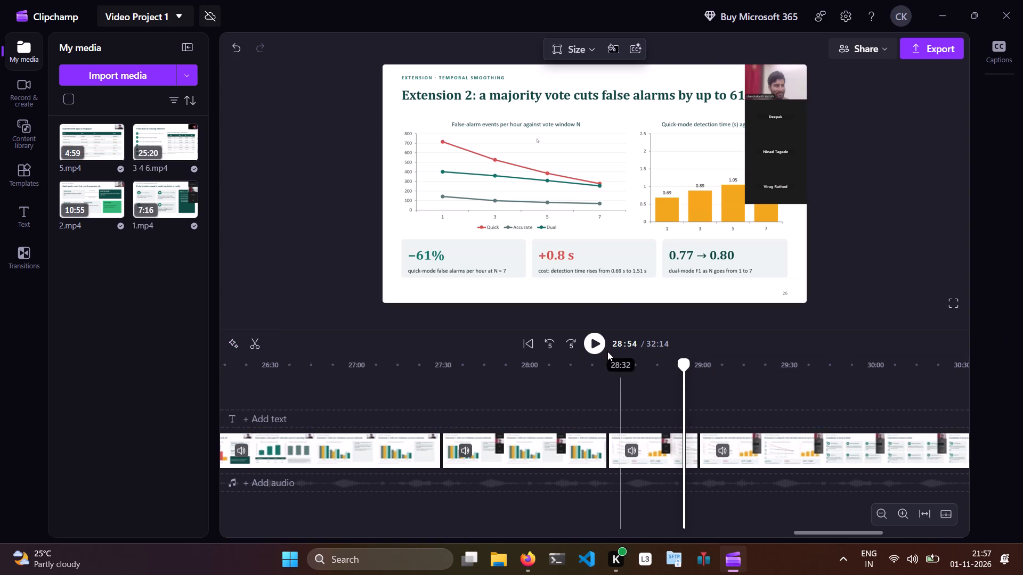
{"action": "left_click", "coordinate": [596, 335]}
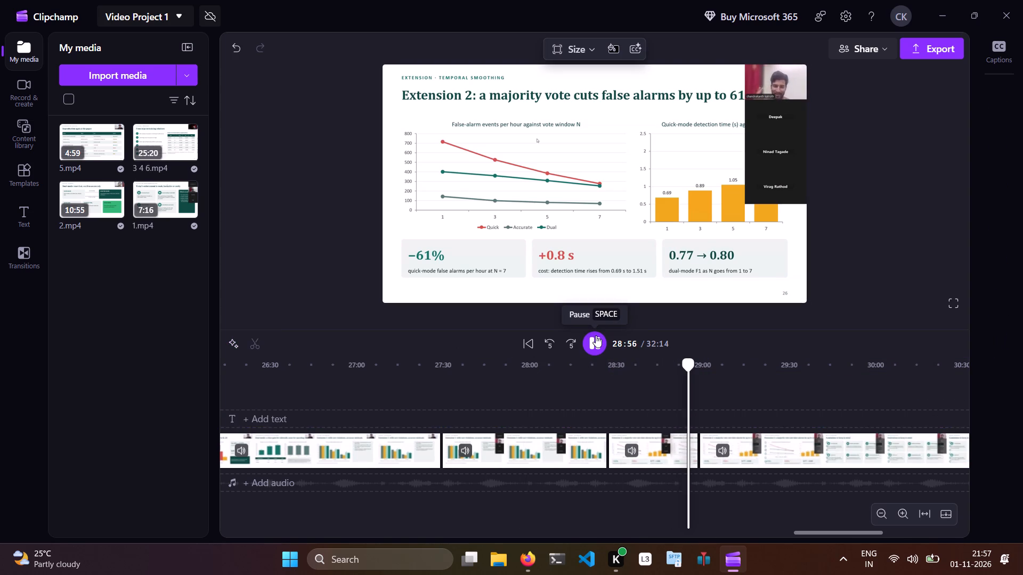
{"action": "left_click", "coordinate": [659, 393]}
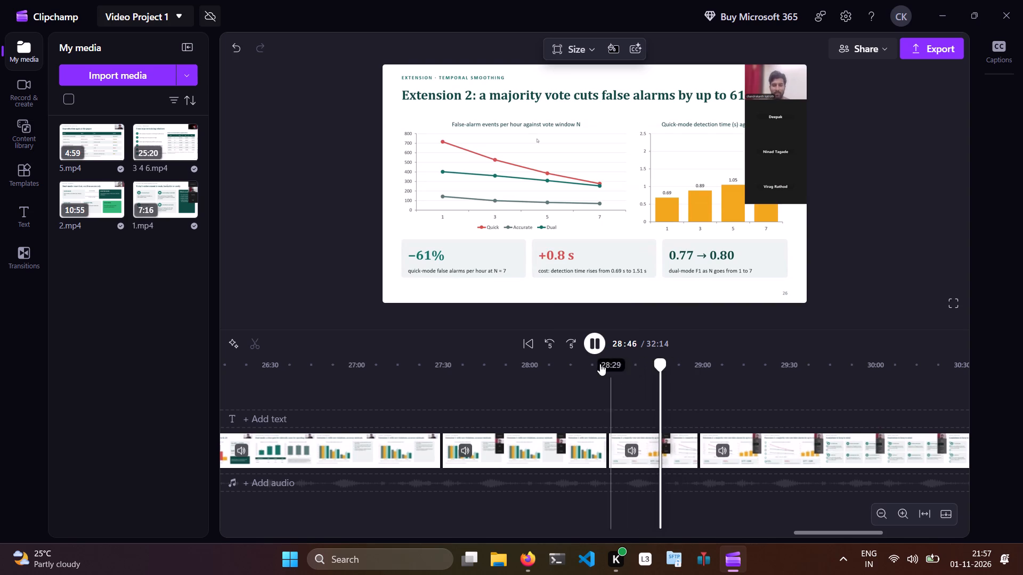
{"action": "left_click", "coordinate": [598, 345]}
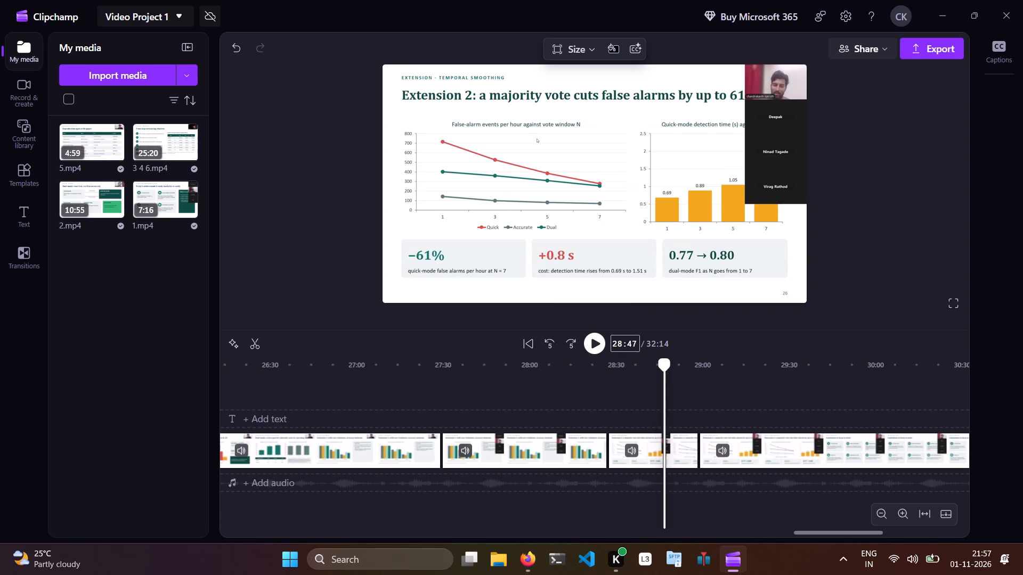
{"action": "left_click", "coordinate": [635, 344]}
{"action": "type", "text": "45"}
{"action": "key", "text": "Return"}
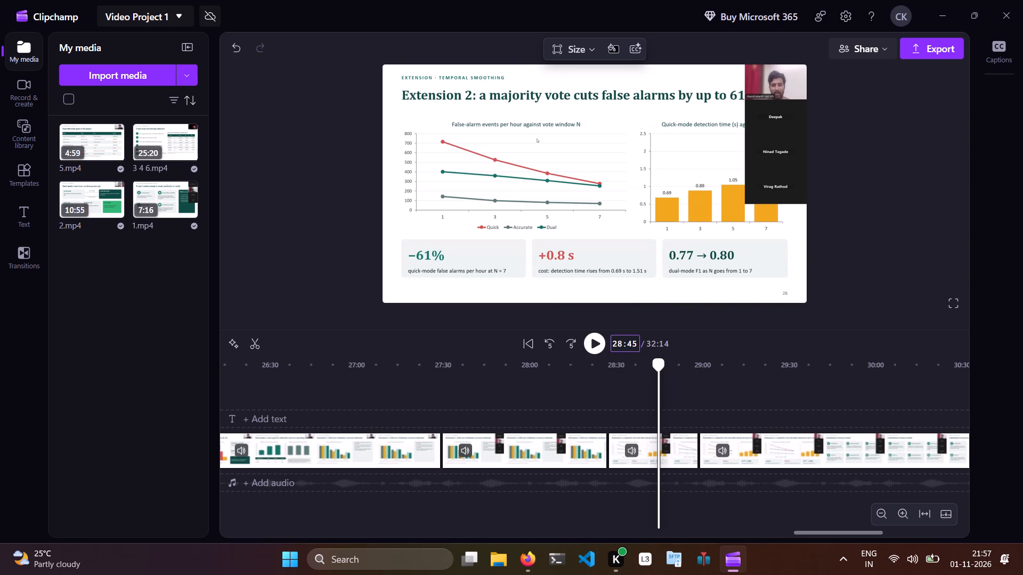
{"action": "left_click", "coordinate": [599, 341]}
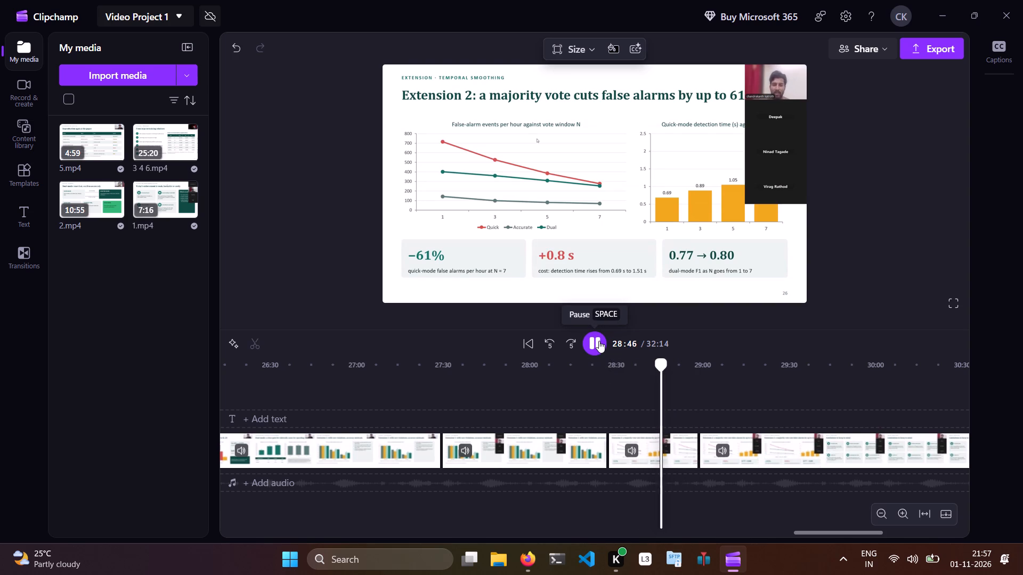
{"action": "left_click", "coordinate": [599, 341]}
{"action": "left_click", "coordinate": [631, 340]}
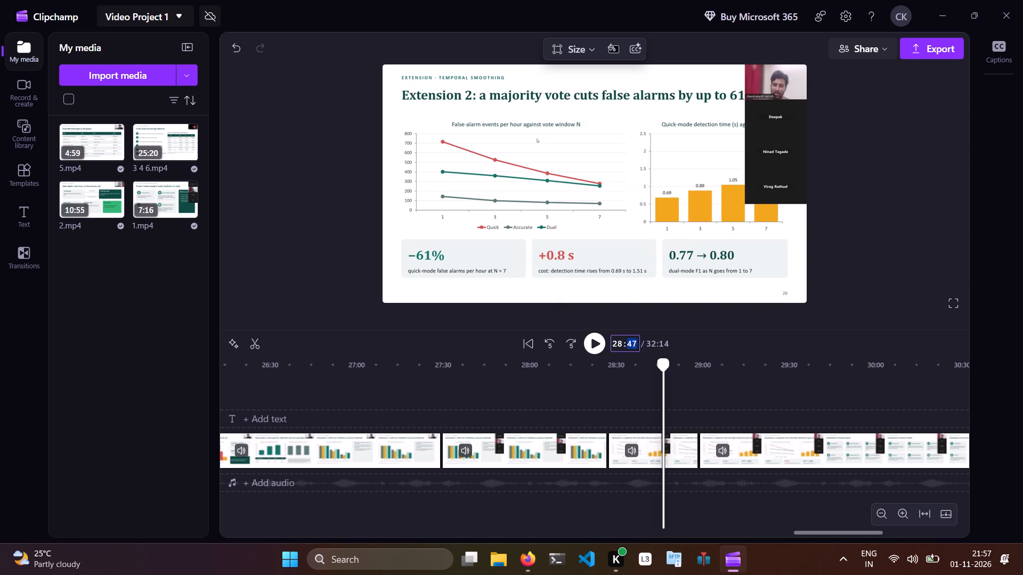
{"action": "key", "text": "4"}
{"action": "key", "text": "5"}
{"action": "key", "text": "Return"}
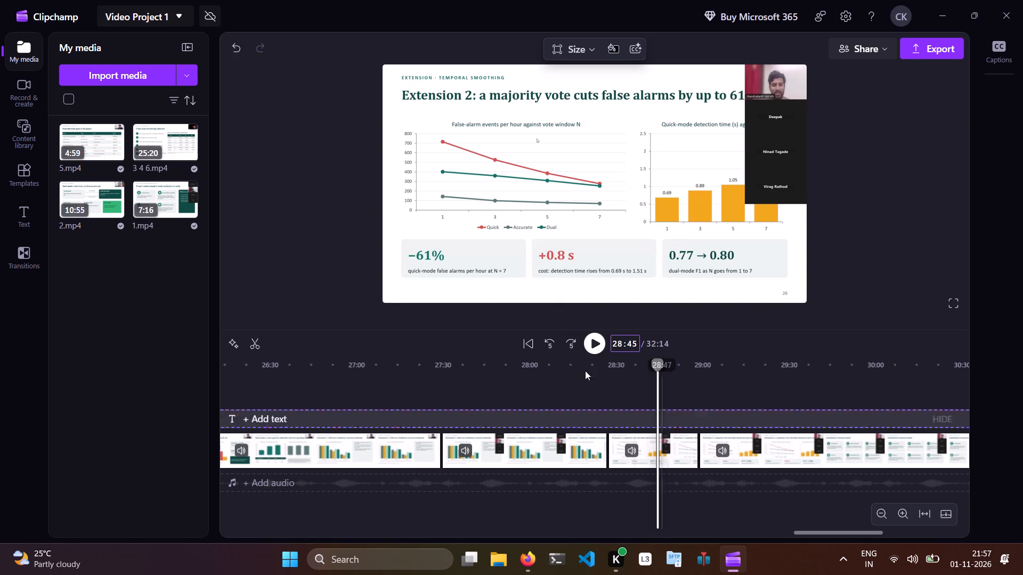
{"action": "left_click", "coordinate": [258, 346]}
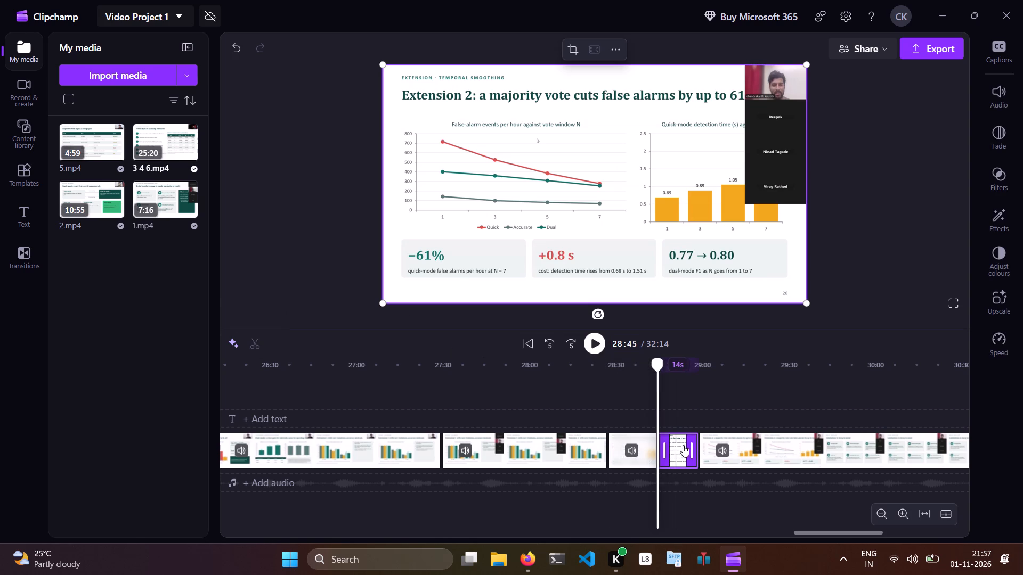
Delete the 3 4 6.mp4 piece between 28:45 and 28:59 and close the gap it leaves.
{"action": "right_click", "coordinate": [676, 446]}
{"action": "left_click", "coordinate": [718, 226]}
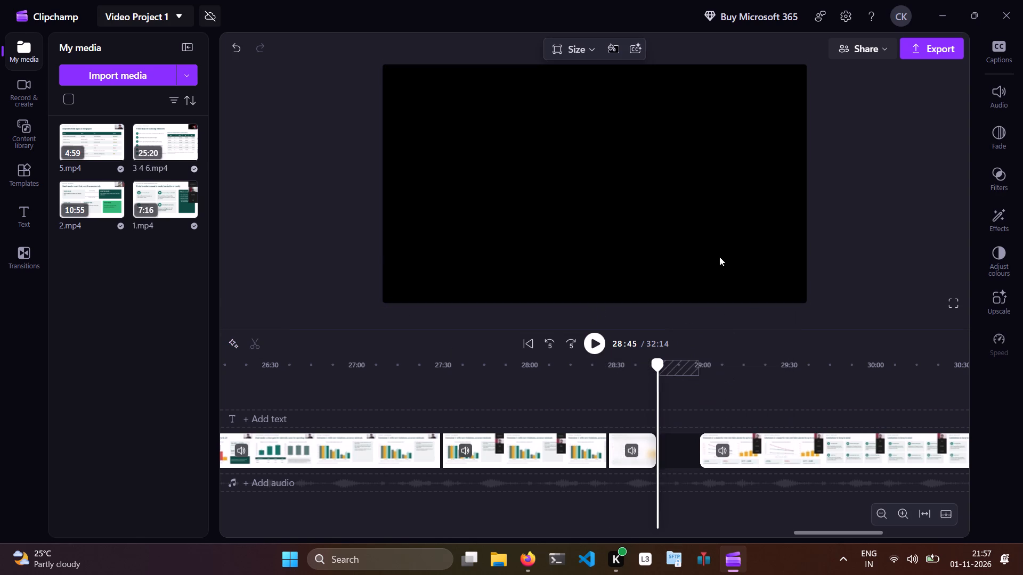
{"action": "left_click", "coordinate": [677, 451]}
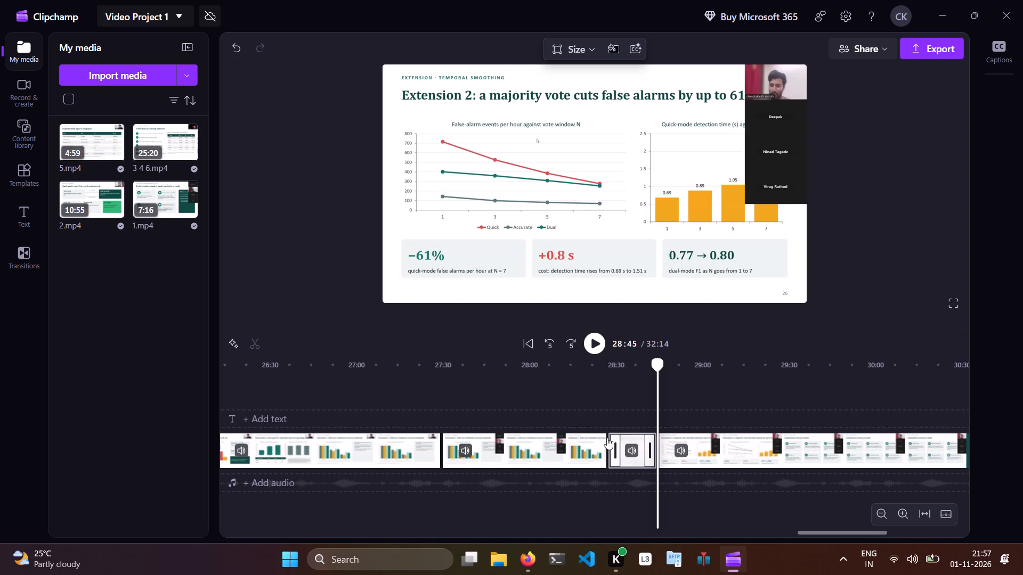
Replay the "Extension 2" slide from 28:30 past the join at 28:45 to check how the cut sounds.
{"action": "left_click", "coordinate": [600, 393]}
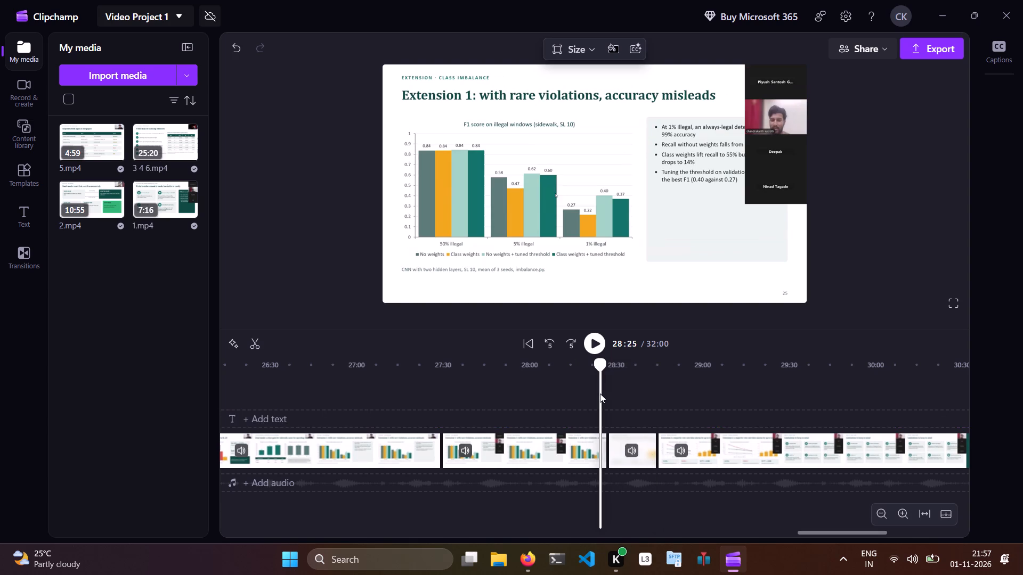
{"action": "left_click", "coordinate": [615, 387]}
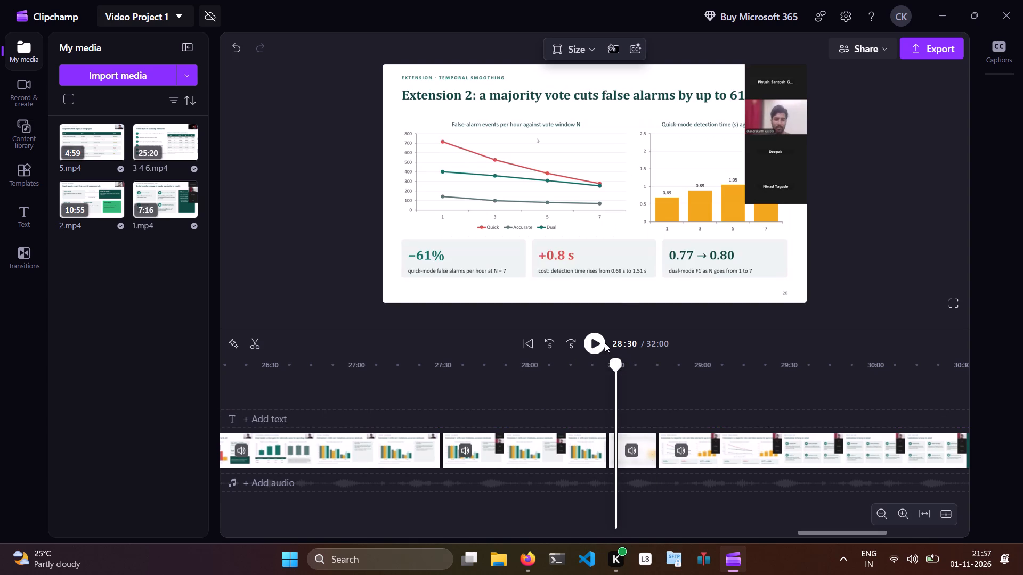
{"action": "left_click", "coordinate": [597, 338]}
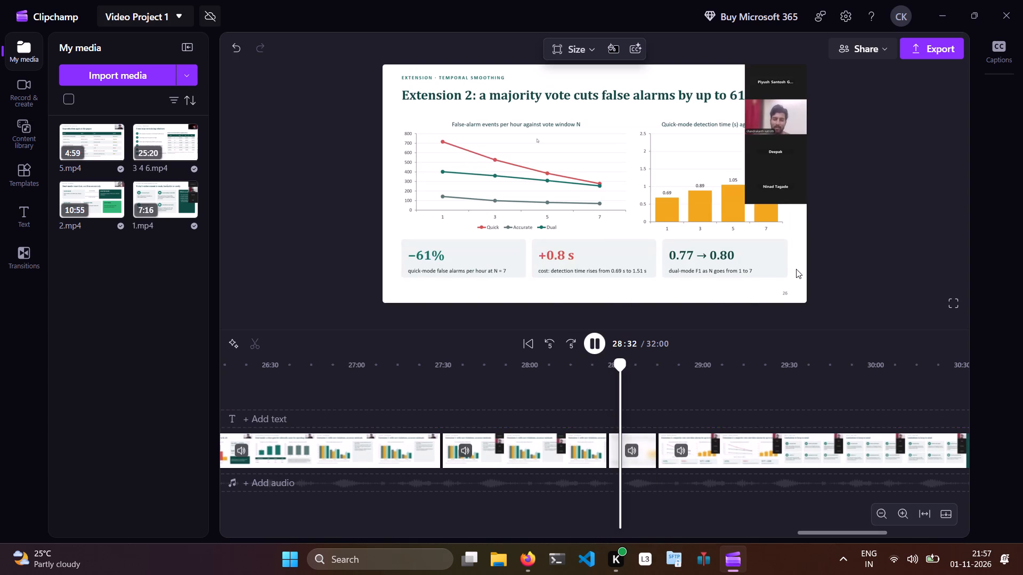
{"action": "left_click", "coordinate": [565, 344]}
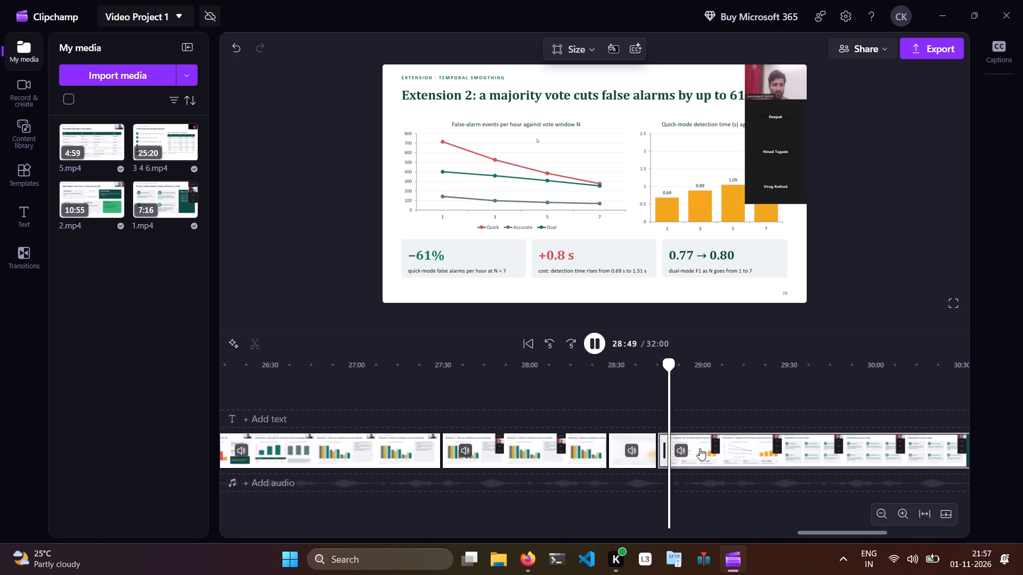
{"action": "left_click", "coordinate": [597, 341]}
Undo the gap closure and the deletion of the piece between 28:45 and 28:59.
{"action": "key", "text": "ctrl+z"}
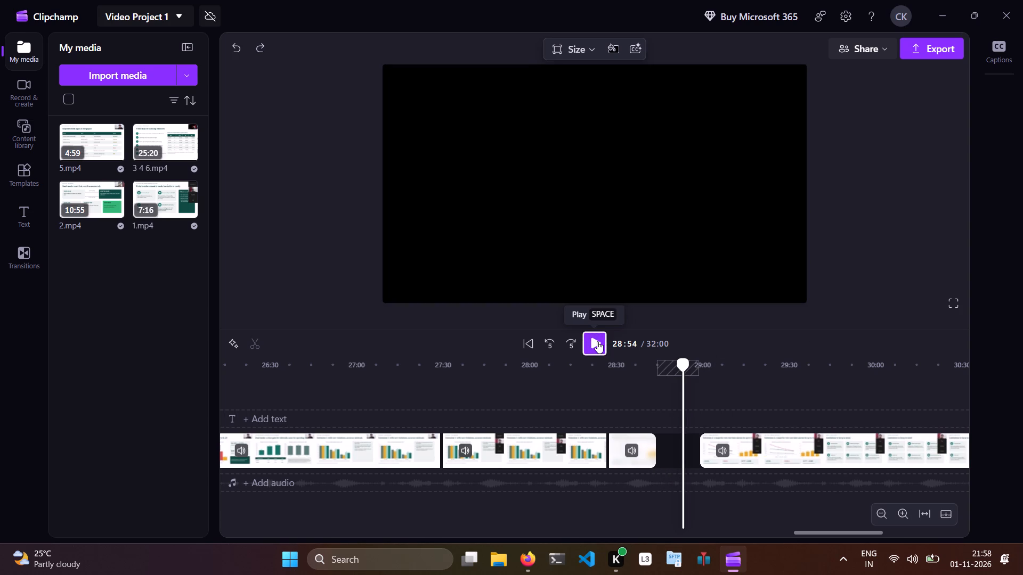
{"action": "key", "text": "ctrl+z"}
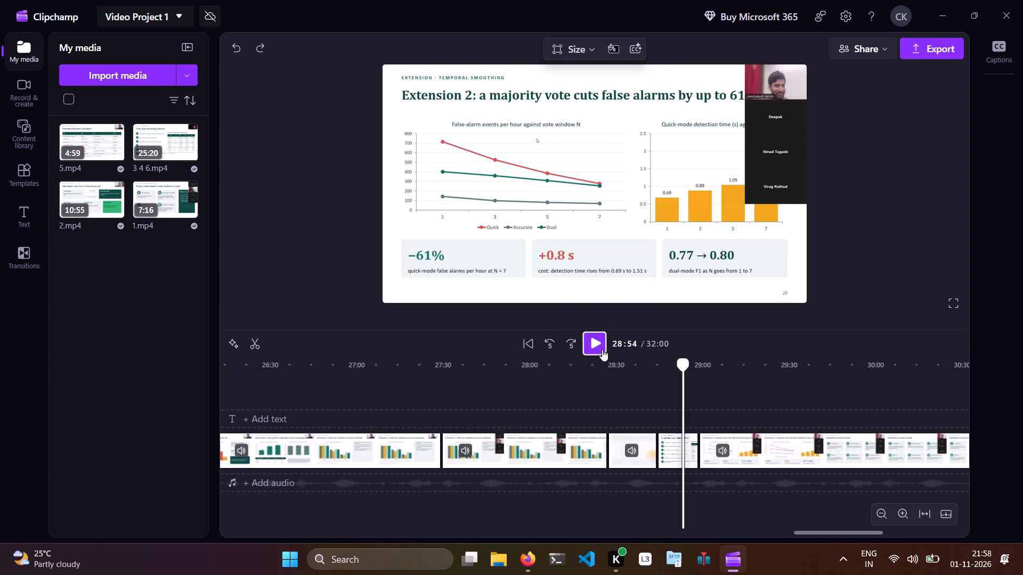
Replay the 3 4 6.mp4 piece between 28:45 and 28:59 to find where the unwanted part ends, and split it at 28:58.
{"action": "left_click", "coordinate": [661, 390]}
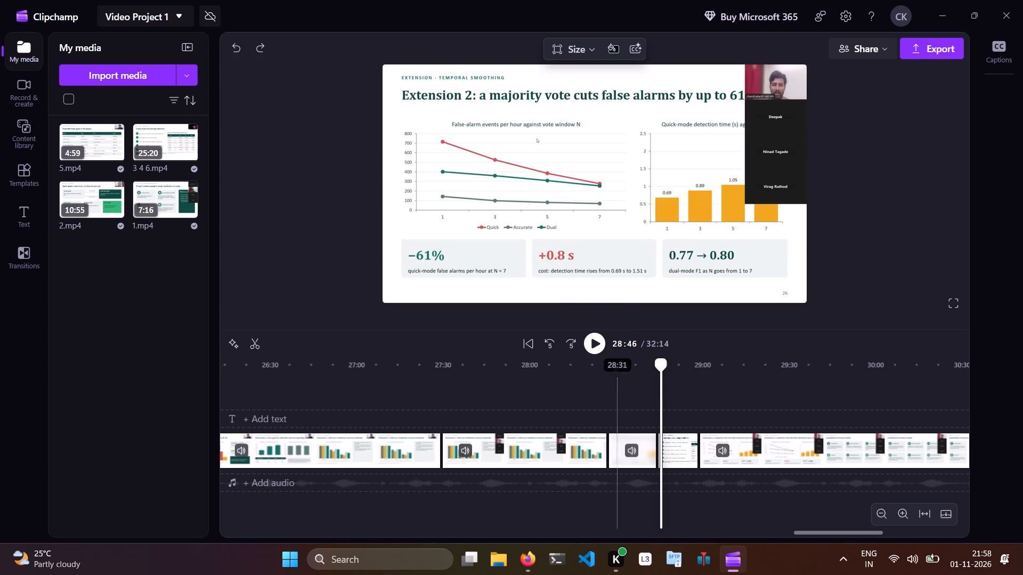
{"action": "left_click", "coordinate": [597, 338]}
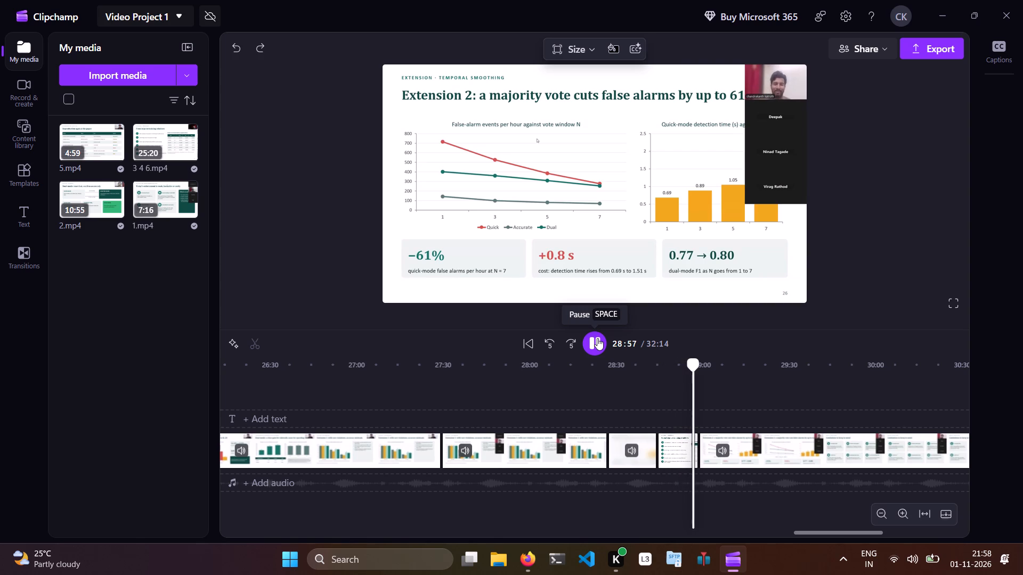
{"action": "left_click", "coordinate": [597, 338]}
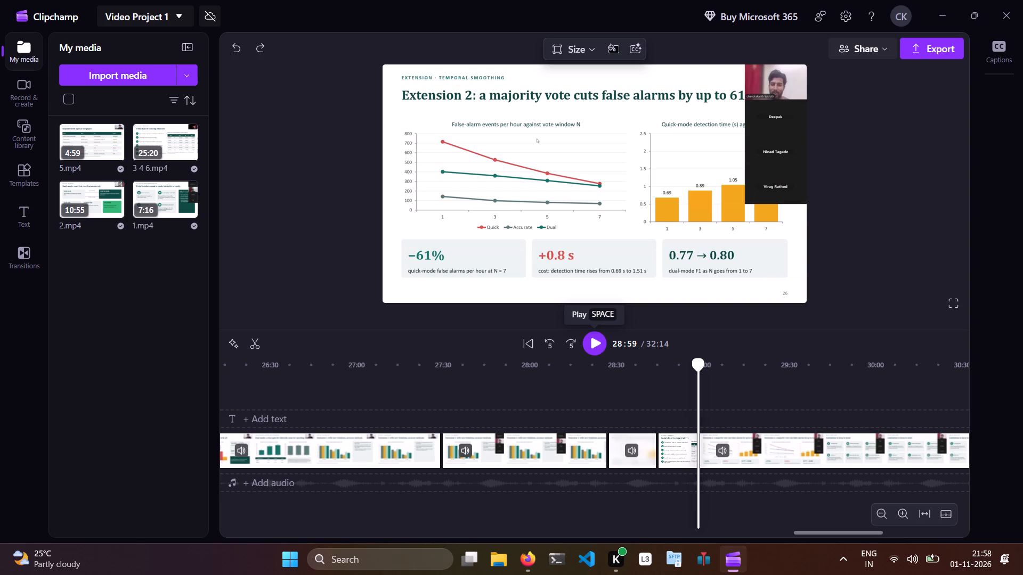
{"action": "left_click", "coordinate": [630, 345]}
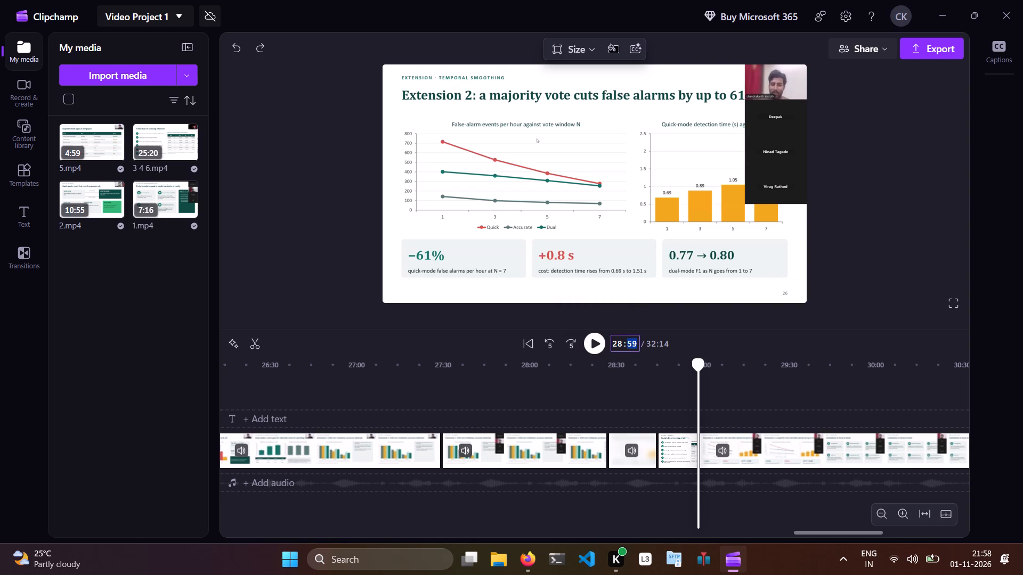
{"action": "type", "text": "56"}
{"action": "key", "text": "Return"}
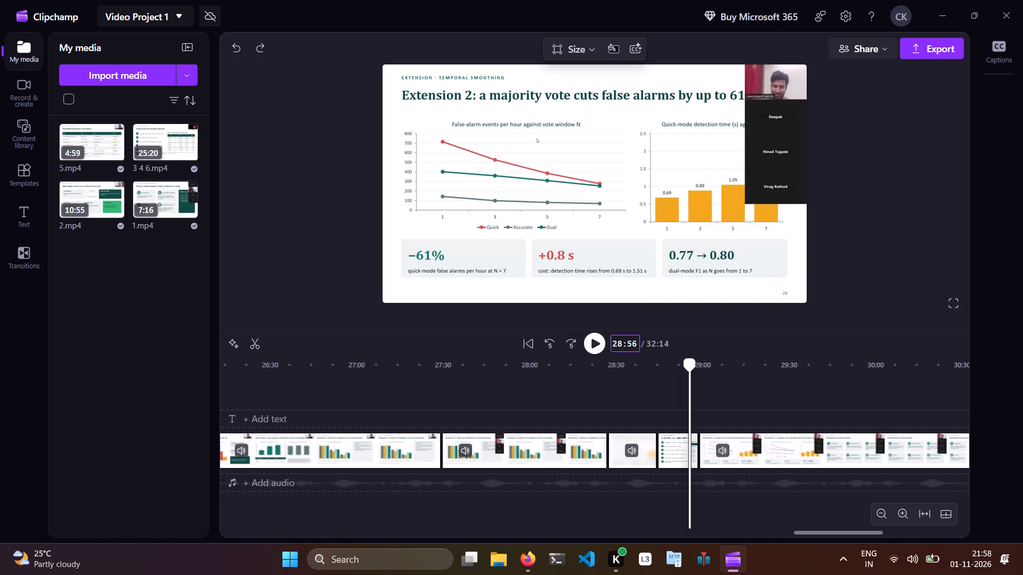
{"action": "left_click", "coordinate": [591, 335]}
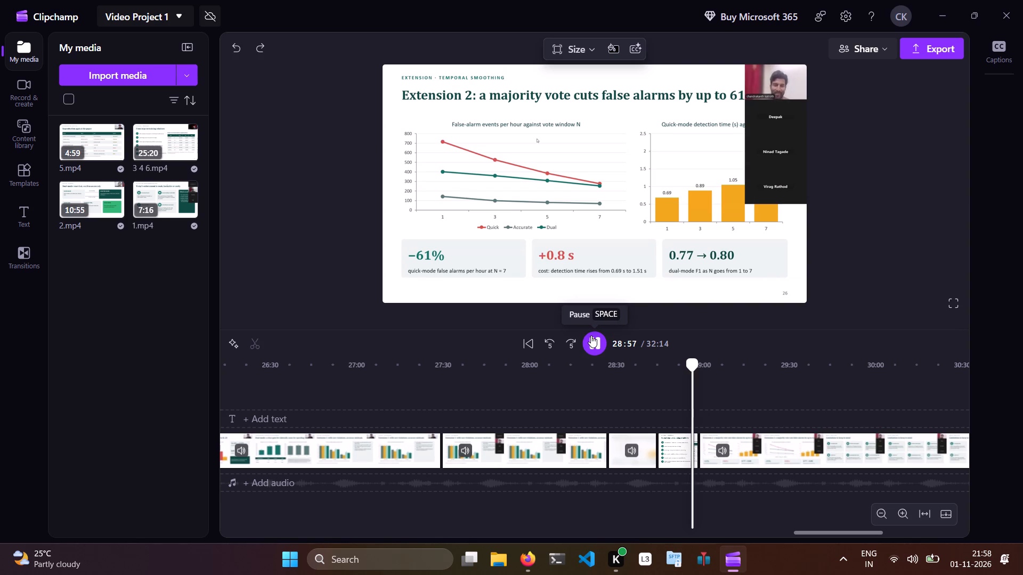
{"action": "left_click", "coordinate": [591, 335]}
{"action": "left_click", "coordinate": [629, 342]}
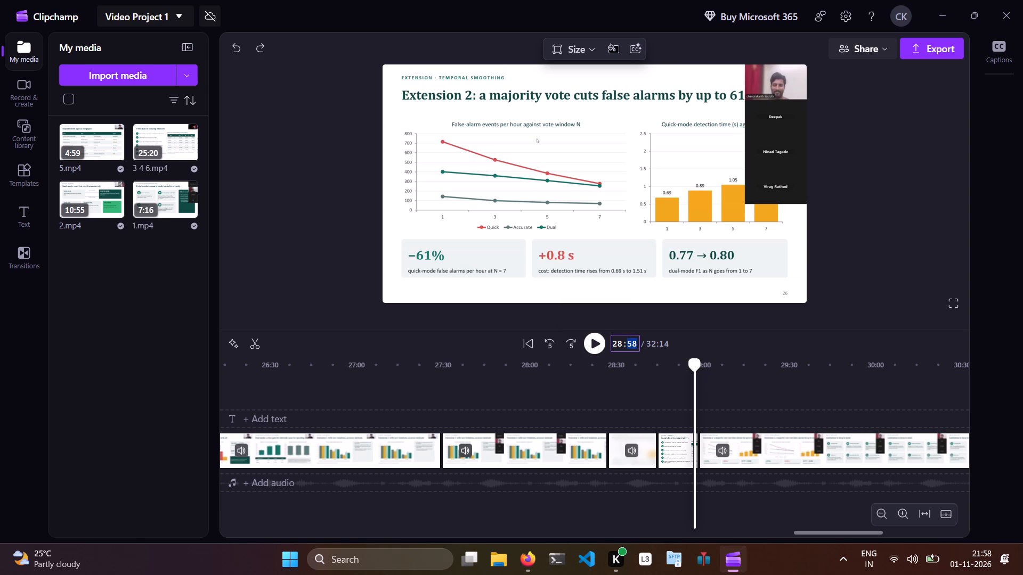
{"action": "type", "text": "57"}
{"action": "key", "text": "Return"}
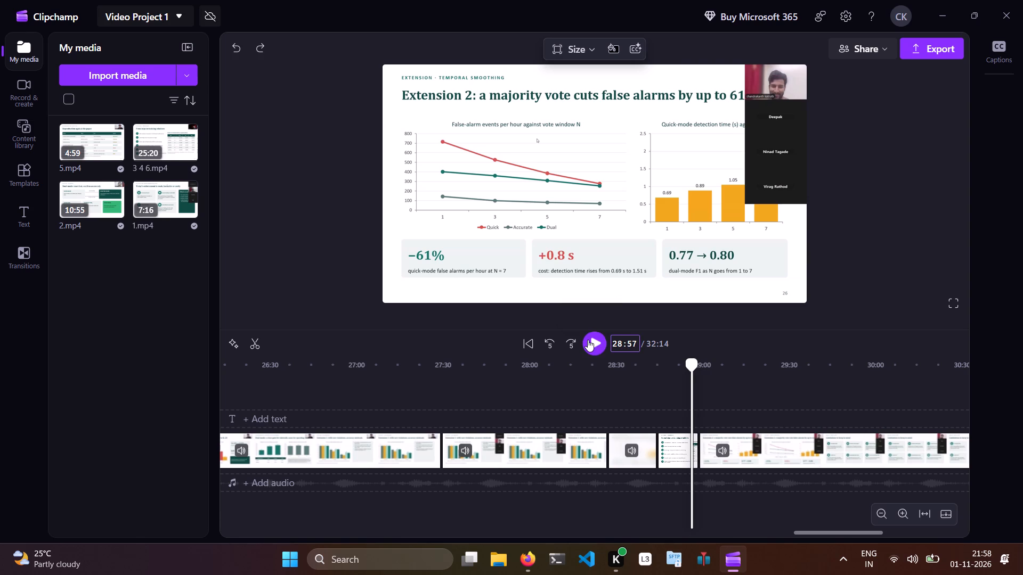
{"action": "left_click", "coordinate": [588, 340]}
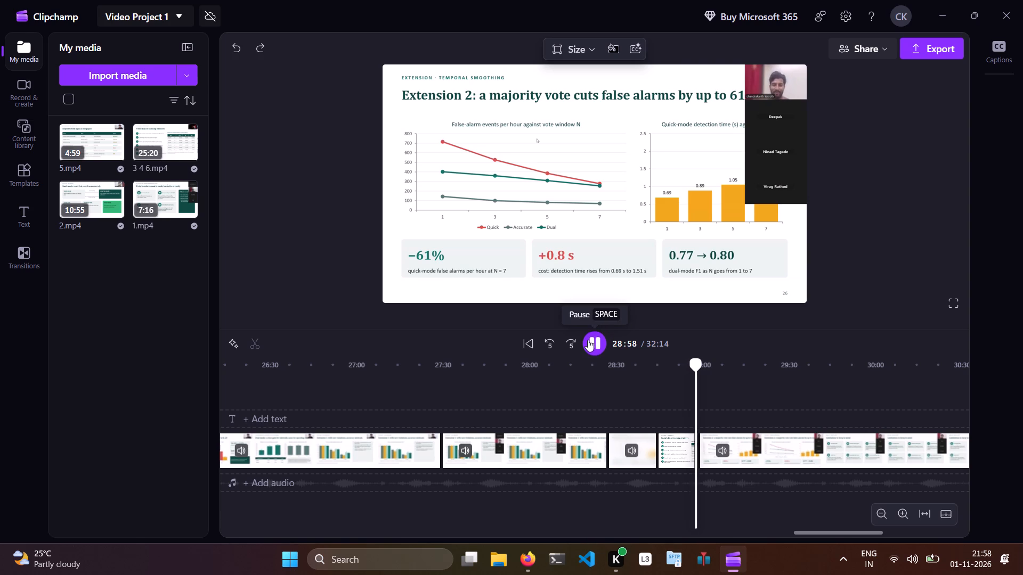
{"action": "left_click", "coordinate": [588, 340]}
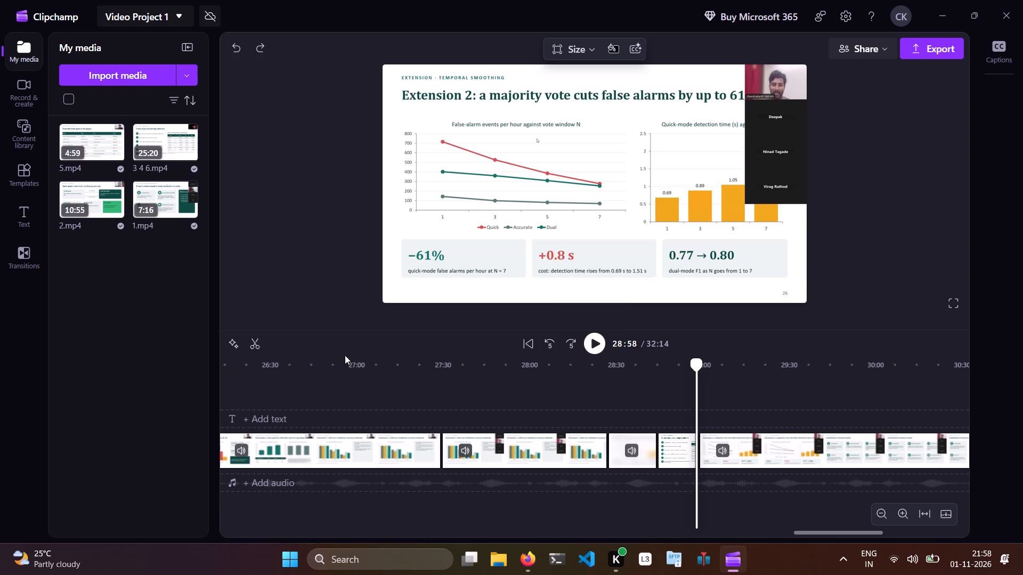
{"action": "left_click", "coordinate": [251, 339]}
Delete the 3 4 6.mp4 piece between 28:45 and 28:58 and close the gap it leaves.
{"action": "left_click", "coordinate": [678, 382]}
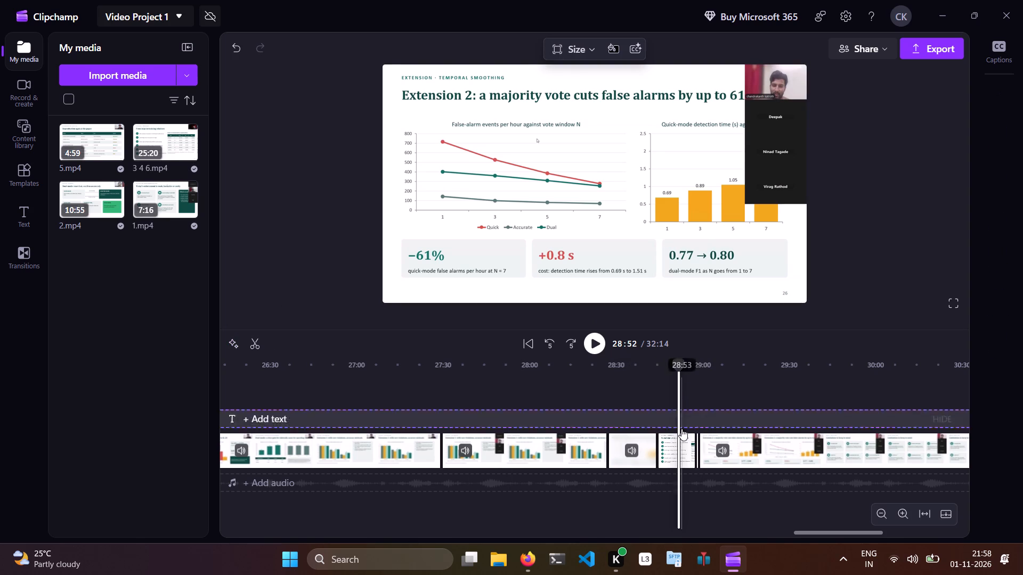
{"action": "right_click", "coordinate": [672, 451]}
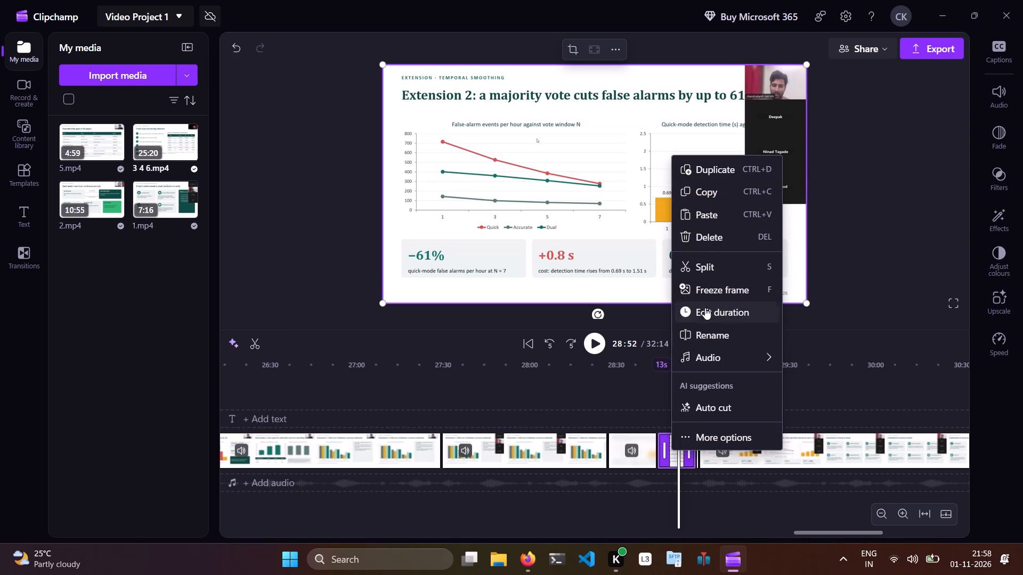
{"action": "left_click", "coordinate": [707, 237]}
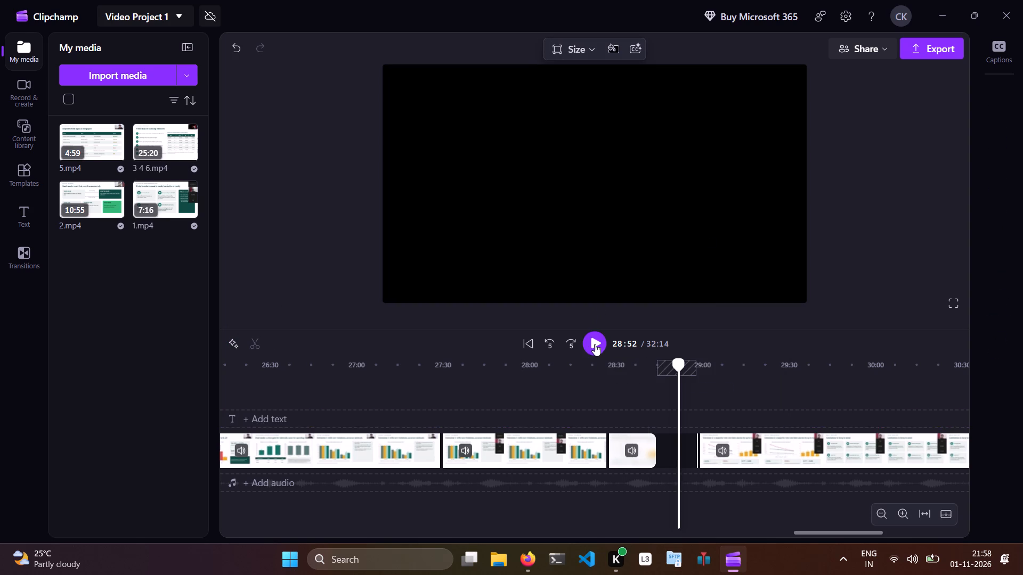
{"action": "left_click", "coordinate": [595, 344]}
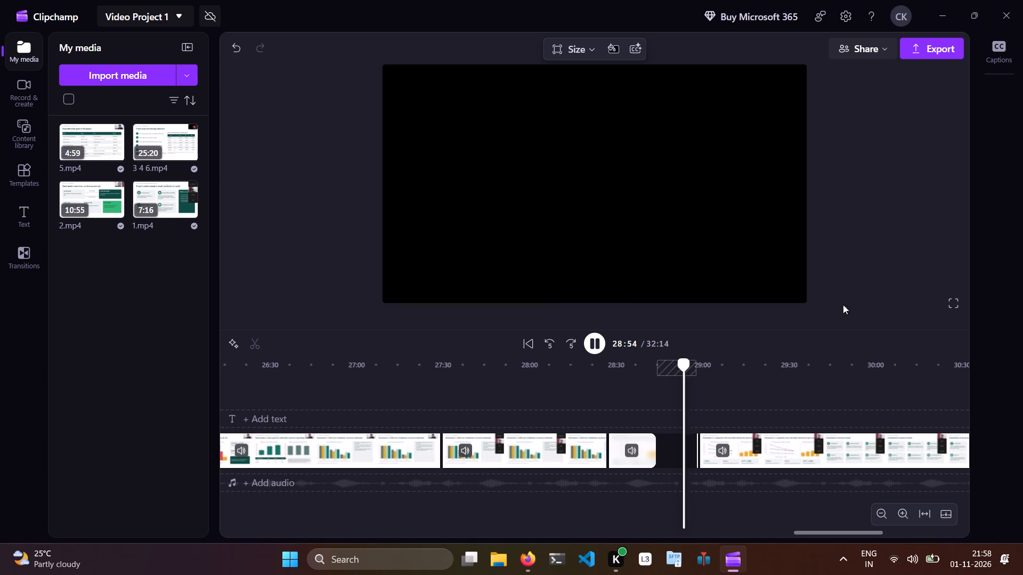
{"action": "left_click", "coordinate": [648, 382]}
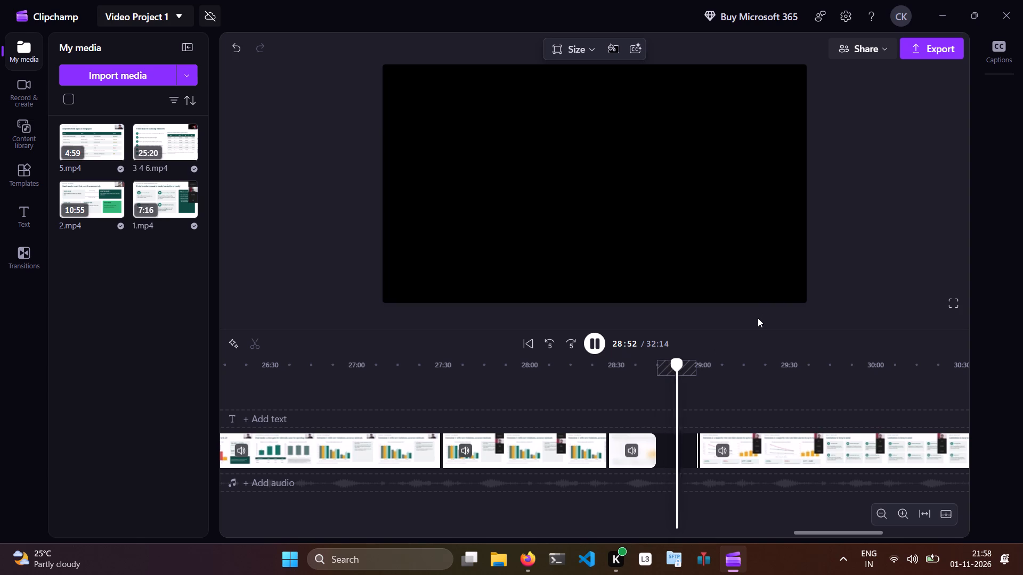
{"action": "left_click", "coordinate": [675, 447]}
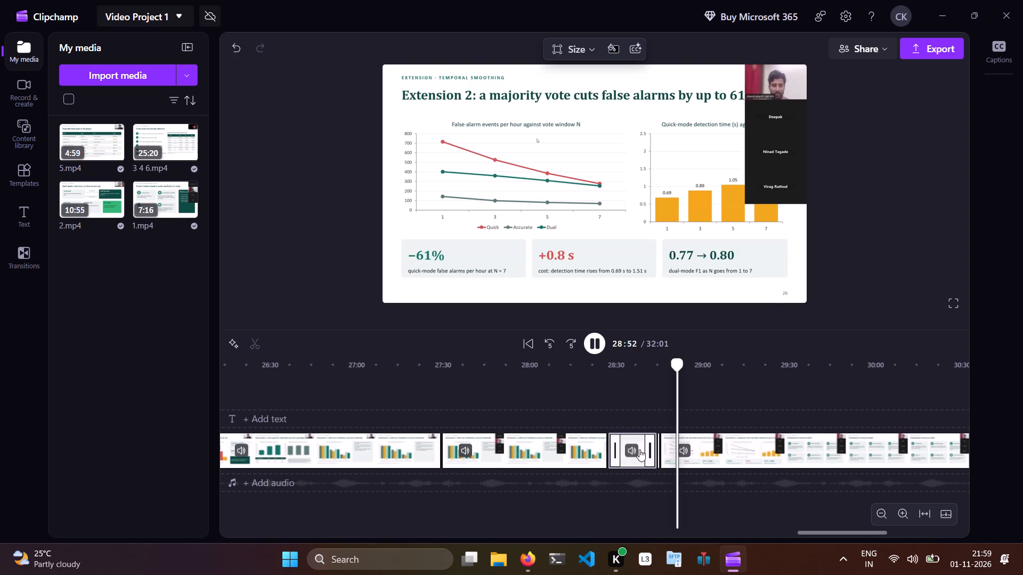
Replay the "Extension 2" slide across the join at 28:45, and split the piece before it at 28:44.
{"action": "left_click", "coordinate": [644, 395]}
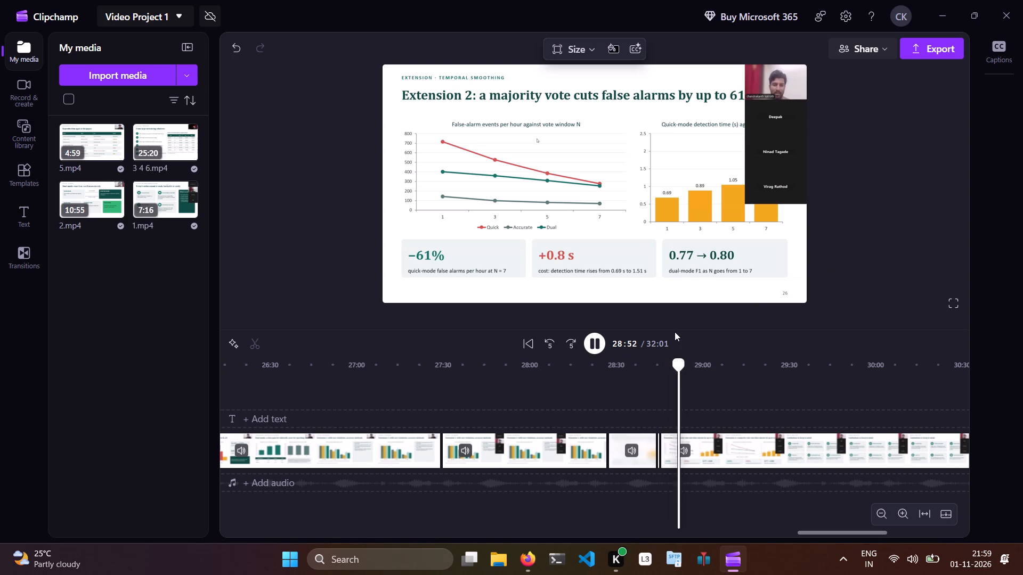
{"action": "double_click", "coordinate": [550, 343]}
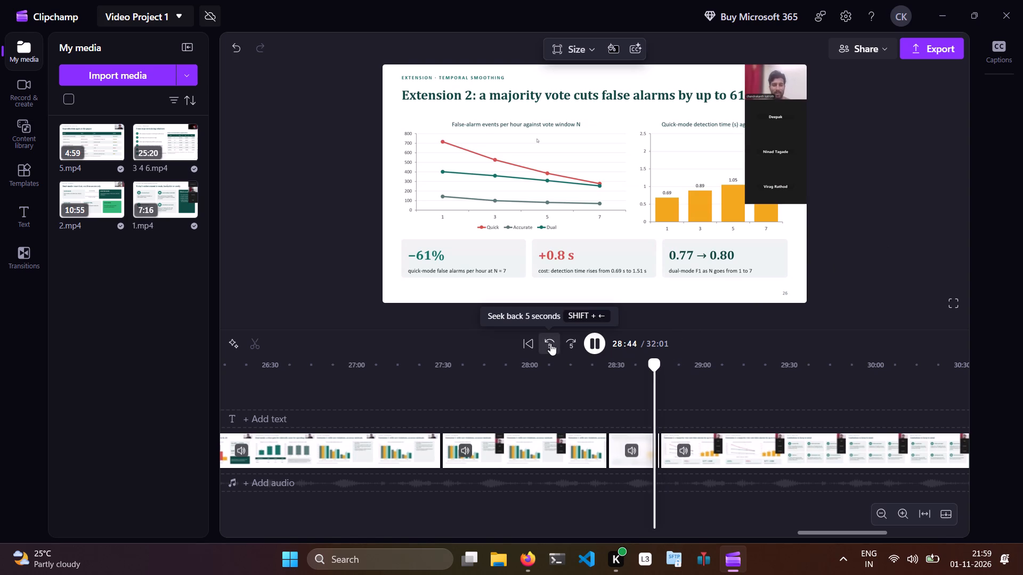
{"action": "left_click", "coordinate": [600, 343]}
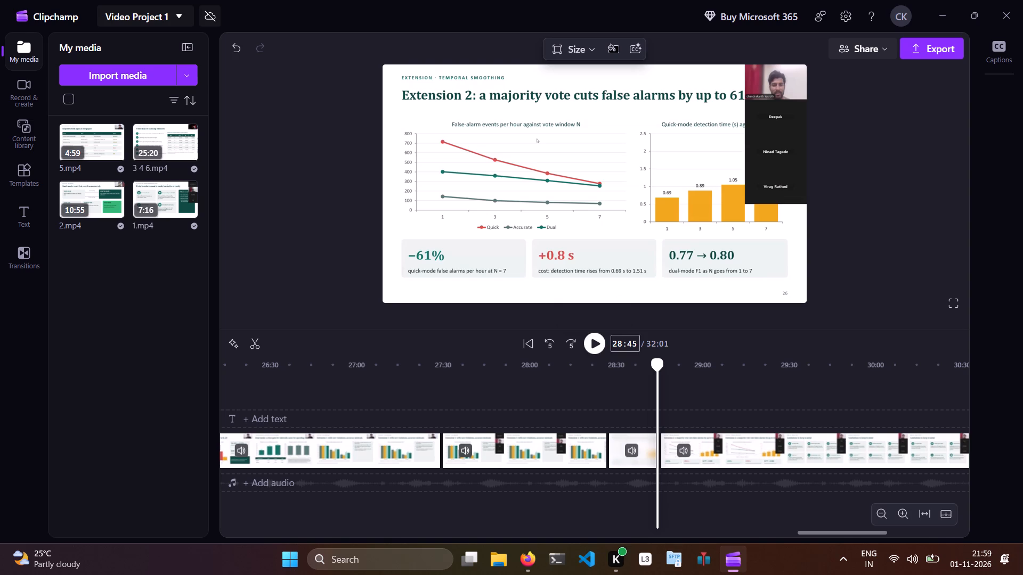
{"action": "left_click", "coordinate": [636, 348]}
{"action": "type", "text": "44"}
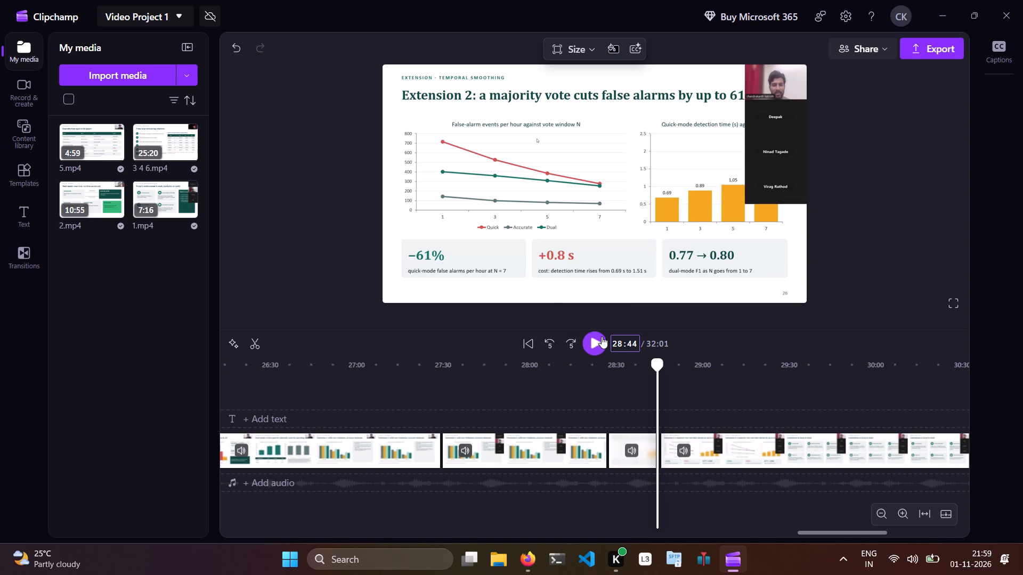
{"action": "left_click", "coordinate": [255, 342]}
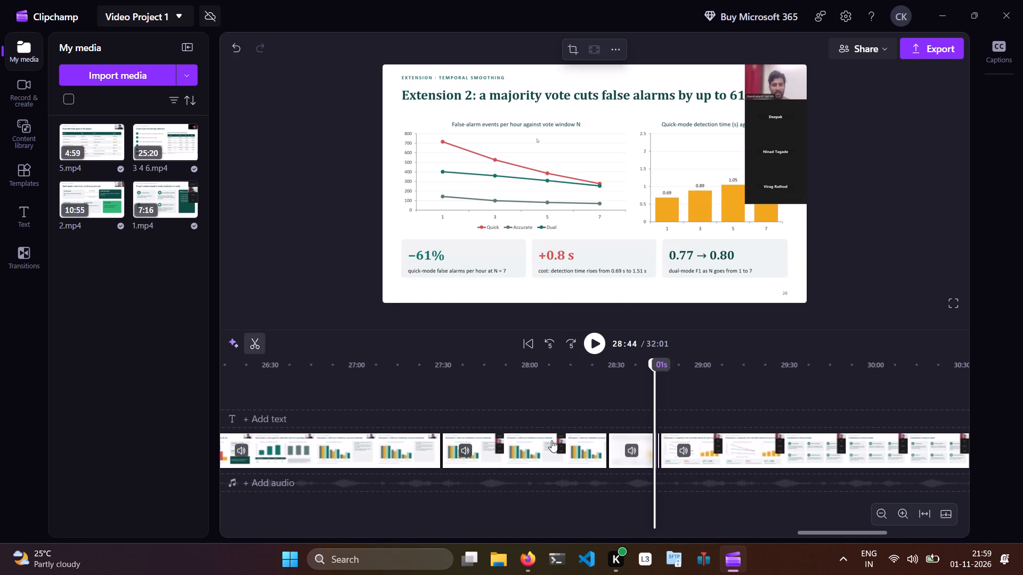
Replay the "Extension 2" slide across the cuts around 28:44, and again from about 28:24 onward to check for further unwanted parts.
{"action": "scroll", "coordinate": [656, 409], "scroll_direction": "up", "scroll_amount": 2}
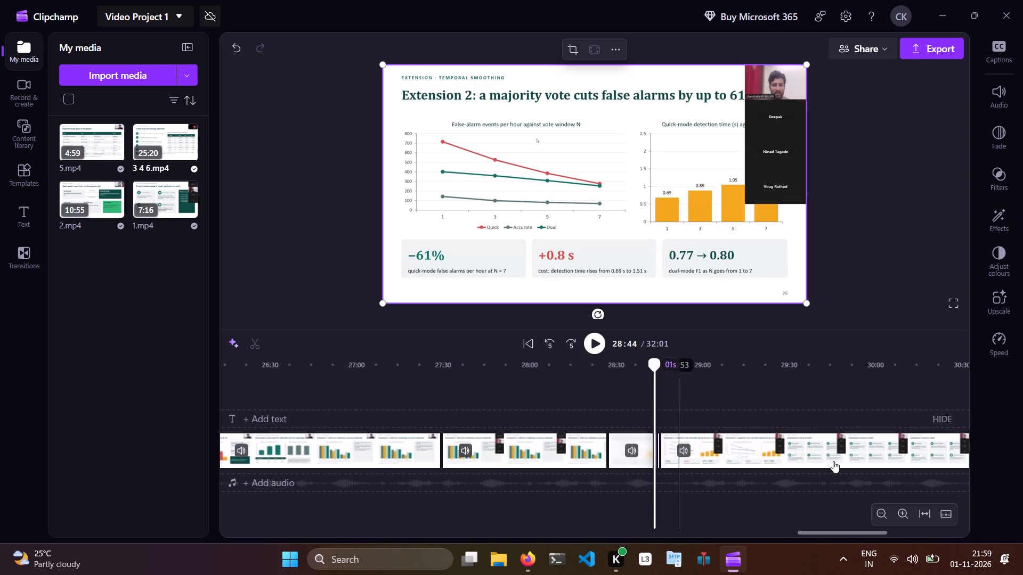
{"action": "double_click", "coordinate": [909, 516]}
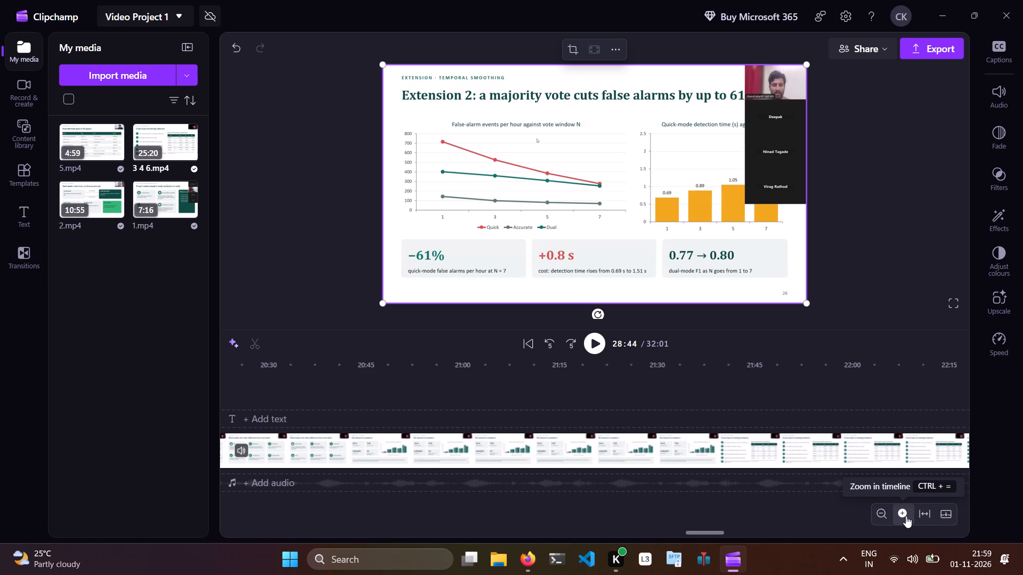
{"action": "left_click", "coordinate": [906, 516]}
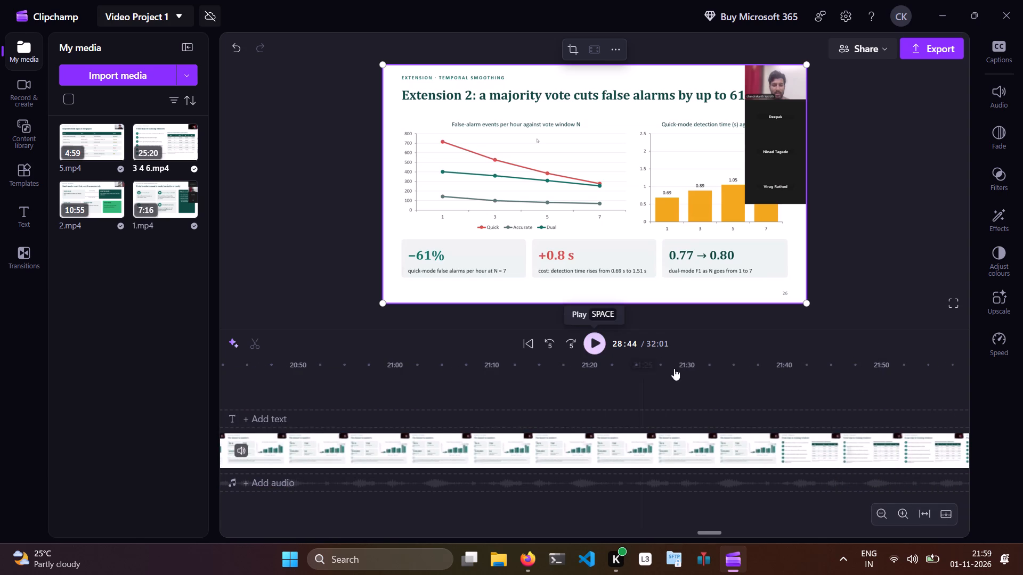
{"action": "left_click_drag", "start_coordinate": [704, 533], "coordinate": [727, 533]}
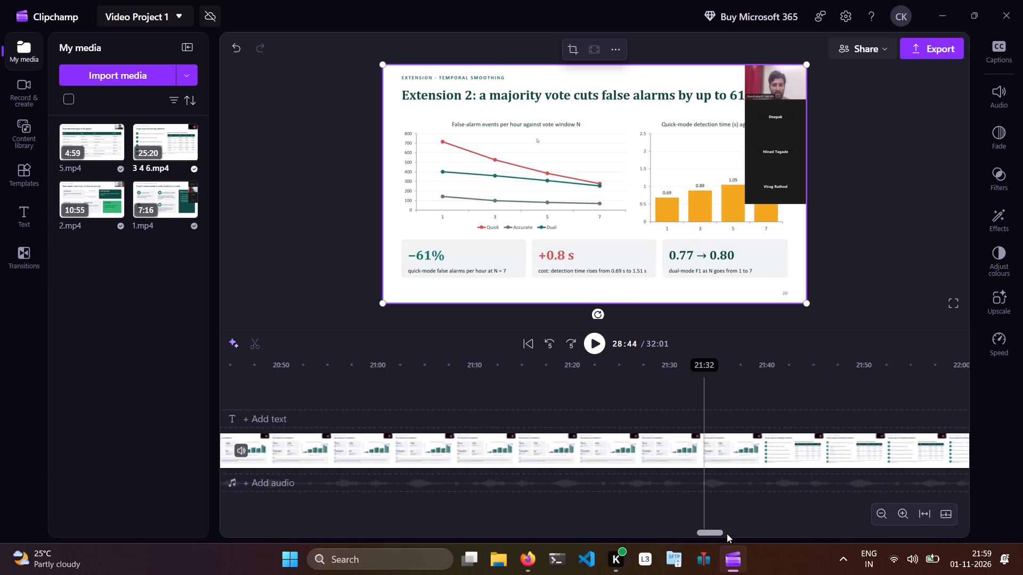
{"action": "left_click_drag", "start_coordinate": [727, 533], "coordinate": [816, 533]}
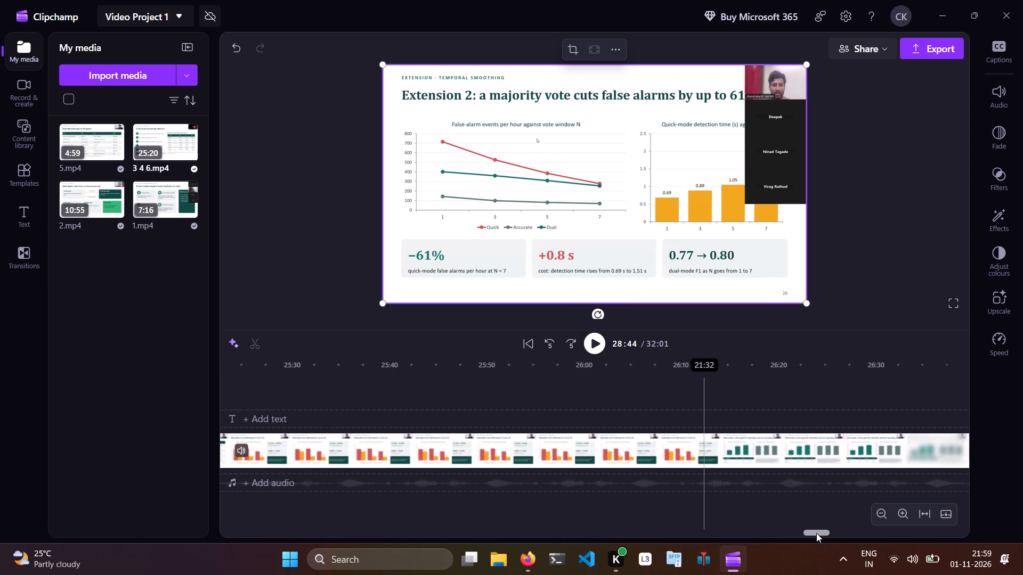
{"action": "left_click_drag", "start_coordinate": [816, 533], "coordinate": [856, 538]}
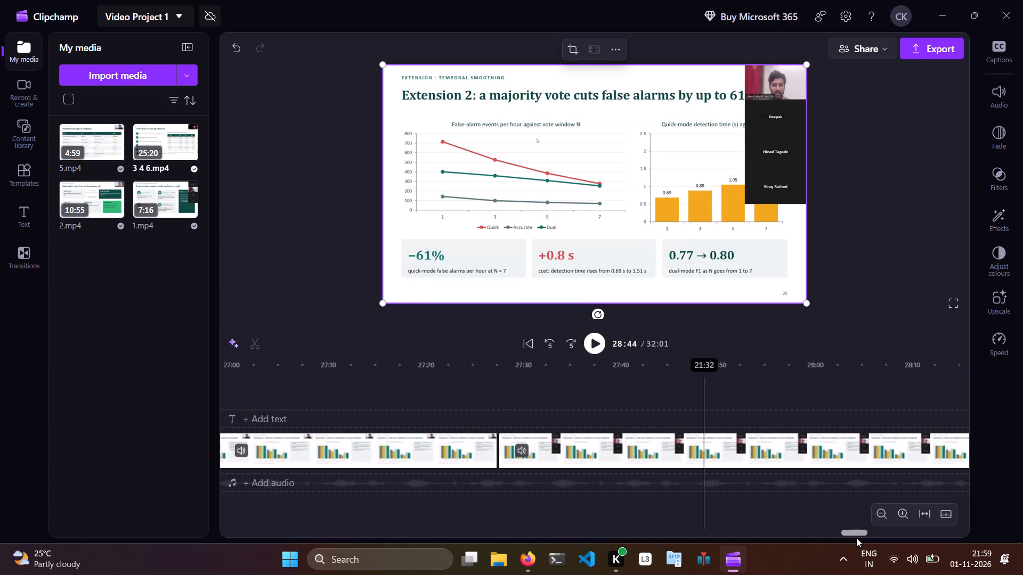
{"action": "left_click_drag", "start_coordinate": [856, 538], "coordinate": [868, 539]}
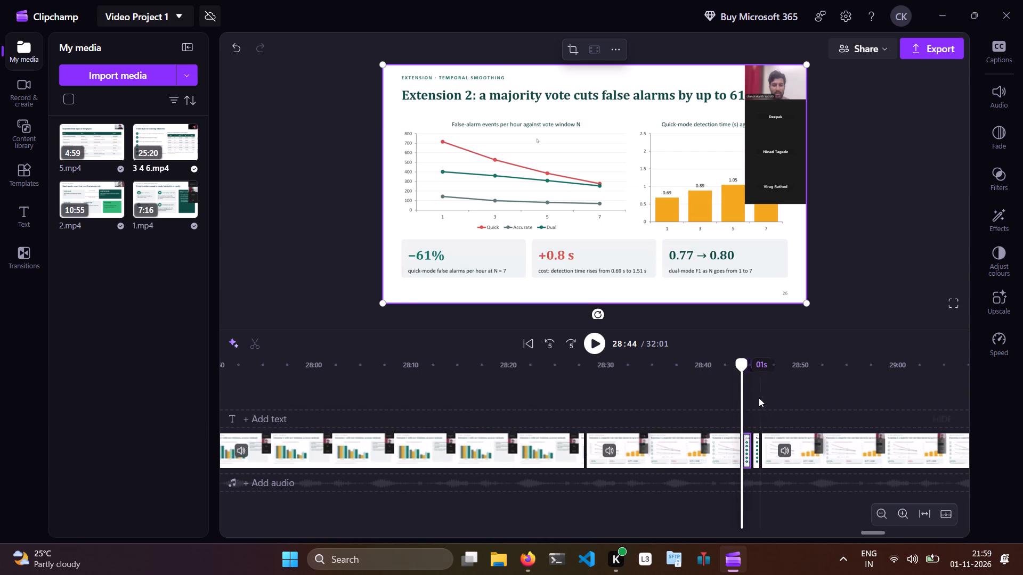
{"action": "left_click", "coordinate": [745, 386]}
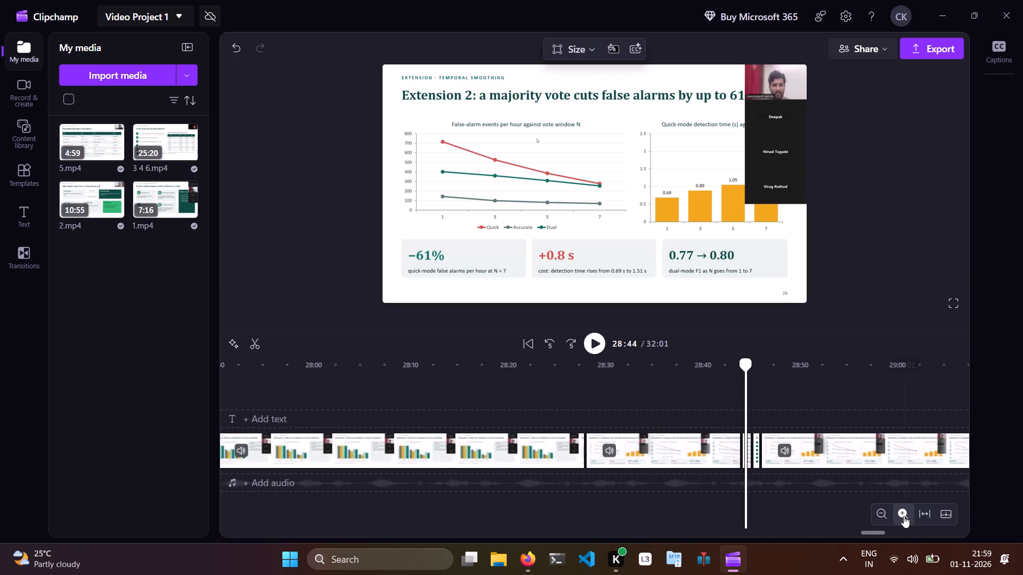
{"action": "left_click", "coordinate": [904, 516]}
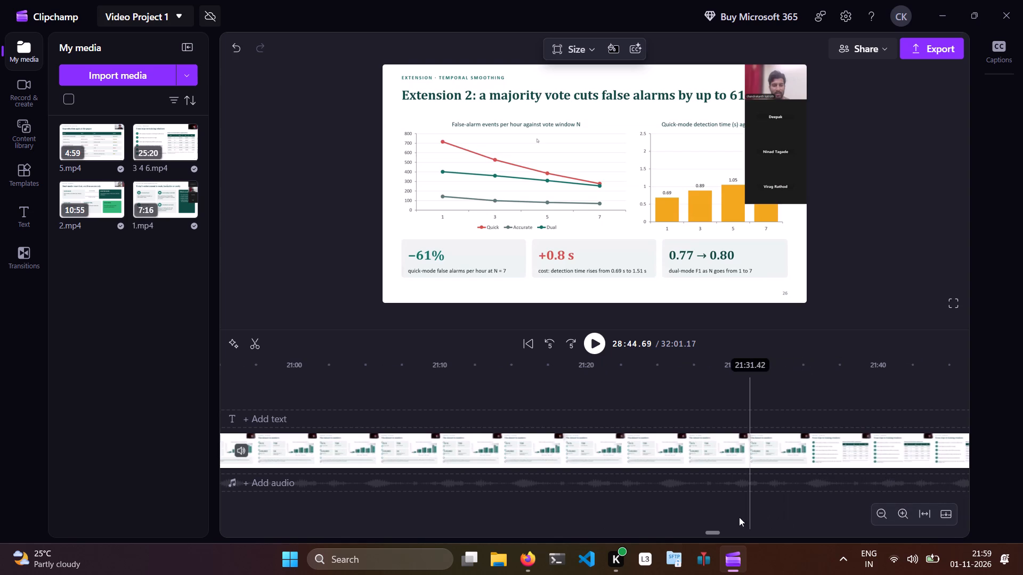
{"action": "left_click_drag", "start_coordinate": [710, 530], "coordinate": [910, 547]}
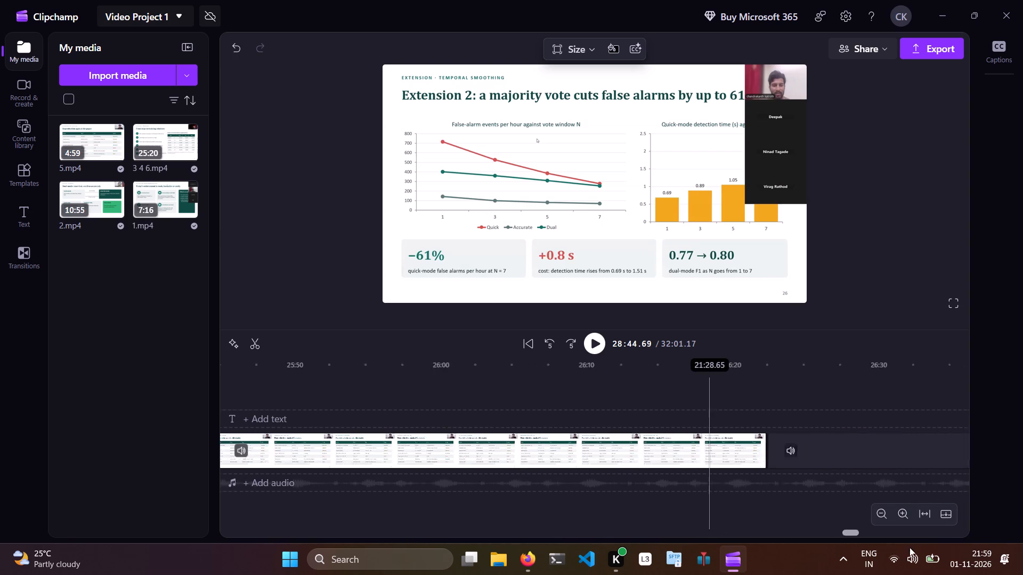
{"action": "left_click_drag", "start_coordinate": [910, 547], "coordinate": [913, 544]}
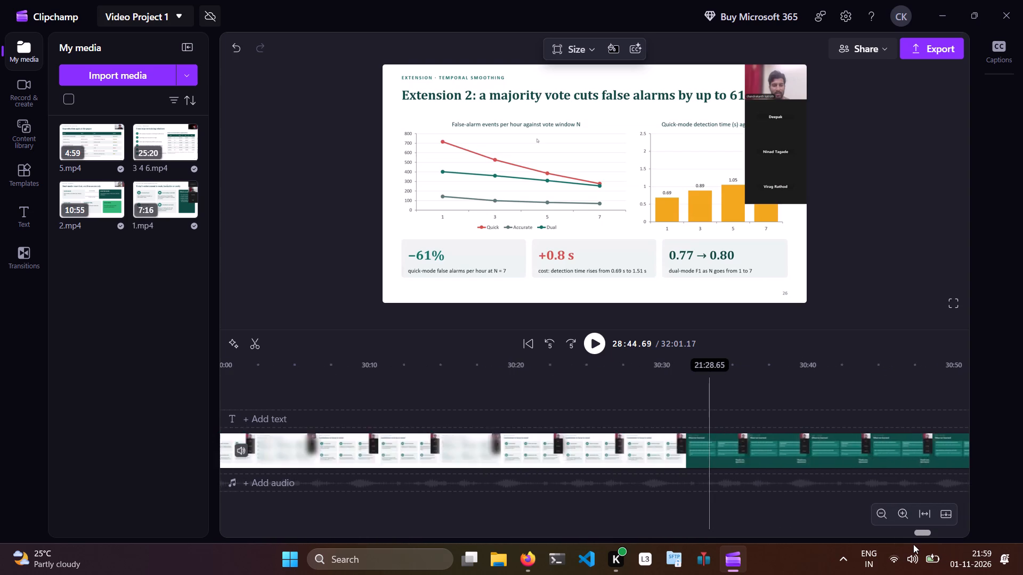
{"action": "left_click_drag", "start_coordinate": [913, 544], "coordinate": [868, 533]}
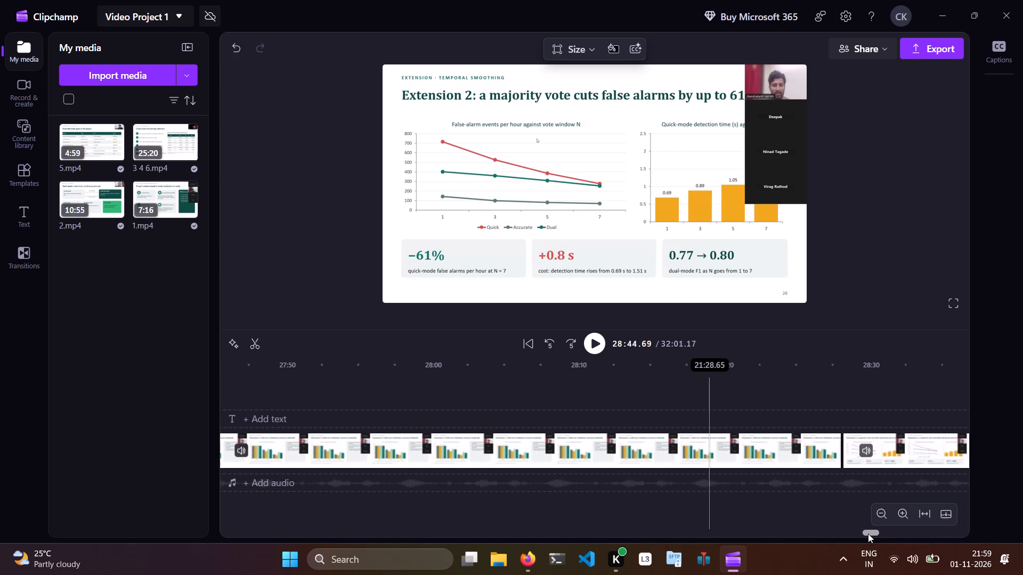
{"action": "left_click_drag", "start_coordinate": [868, 533], "coordinate": [876, 533]}
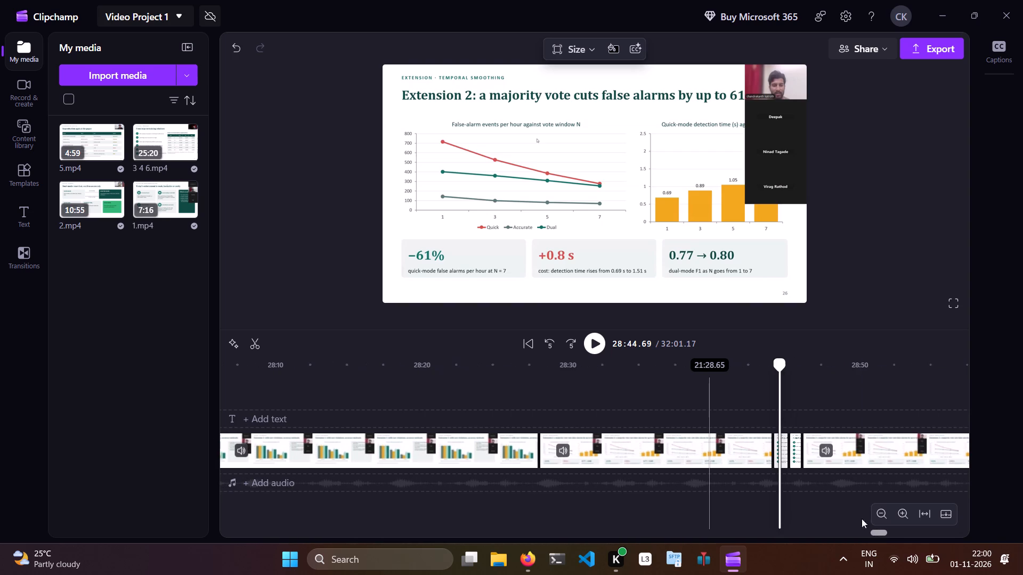
{"action": "left_click", "coordinate": [732, 381]}
{"action": "left_click", "coordinate": [591, 340]}
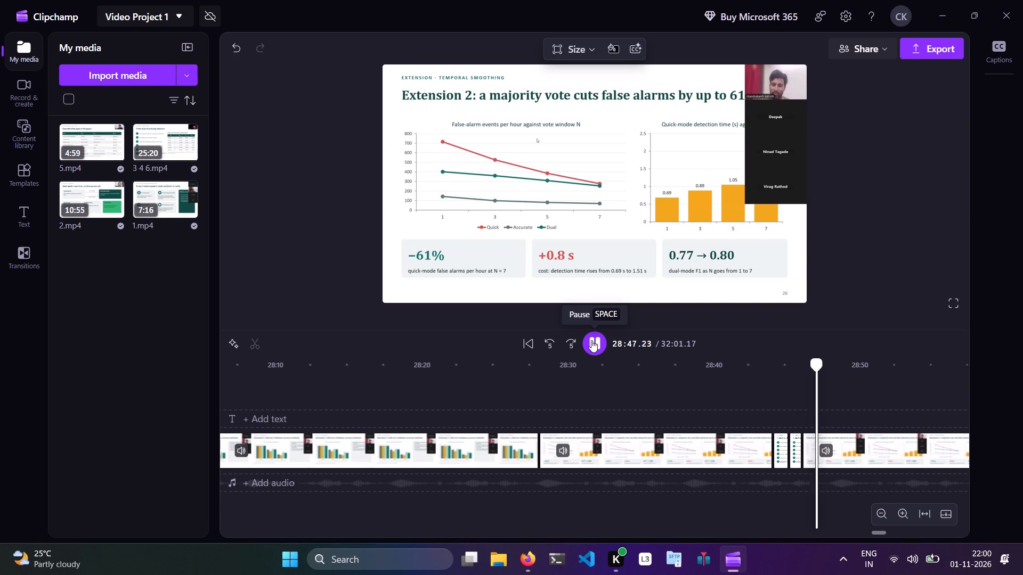
{"action": "left_click", "coordinate": [475, 381]}
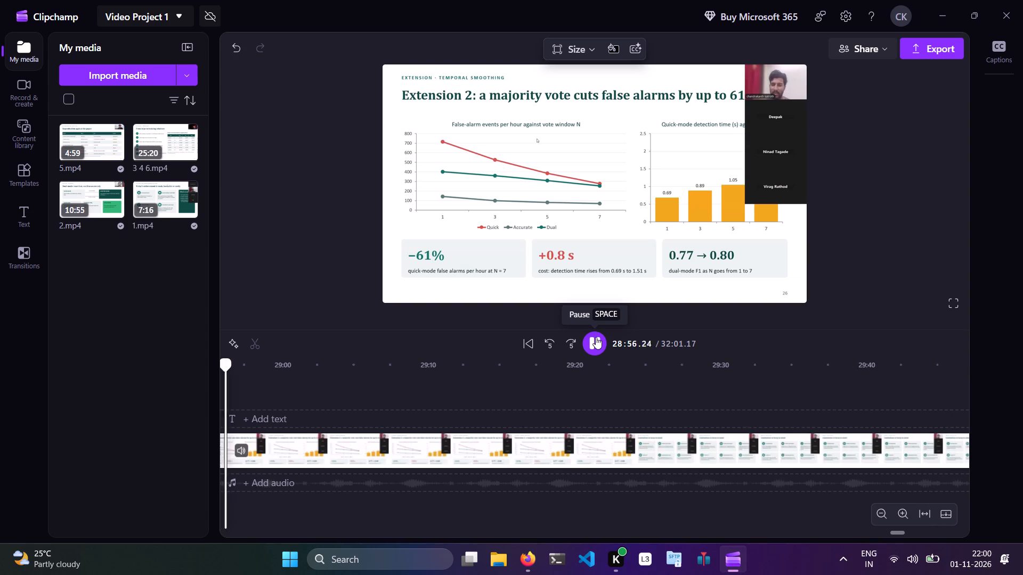
{"action": "left_click", "coordinate": [928, 520]}
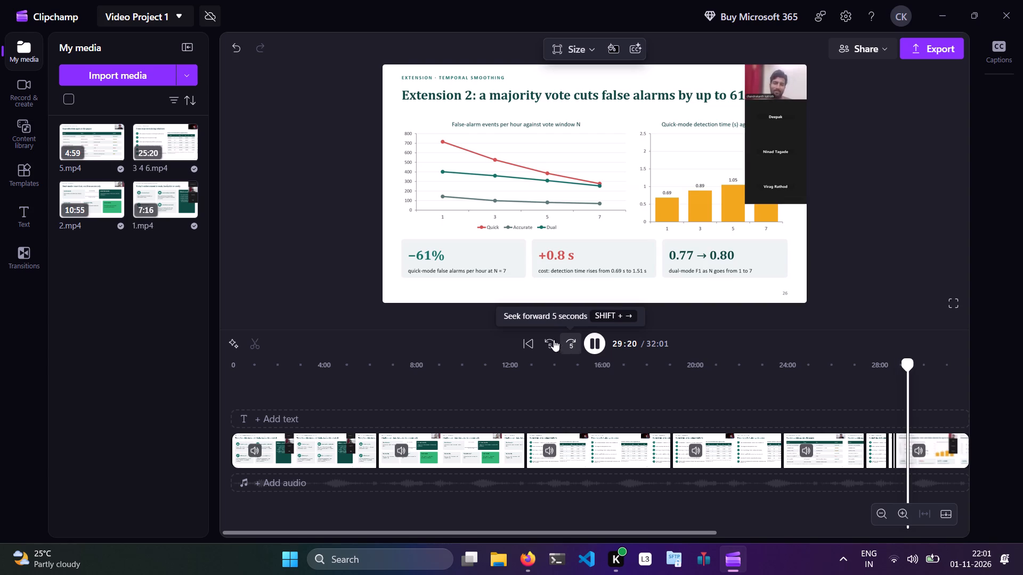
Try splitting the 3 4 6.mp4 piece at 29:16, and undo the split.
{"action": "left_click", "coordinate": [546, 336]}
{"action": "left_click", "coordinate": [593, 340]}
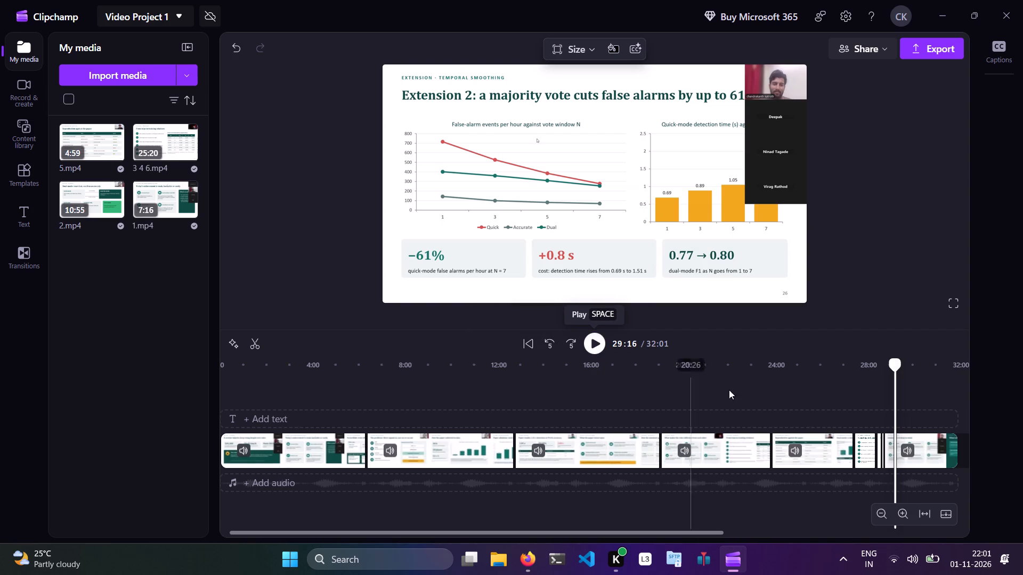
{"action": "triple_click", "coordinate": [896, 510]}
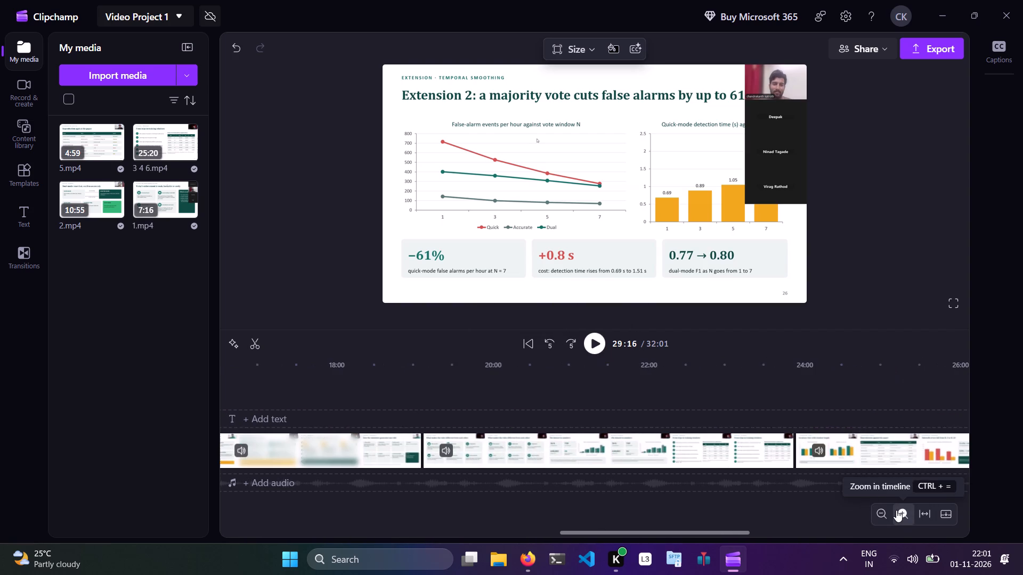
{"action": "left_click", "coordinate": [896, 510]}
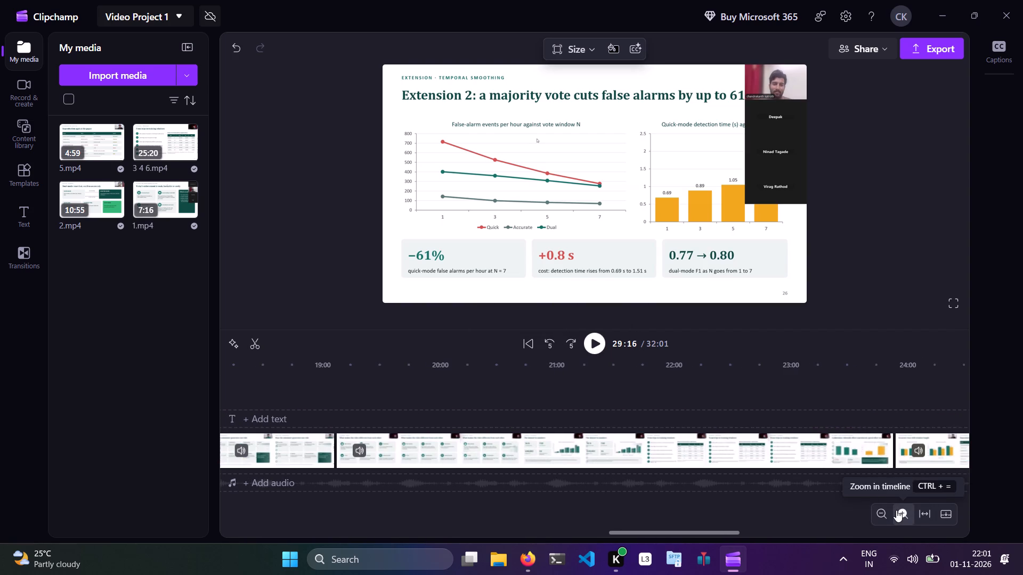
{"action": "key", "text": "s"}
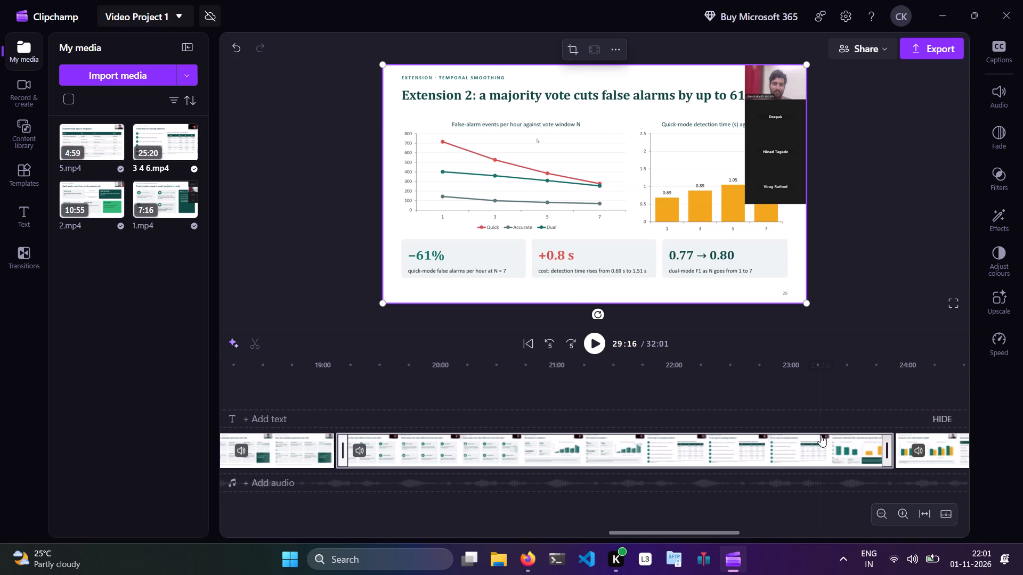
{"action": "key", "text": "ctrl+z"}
Replay the moments before 29:16 to find where the unwanted part starts, and split the 3 4 6.mp4 piece at 29:14.
{"action": "left_click", "coordinate": [550, 338]}
{"action": "left_click", "coordinate": [602, 344]}
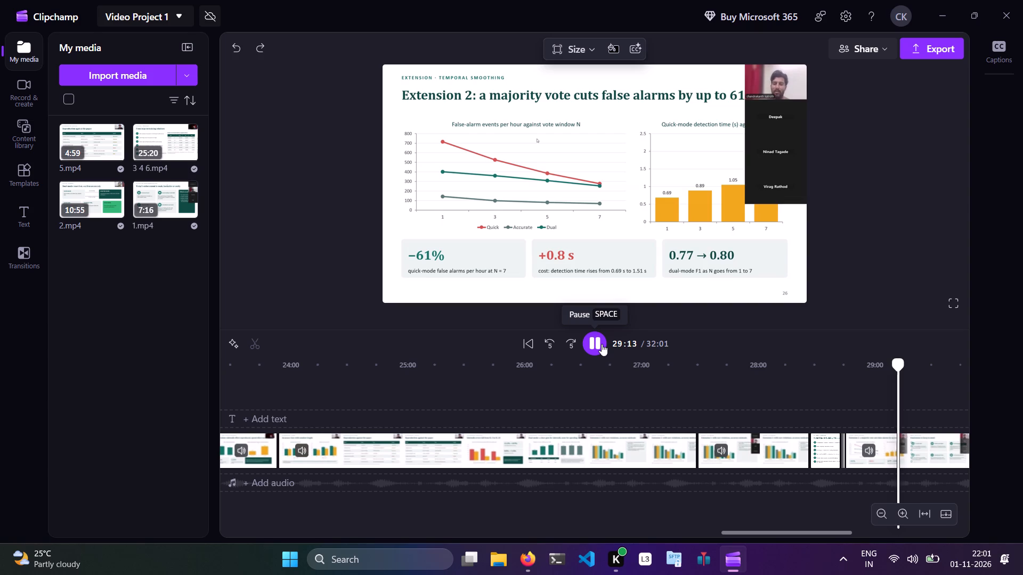
{"action": "left_click", "coordinate": [602, 344]}
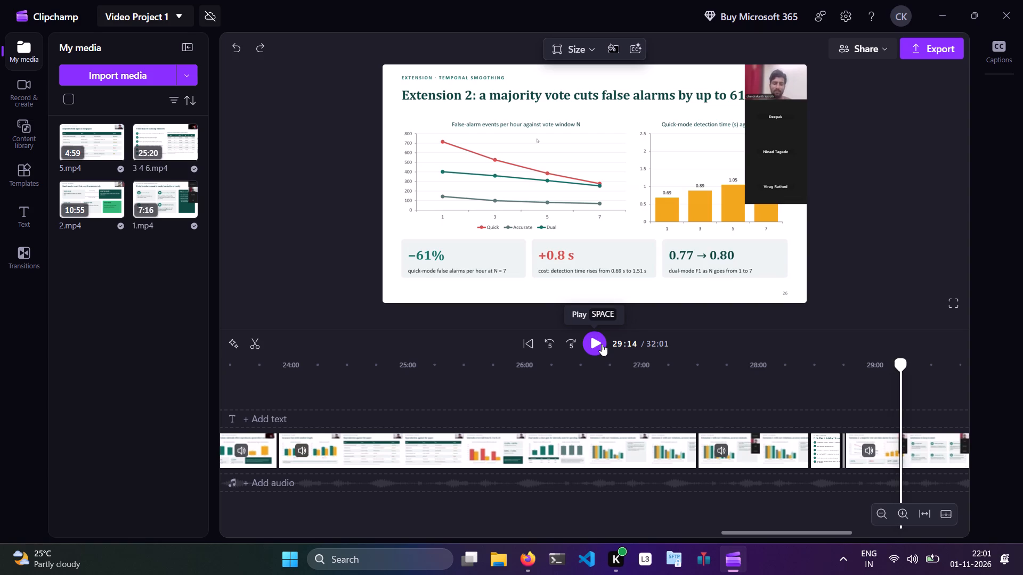
{"action": "left_click", "coordinate": [261, 348]}
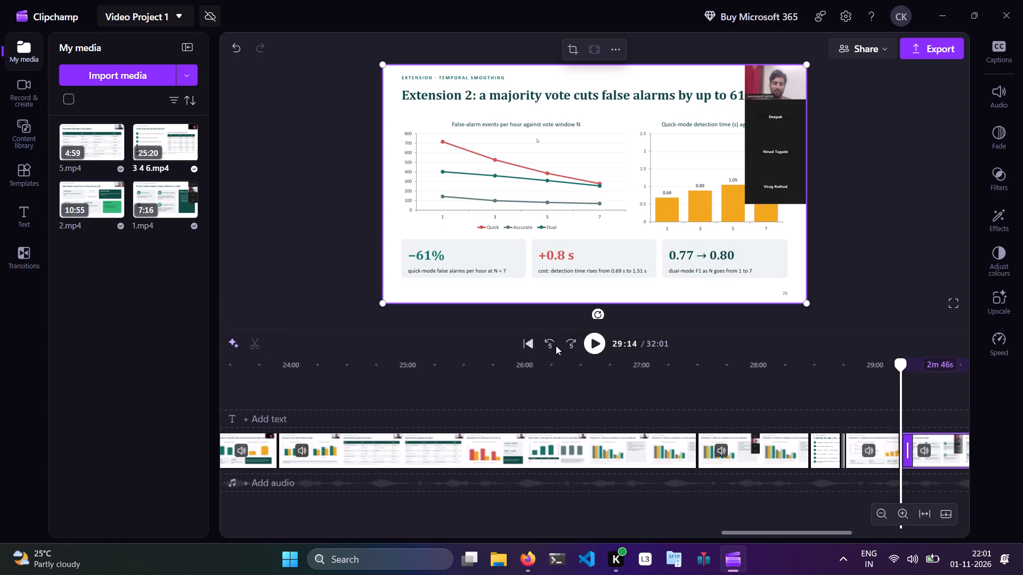
Play on from 29:14 to find where the unwanted part ends, and split the 3 4 6.mp4 piece at 29:22.
{"action": "left_click", "coordinate": [598, 344]}
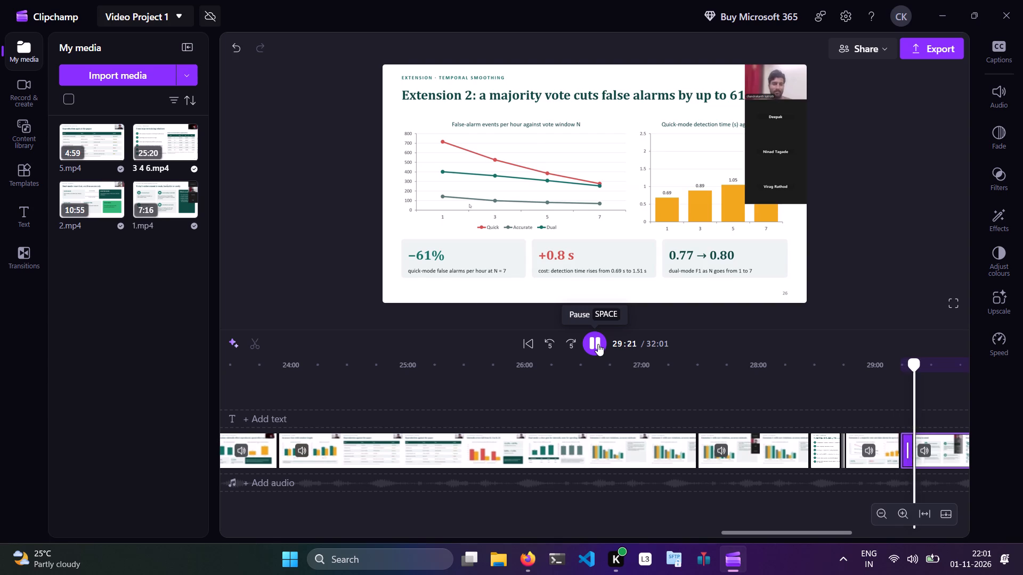
{"action": "left_click", "coordinate": [598, 344]}
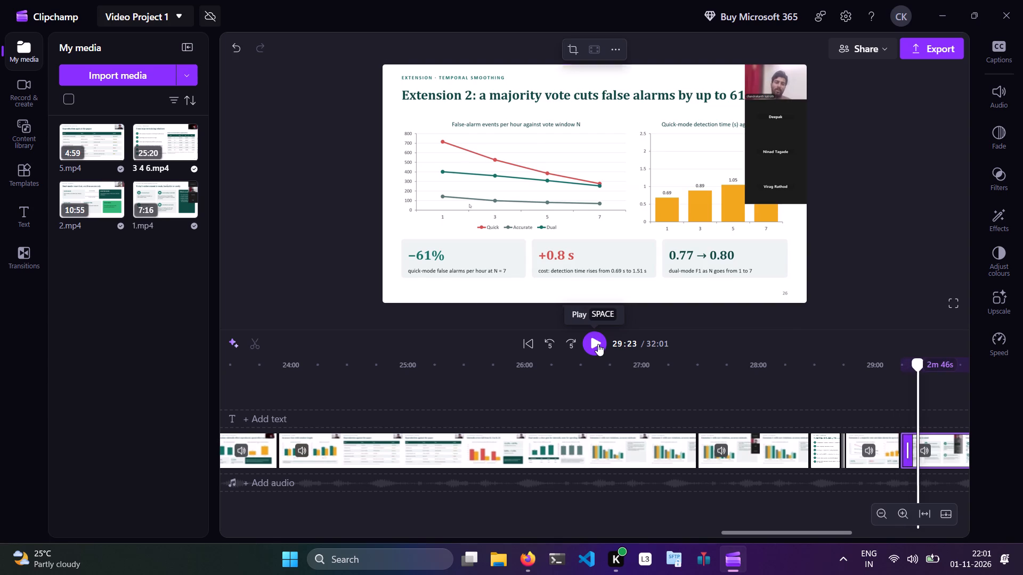
{"action": "left_click", "coordinate": [913, 396]}
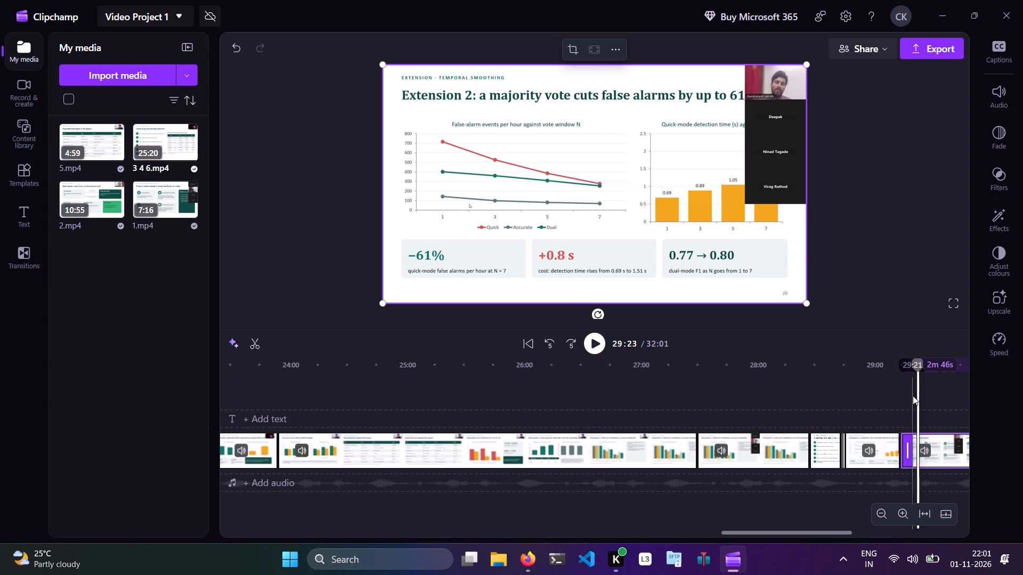
{"action": "left_click", "coordinate": [598, 340]}
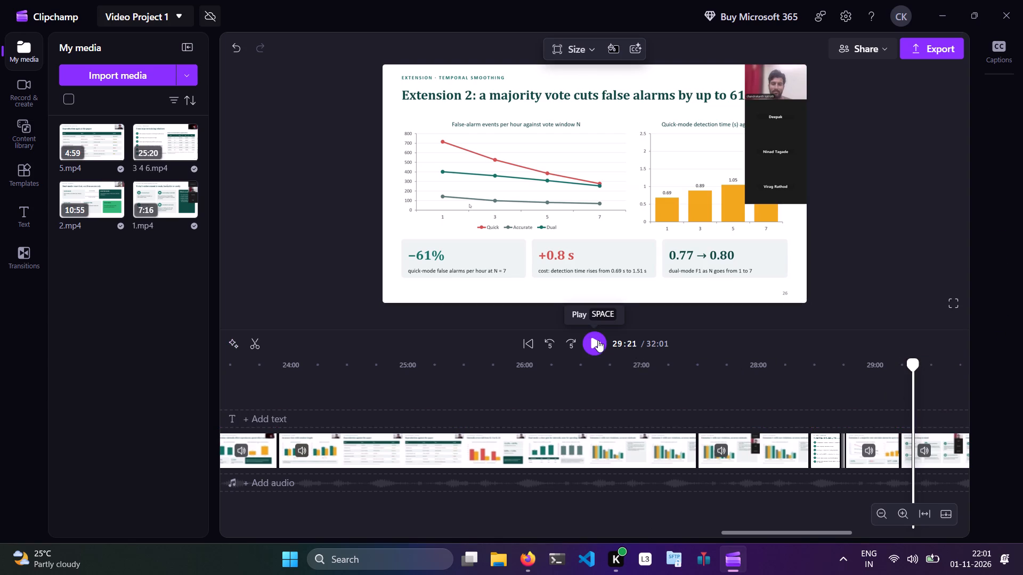
{"action": "left_click", "coordinate": [598, 340]}
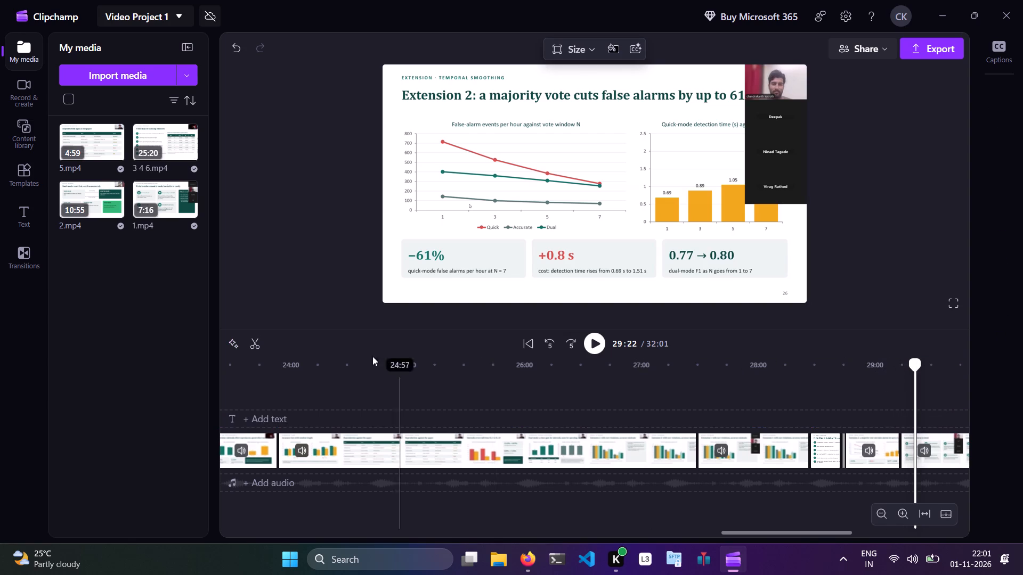
{"action": "left_click", "coordinate": [255, 345]}
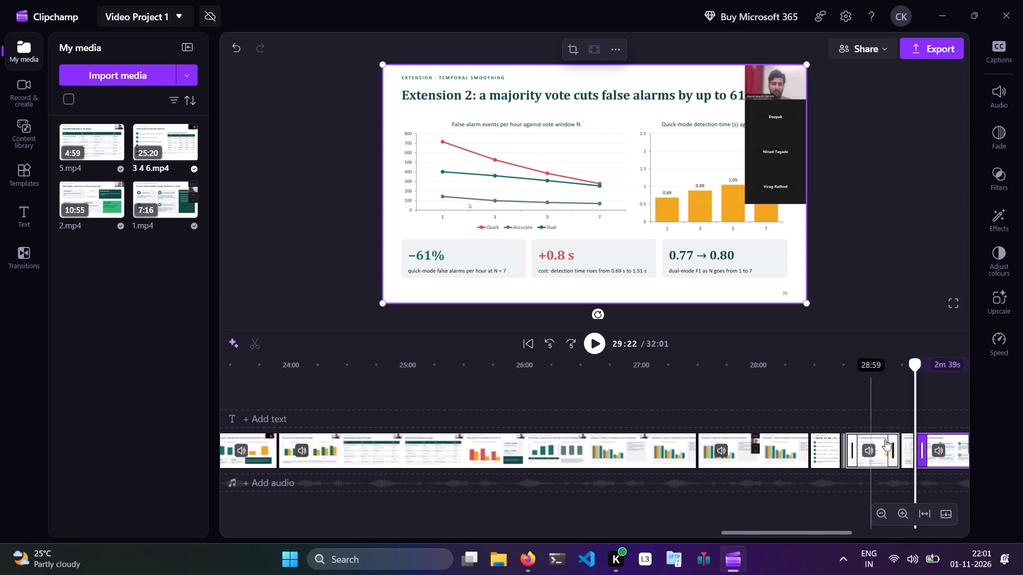
Delete the 3 4 6.mp4 piece between 29:14 and 29:22 and close the gap it leaves.
{"action": "right_click", "coordinate": [908, 451]}
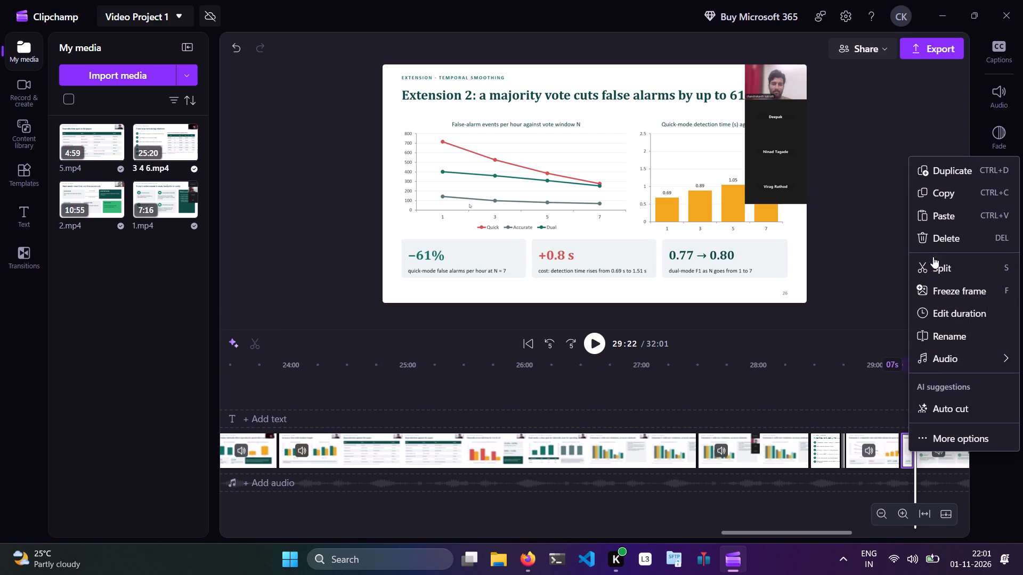
{"action": "left_click", "coordinate": [936, 240]}
{"action": "left_click", "coordinate": [905, 450]}
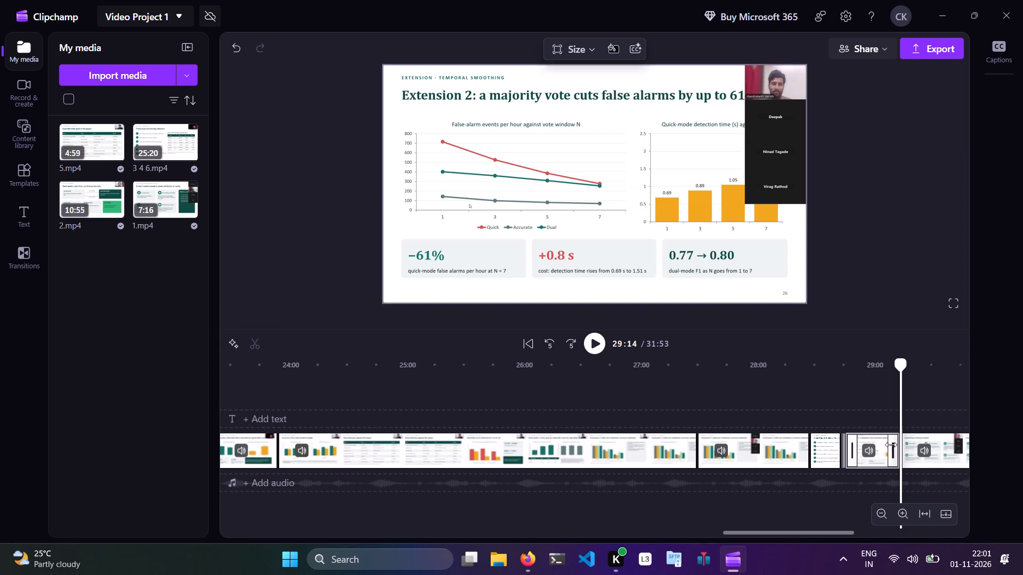
Play and skip on from 29:14 to find where the next unwanted part starts, and split the 3 4 6.mp4 piece at 30:17.
{"action": "left_click", "coordinate": [592, 344]}
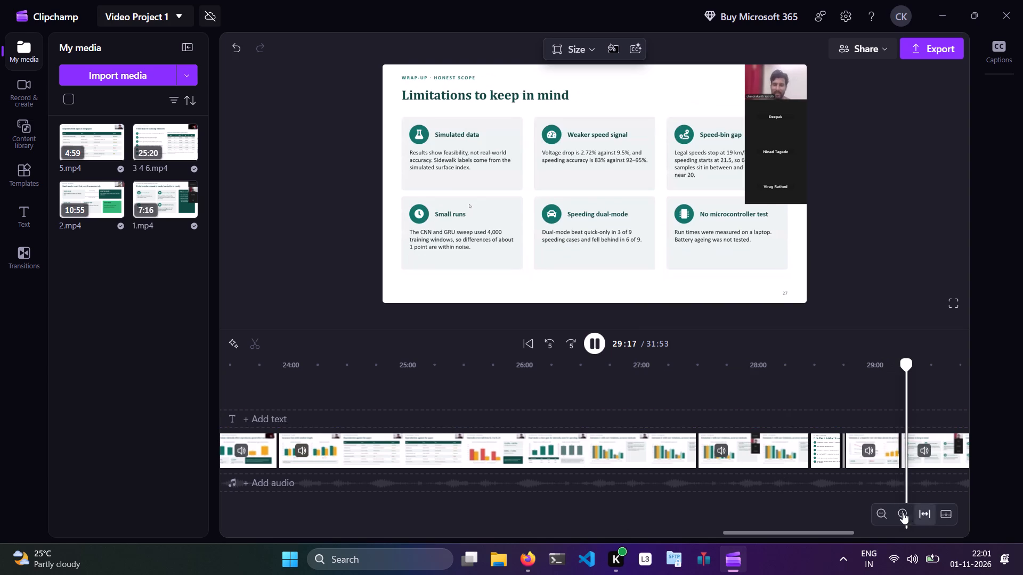
{"action": "left_click", "coordinate": [927, 513]}
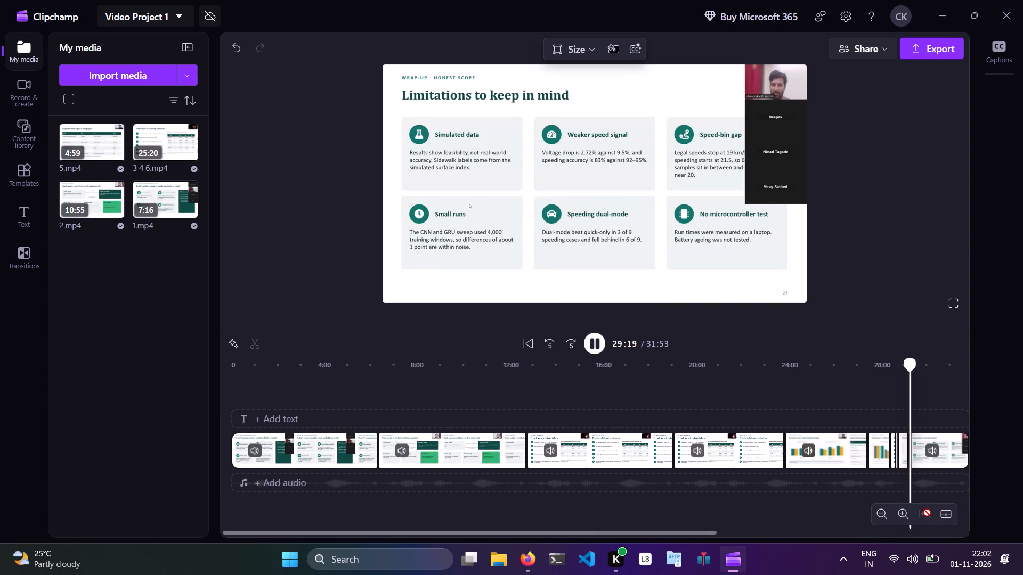
{"action": "left_click", "coordinate": [919, 391]}
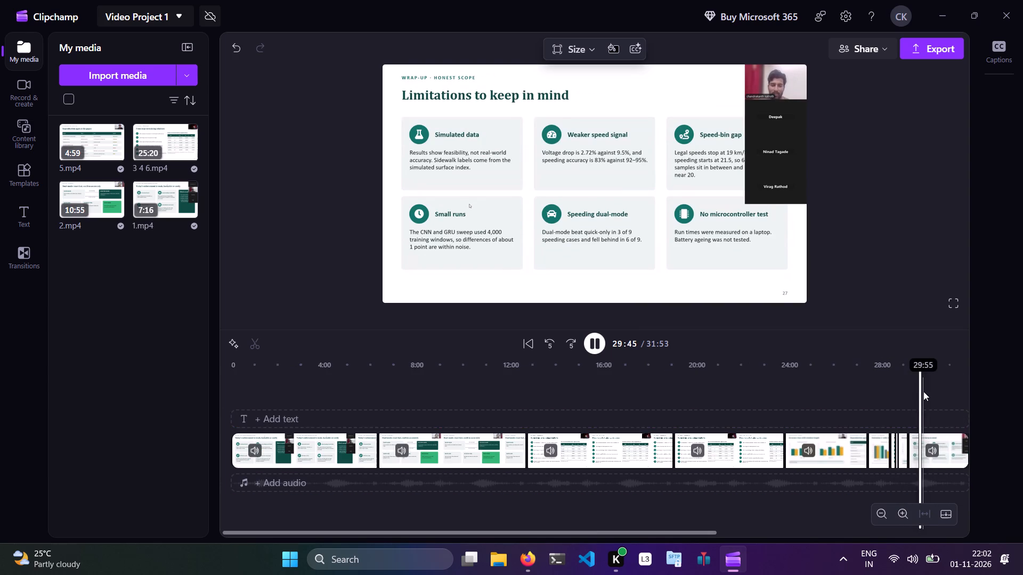
{"action": "left_click", "coordinate": [923, 391]}
{"action": "left_click", "coordinate": [930, 391]}
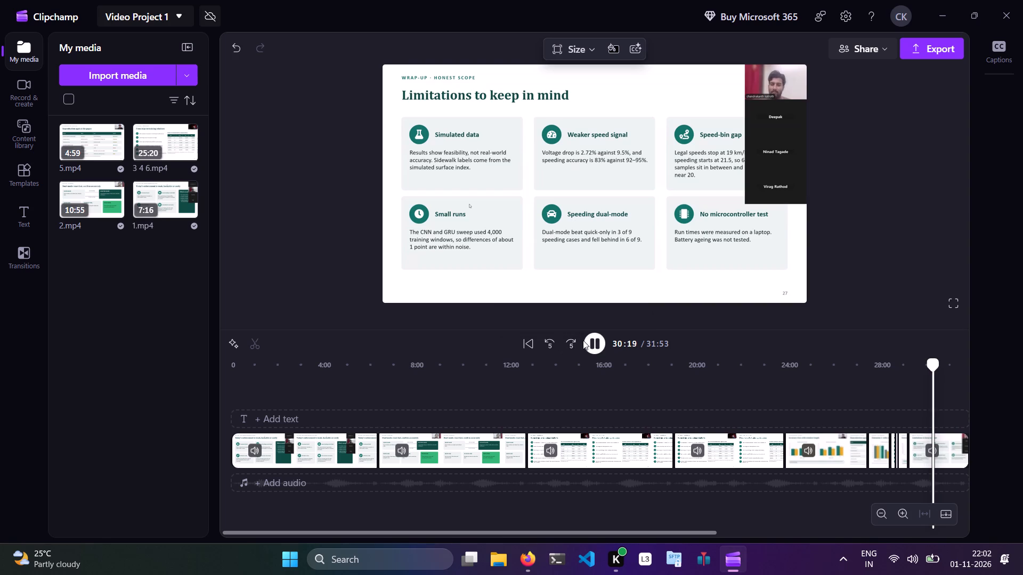
{"action": "left_click", "coordinate": [556, 343]}
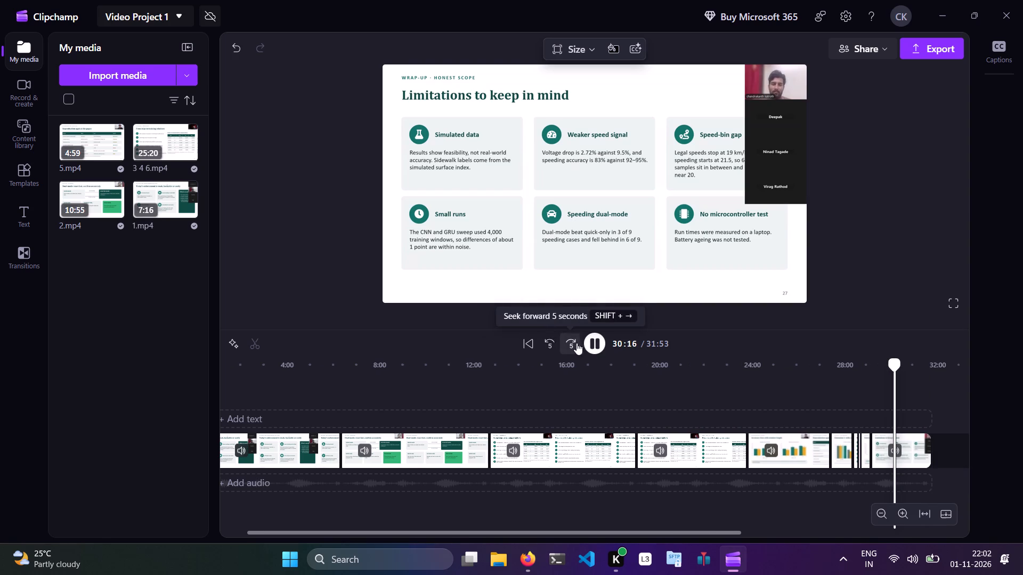
{"action": "left_click", "coordinate": [590, 343]}
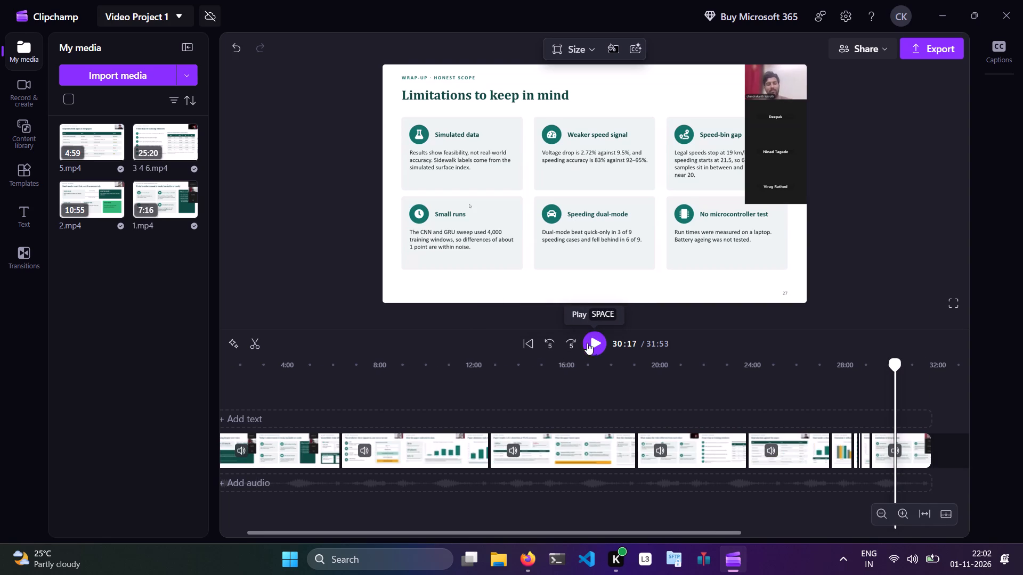
{"action": "left_click", "coordinate": [547, 348]}
{"action": "left_click", "coordinate": [588, 336]}
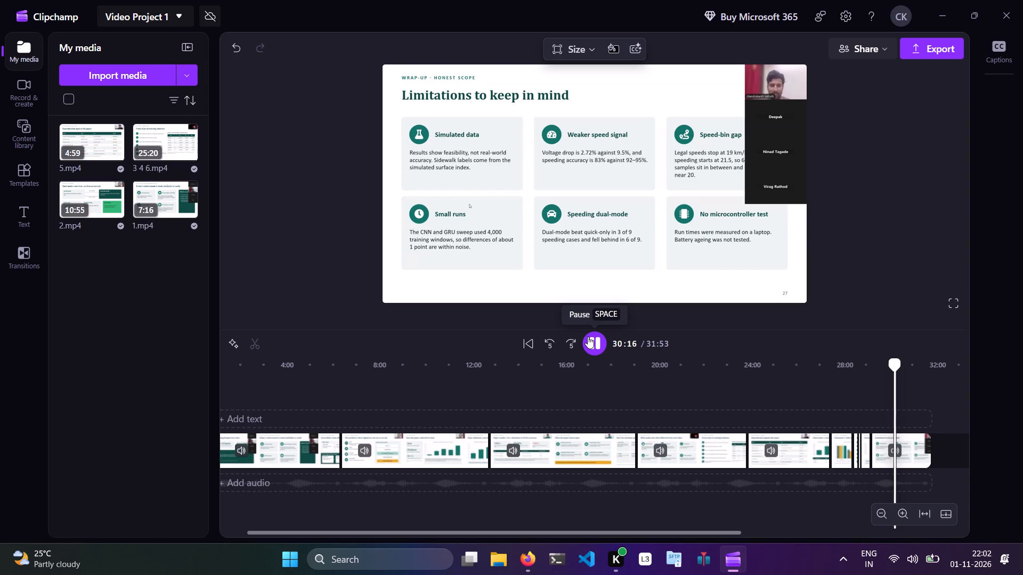
{"action": "left_click", "coordinate": [588, 336]}
{"action": "left_click", "coordinate": [253, 340]}
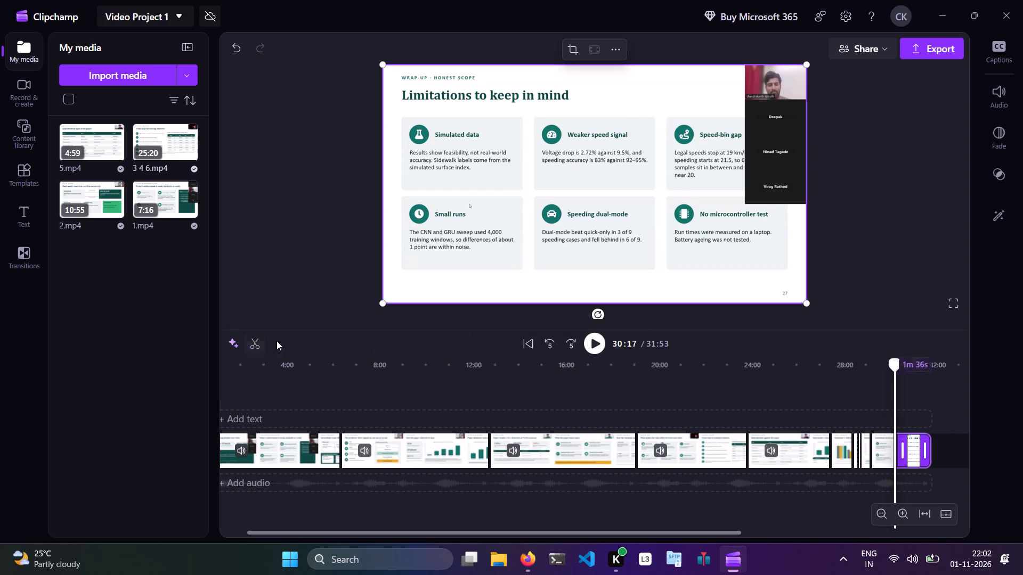
Play on from 30:17 to find where the unwanted part ends, and split the 3 4 6.mp4 piece at 30:23.
{"action": "left_click", "coordinate": [594, 343]}
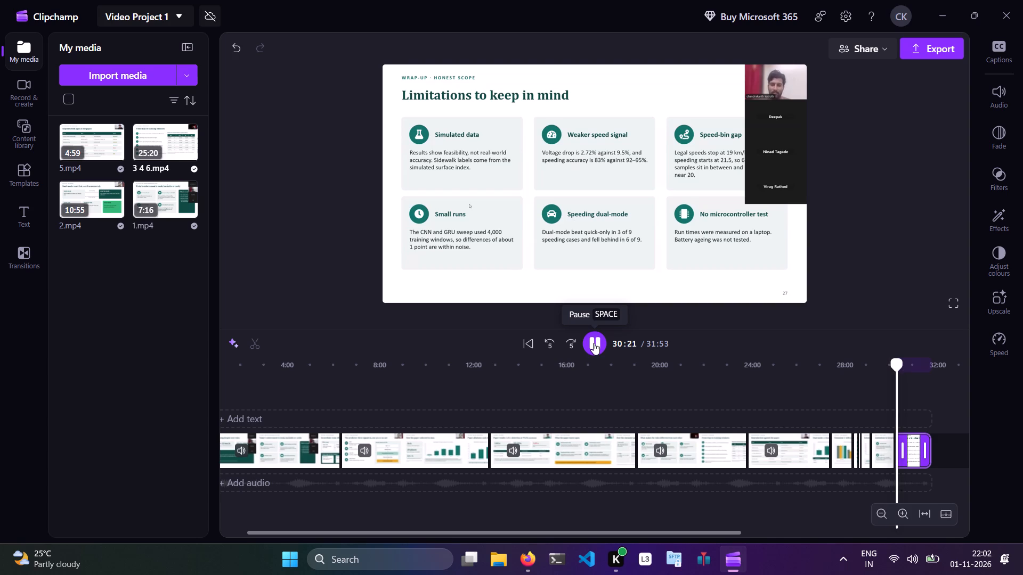
{"action": "left_click", "coordinate": [594, 343]}
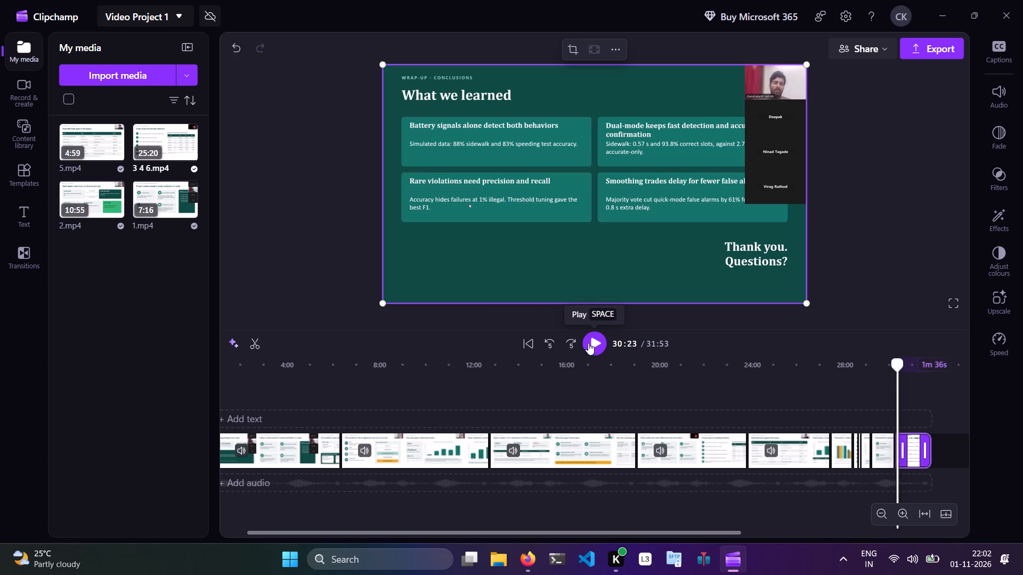
{"action": "left_click", "coordinate": [251, 342]}
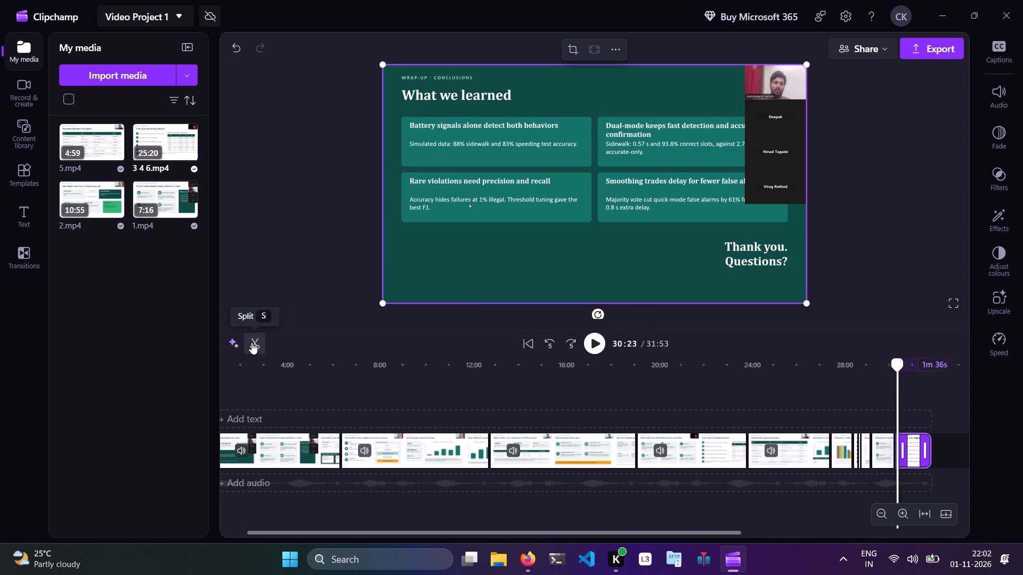
Delete the 3 4 6.mp4 piece between 30:17 and 30:23 and close the gap it leaves.
{"action": "left_click", "coordinate": [903, 518]}
{"action": "double_click", "coordinate": [903, 518]}
{"action": "double_click", "coordinate": [903, 518]}
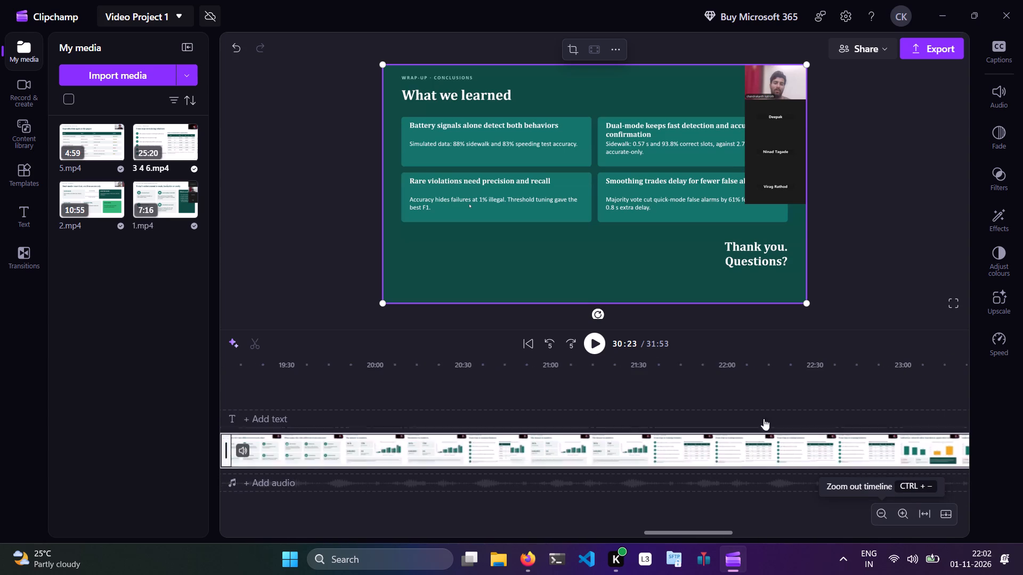
{"action": "left_click", "coordinate": [564, 339]}
{"action": "left_click", "coordinate": [549, 341]}
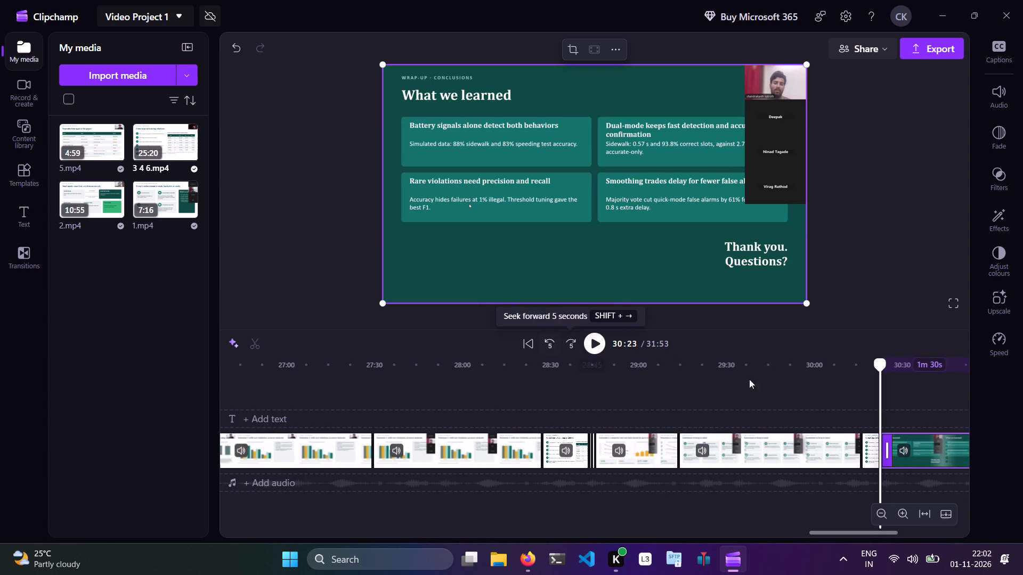
{"action": "right_click", "coordinate": [872, 453]}
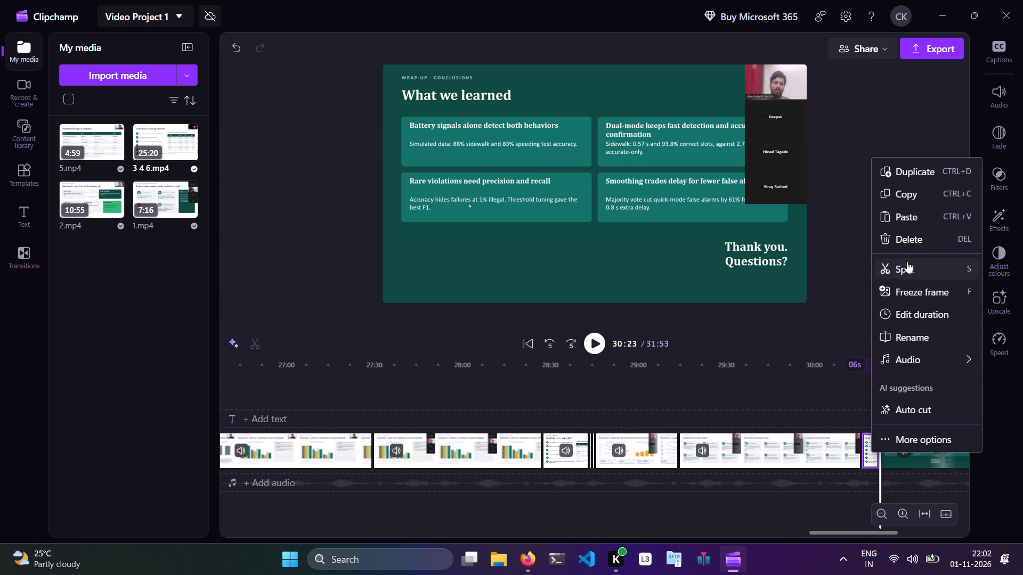
{"action": "left_click", "coordinate": [909, 241]}
{"action": "left_click", "coordinate": [871, 448]}
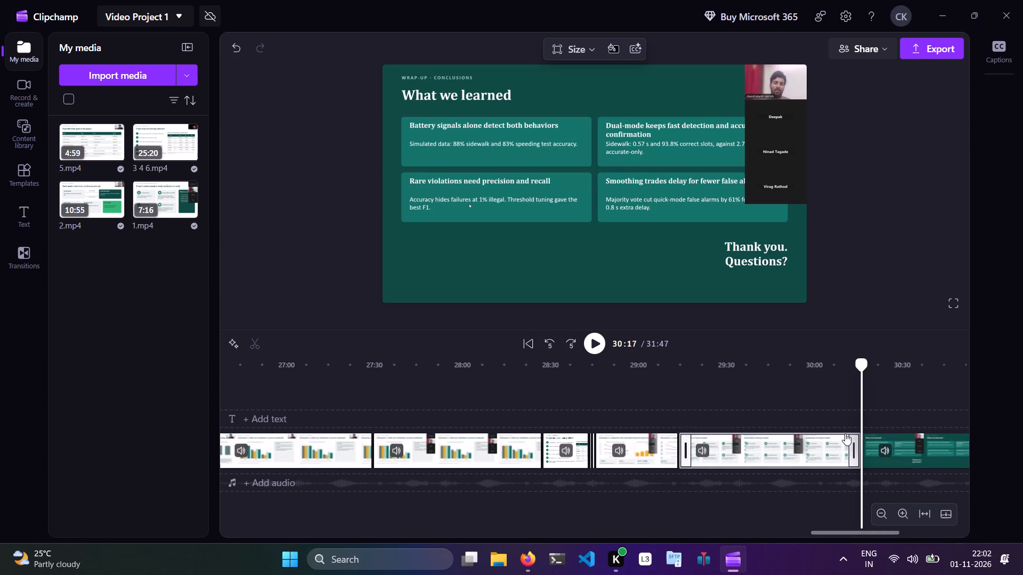
Replay the start of the "What we learned" piece to find where its unwanted opening ends, and split it at 30:18.
{"action": "left_click", "coordinate": [594, 346]}
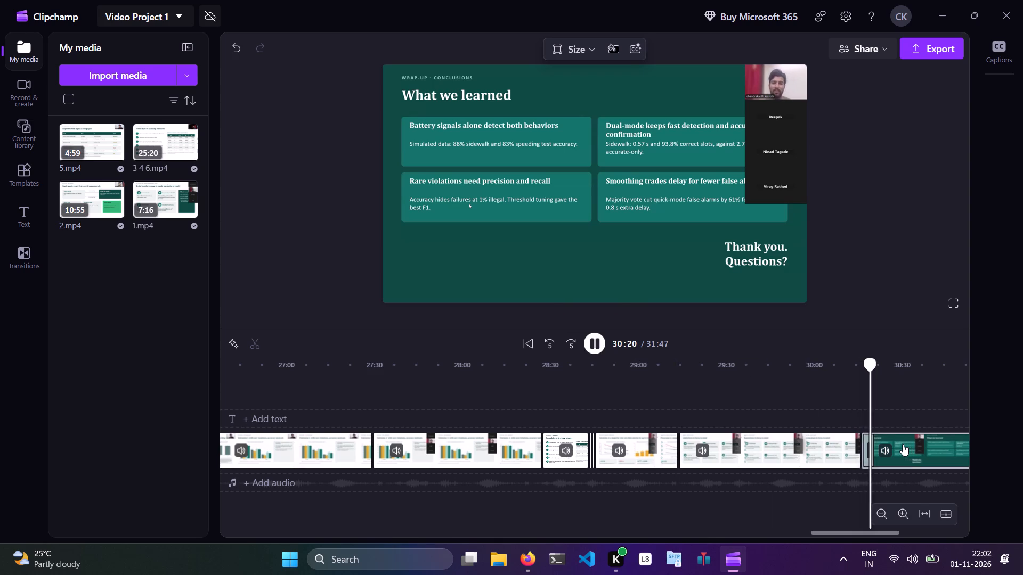
{"action": "left_click", "coordinate": [548, 341]}
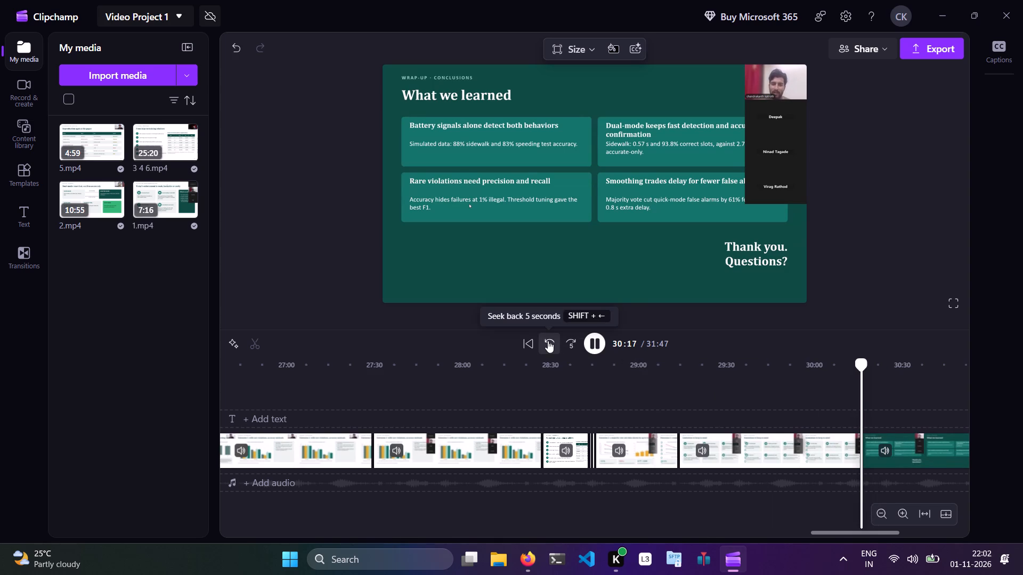
{"action": "left_click", "coordinate": [590, 338]}
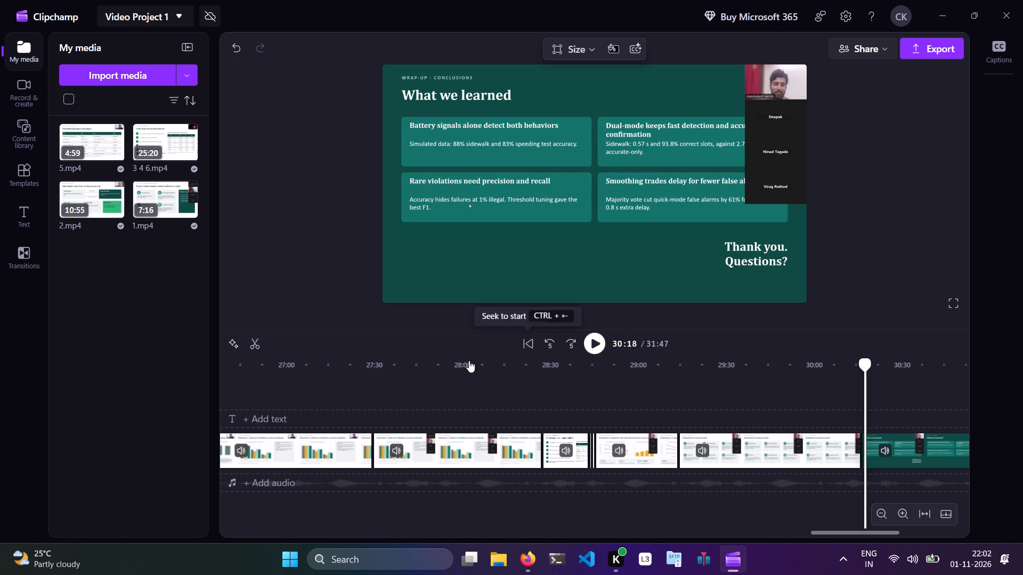
{"action": "left_click", "coordinate": [256, 337]}
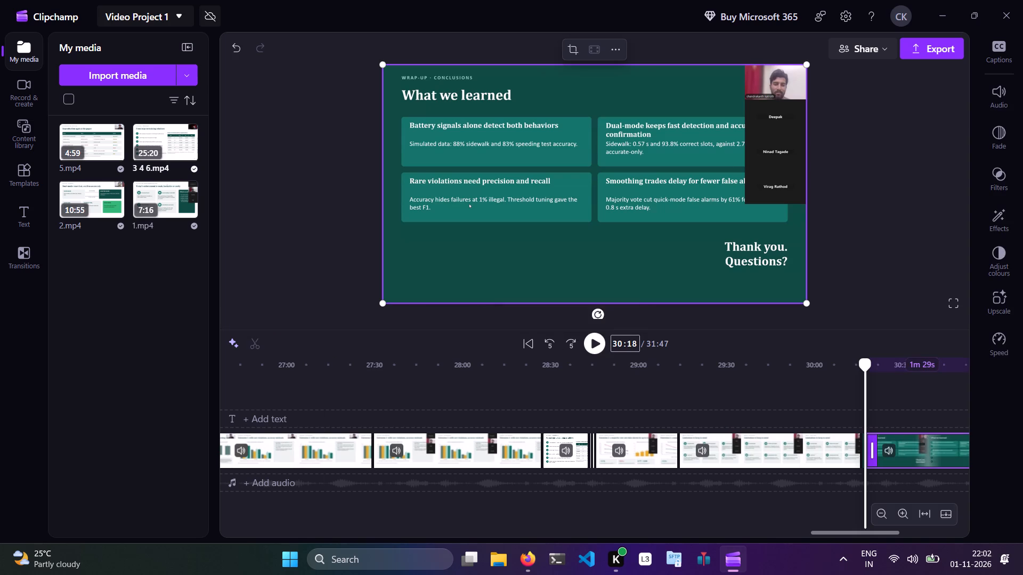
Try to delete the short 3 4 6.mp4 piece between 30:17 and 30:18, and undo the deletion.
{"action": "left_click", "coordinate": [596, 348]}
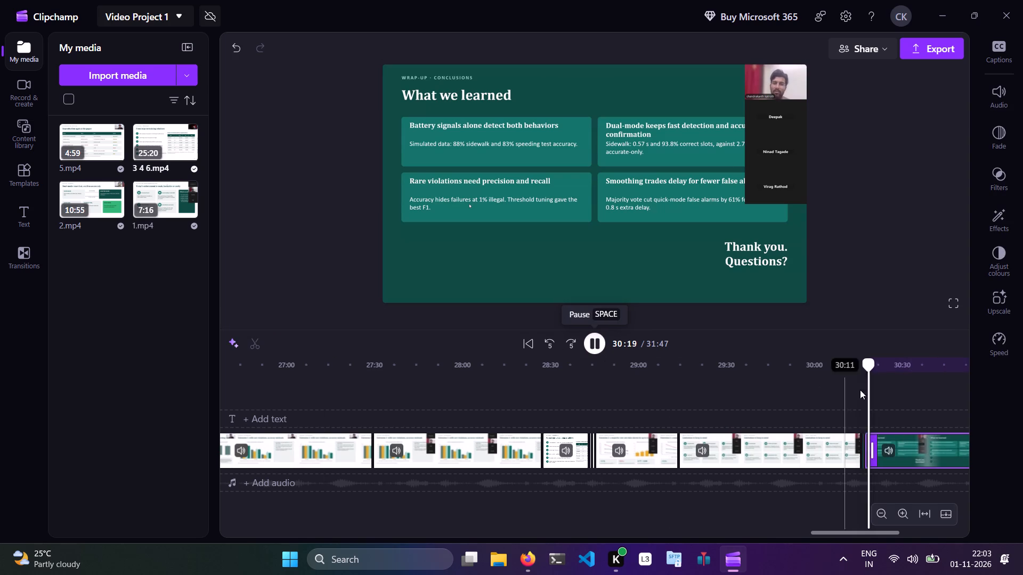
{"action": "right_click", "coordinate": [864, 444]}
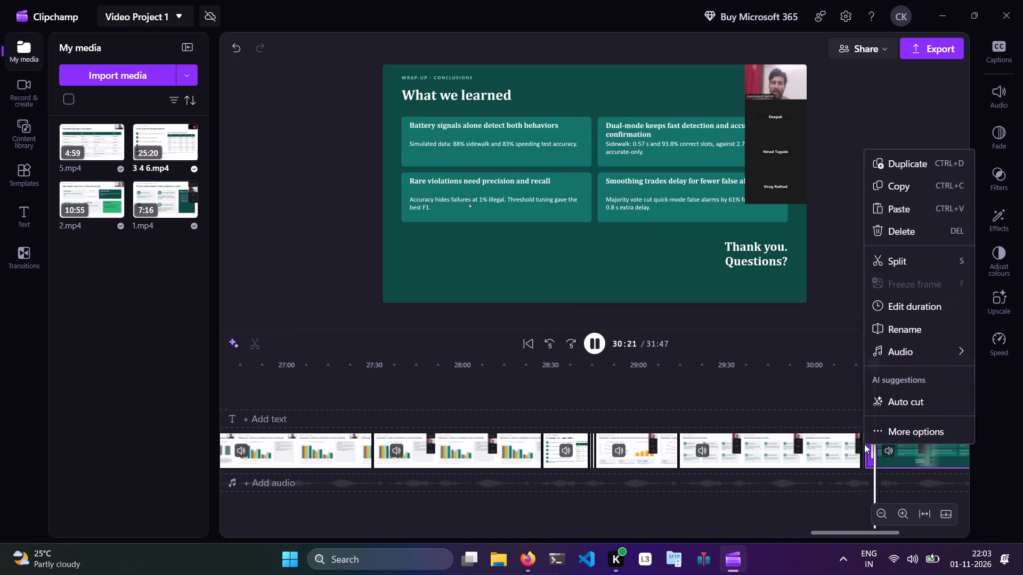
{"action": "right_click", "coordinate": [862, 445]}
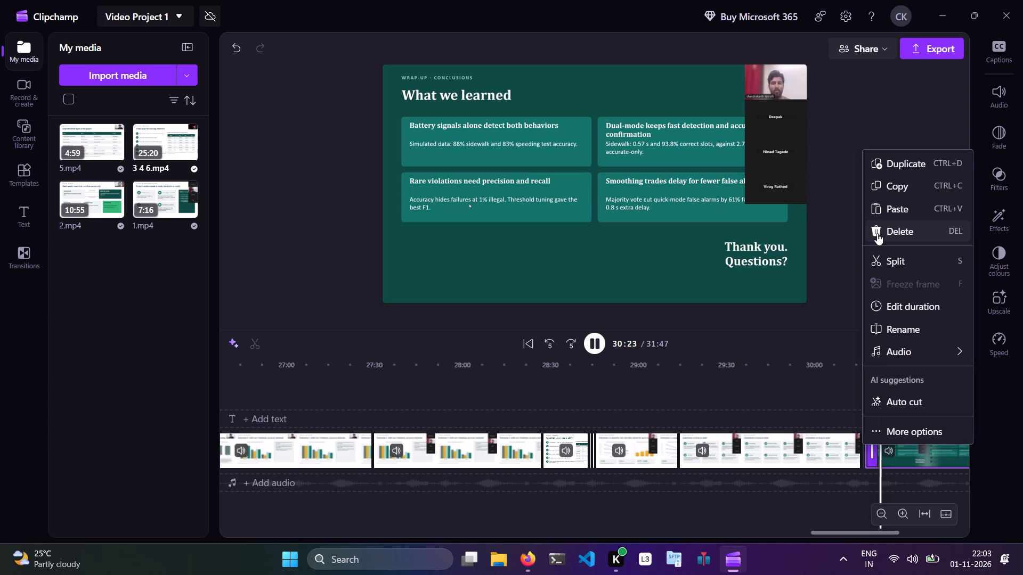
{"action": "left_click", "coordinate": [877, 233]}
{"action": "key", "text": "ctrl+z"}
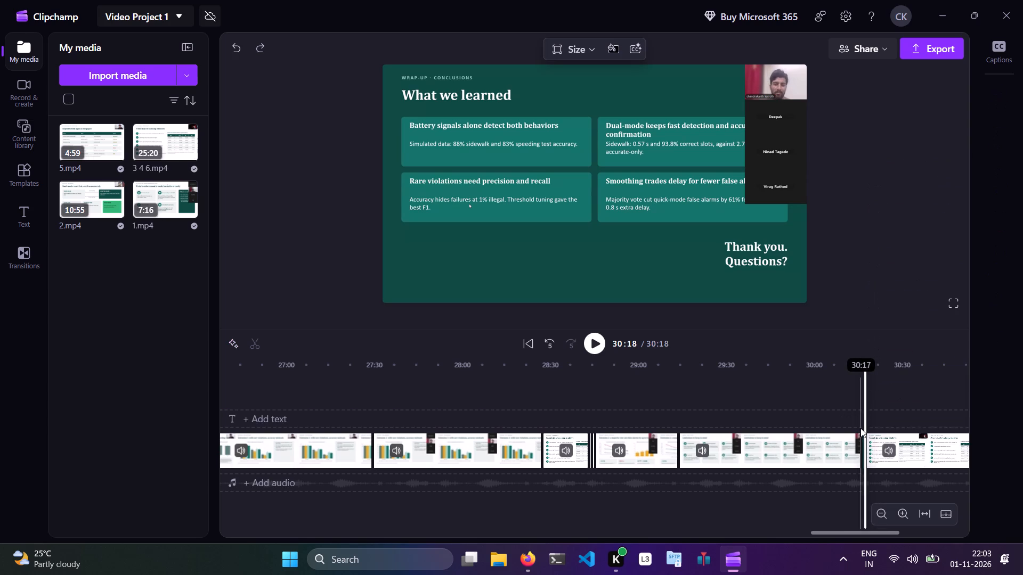
Delete the short 3 4 6.mp4 piece between 30:17 and 30:18 and close the gap it leaves.
{"action": "left_click", "coordinate": [904, 521]}
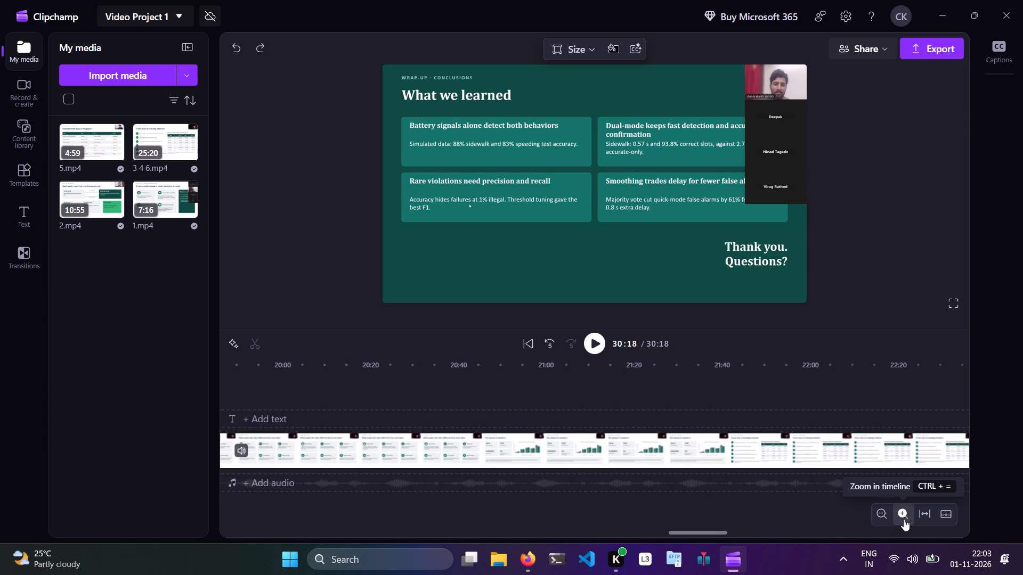
{"action": "triple_click", "coordinate": [904, 519]}
{"action": "left_click", "coordinate": [557, 348]}
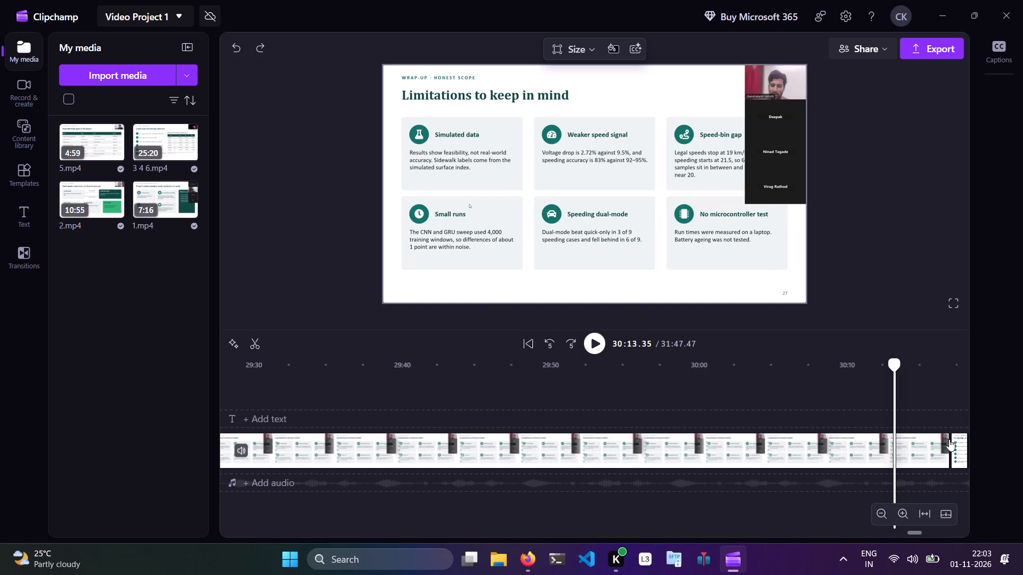
{"action": "left_click", "coordinate": [956, 449]}
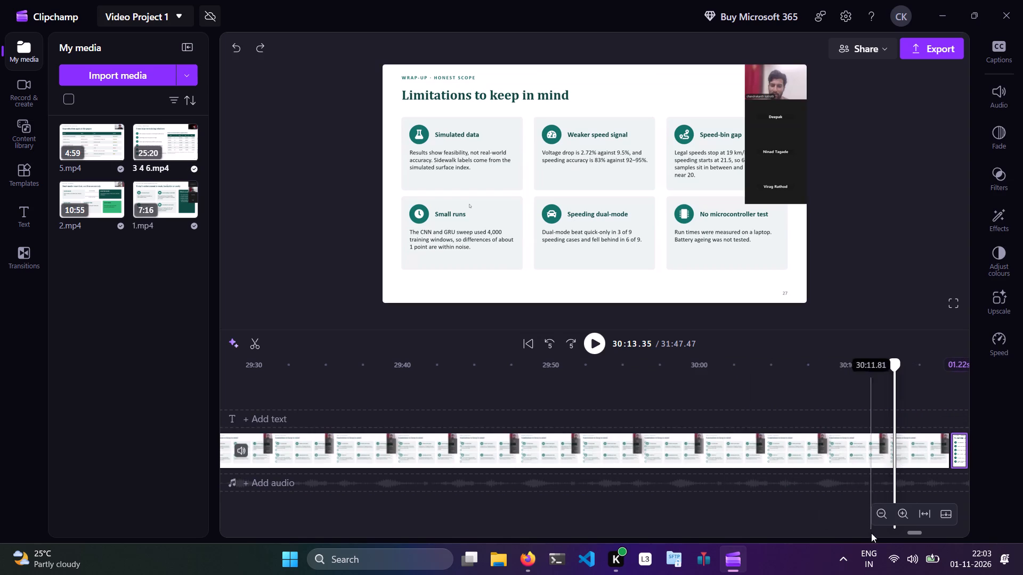
{"action": "left_click_drag", "start_coordinate": [906, 531], "coordinate": [920, 531]}
{"action": "left_click", "coordinate": [596, 338]}
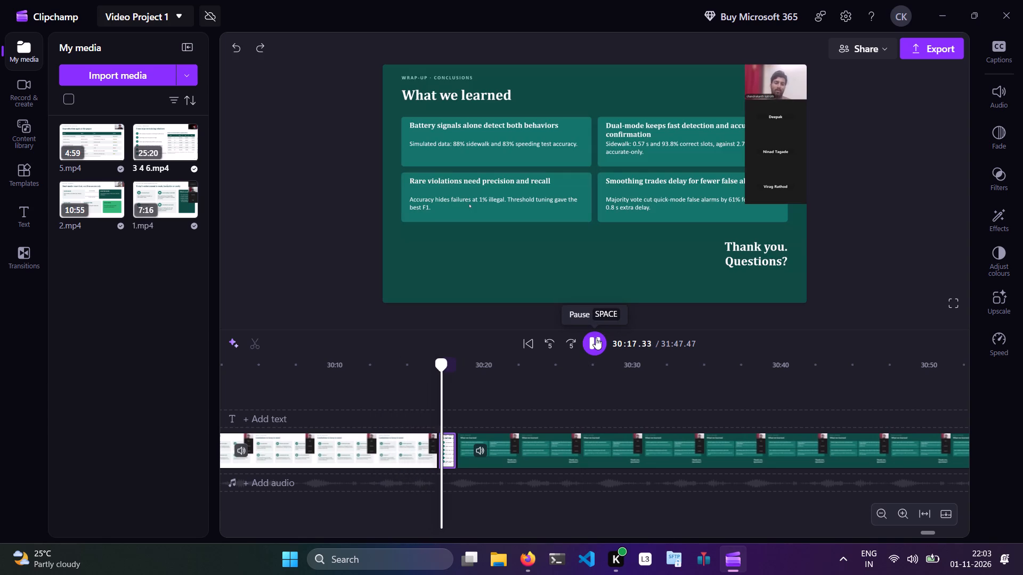
{"action": "left_click", "coordinate": [596, 338]}
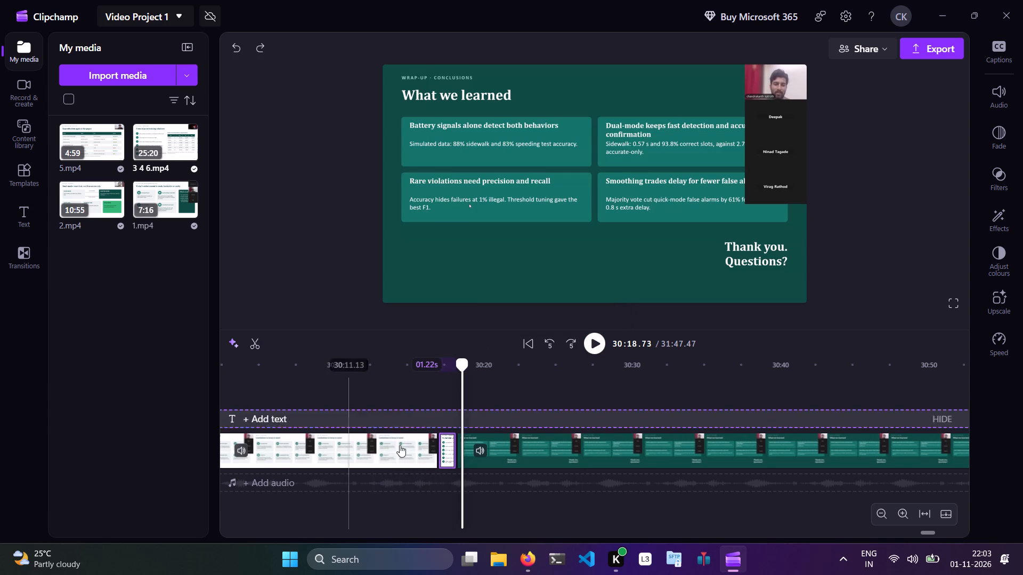
{"action": "right_click", "coordinate": [447, 441]}
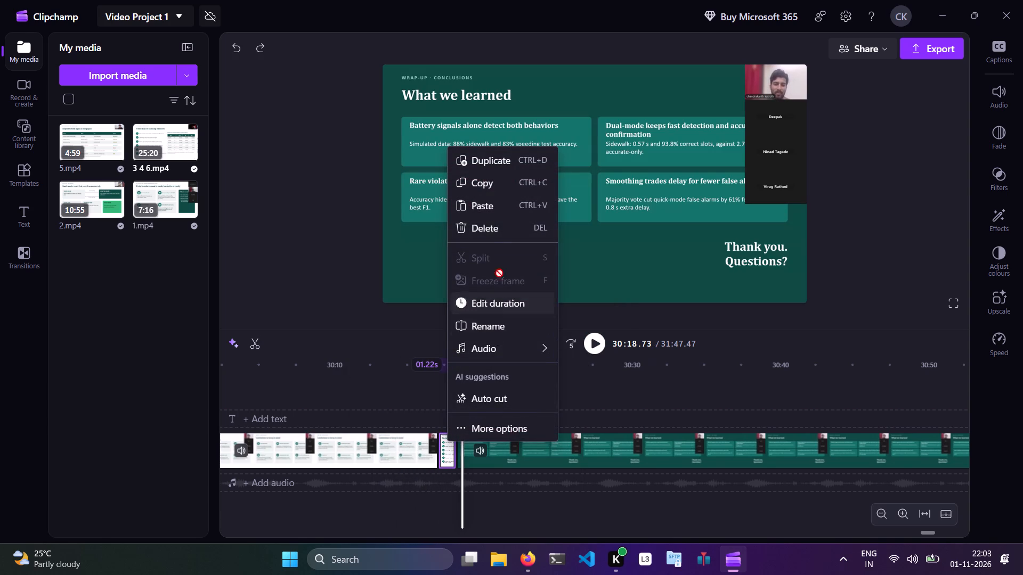
{"action": "left_click", "coordinate": [499, 222]}
{"action": "left_click", "coordinate": [446, 446]}
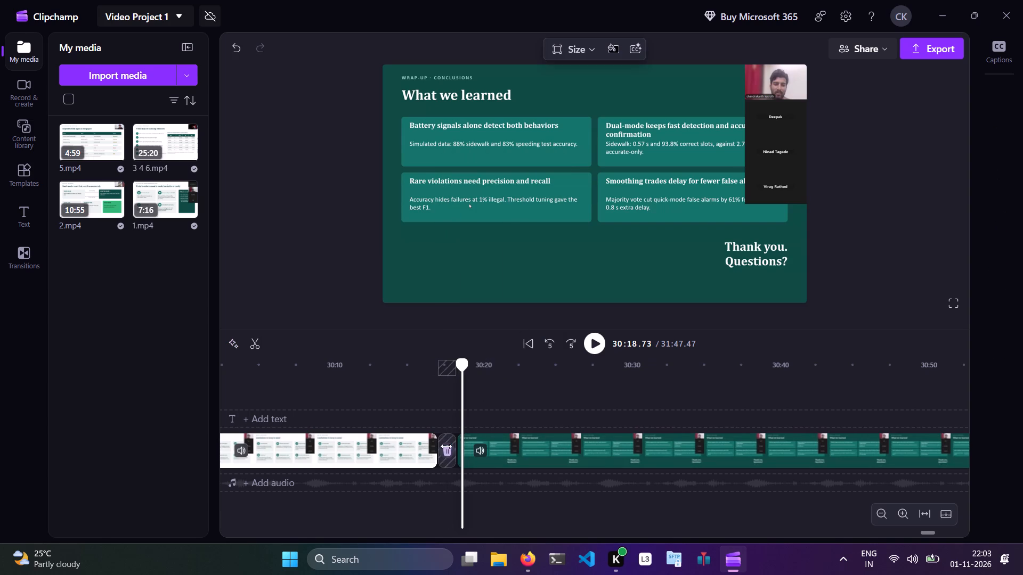
Replay the join around 30:17 to check the transition into the "What we learned" piece.
{"action": "left_click", "coordinate": [550, 347]}
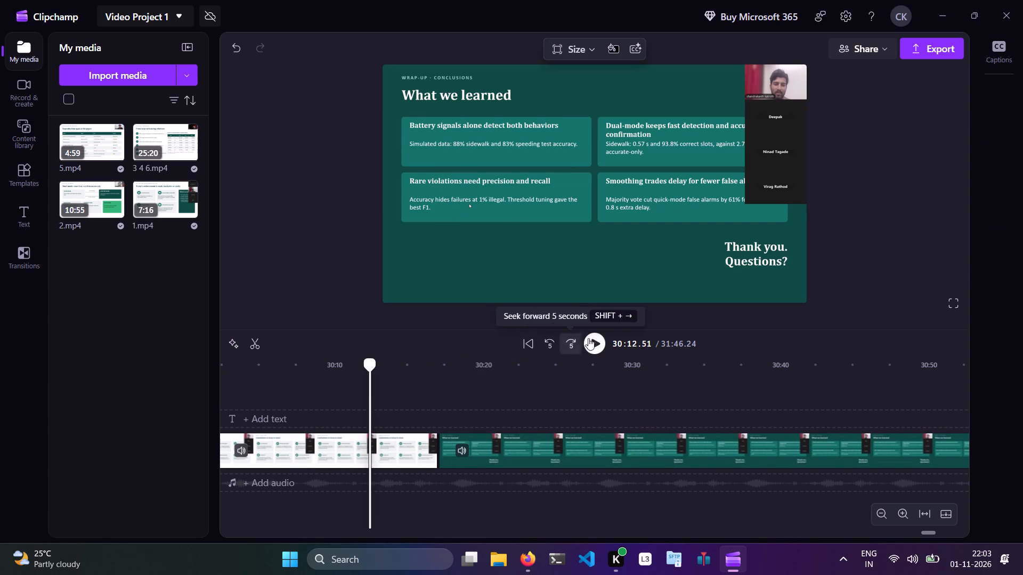
{"action": "left_click", "coordinate": [591, 338]}
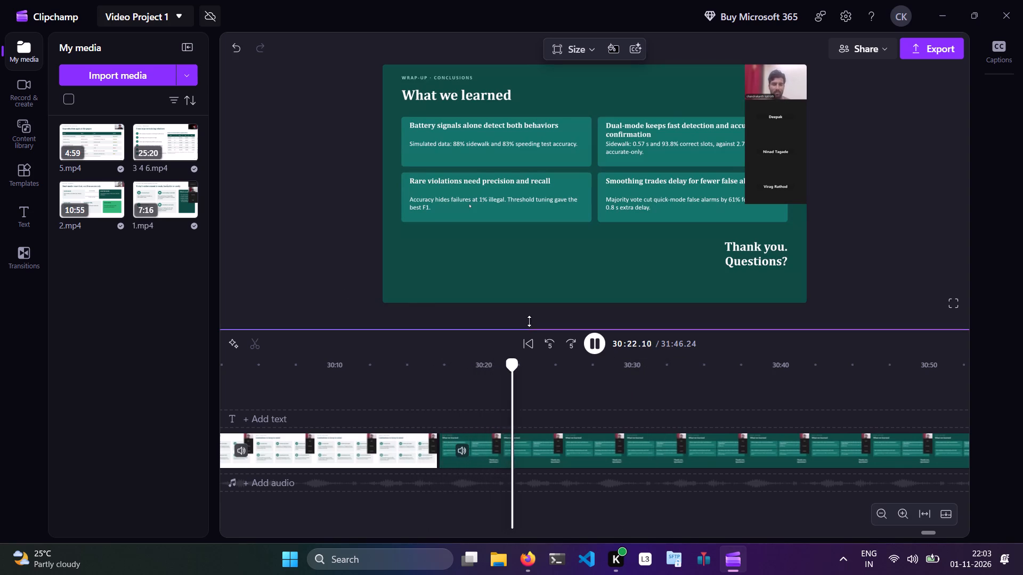
Find where the talk ends in the final "What we learned" piece and split it at 31:16.
{"action": "double_click", "coordinate": [887, 507]}
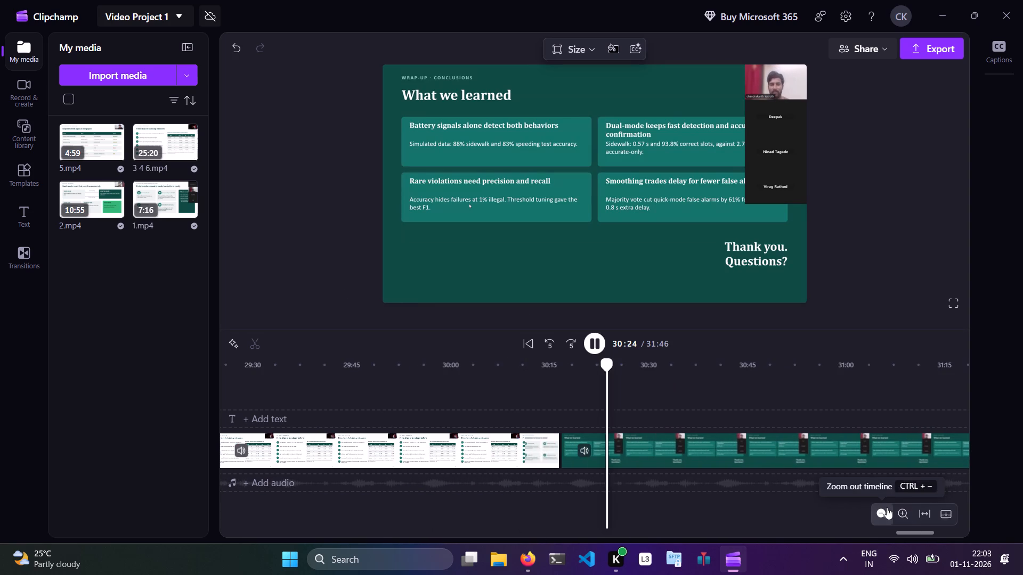
{"action": "triple_click", "coordinate": [883, 508]}
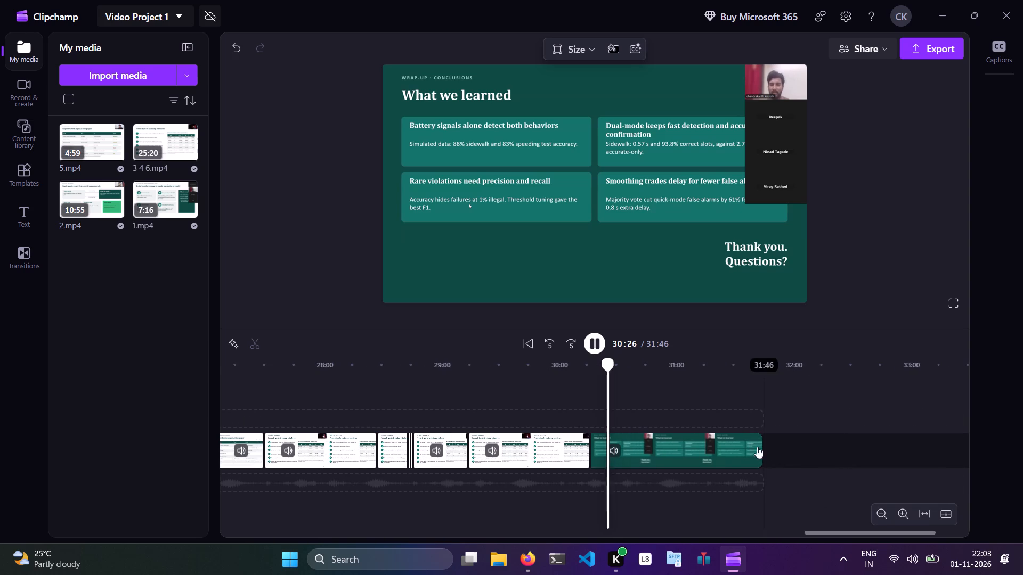
{"action": "left_click", "coordinate": [722, 390]}
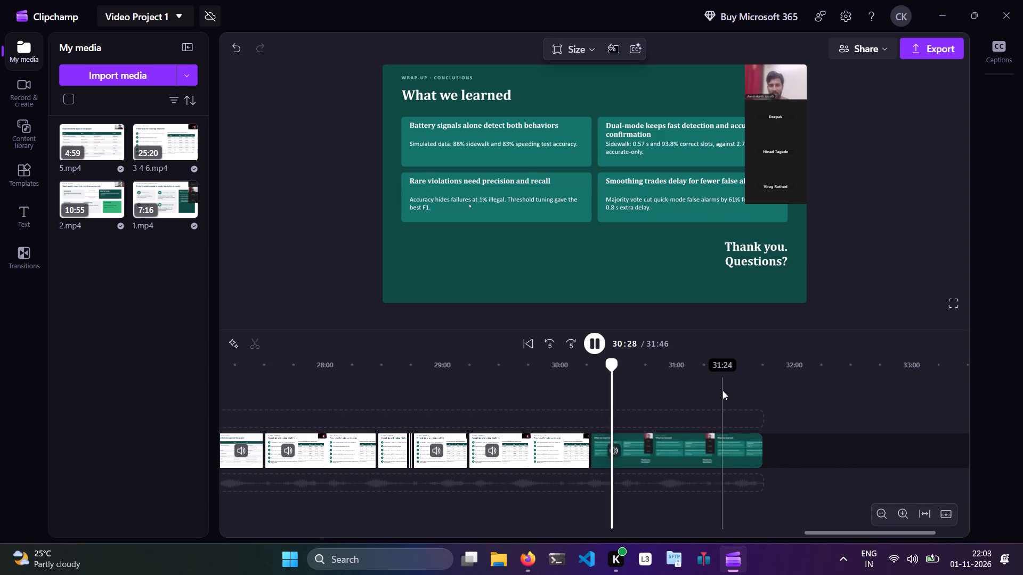
{"action": "left_click", "coordinate": [707, 394]}
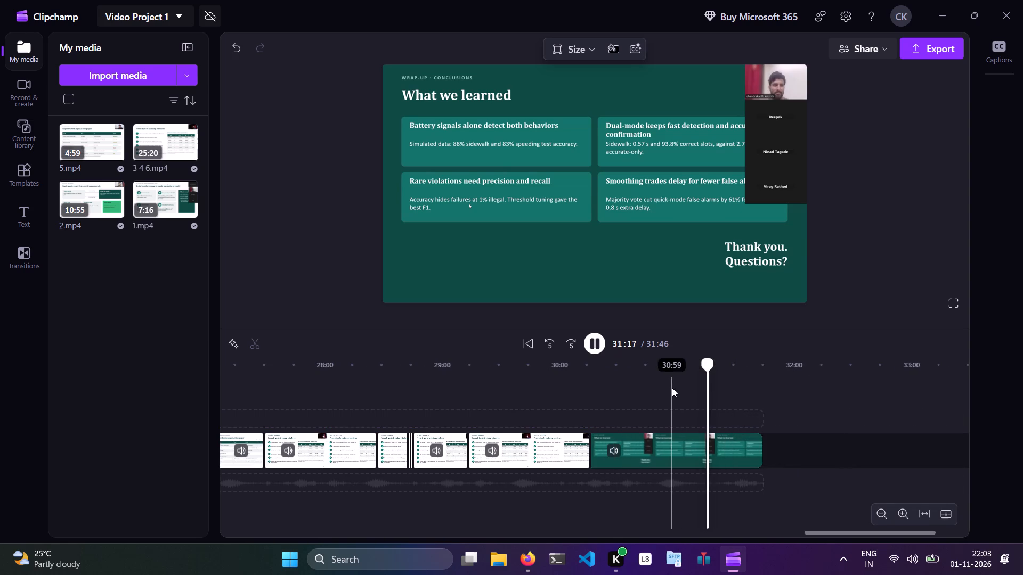
{"action": "left_click", "coordinate": [672, 388]}
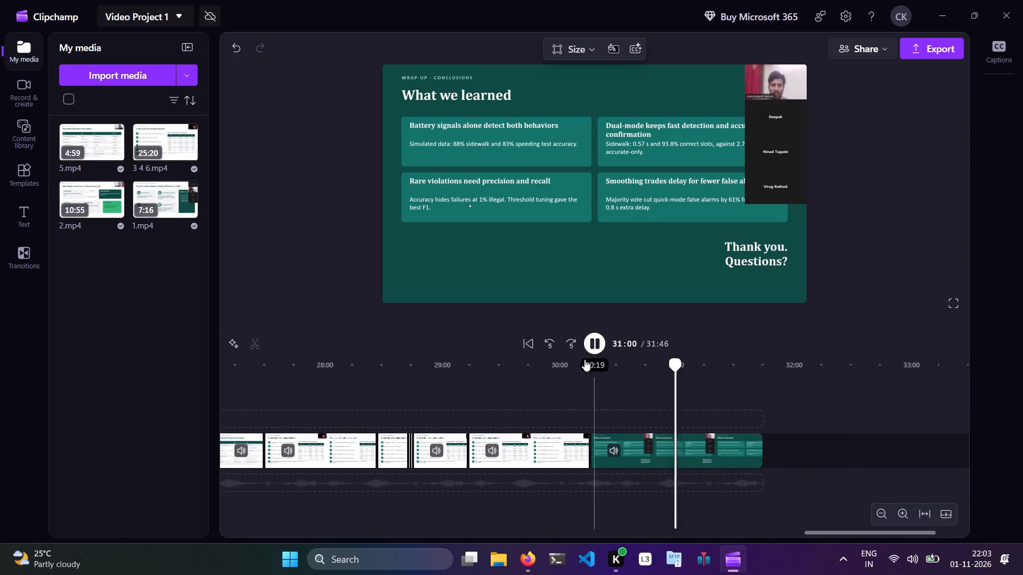
{"action": "left_click", "coordinate": [571, 349]}
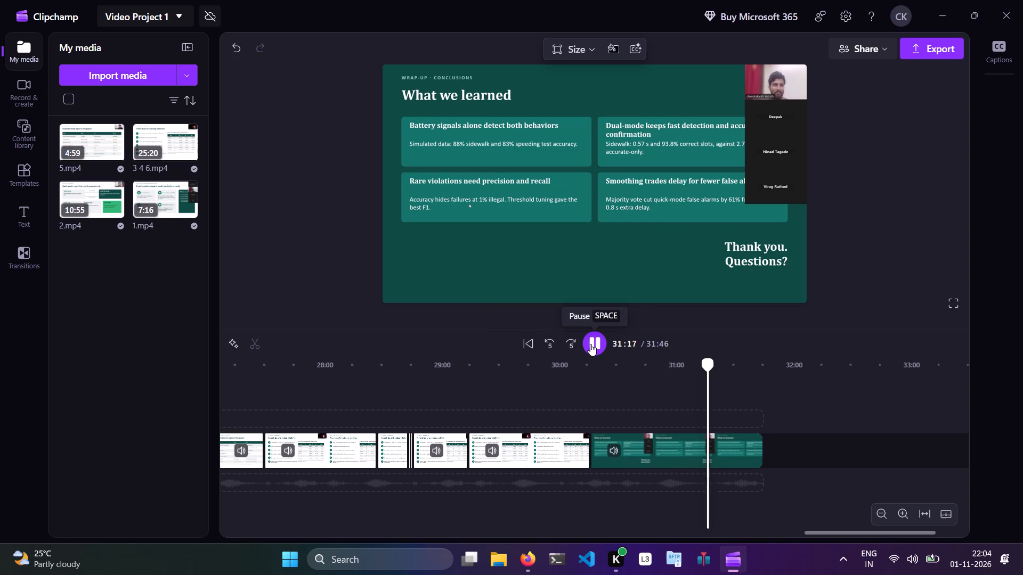
{"action": "left_click", "coordinate": [590, 344]}
{"action": "left_click", "coordinate": [557, 340]}
{"action": "left_click", "coordinate": [590, 347]}
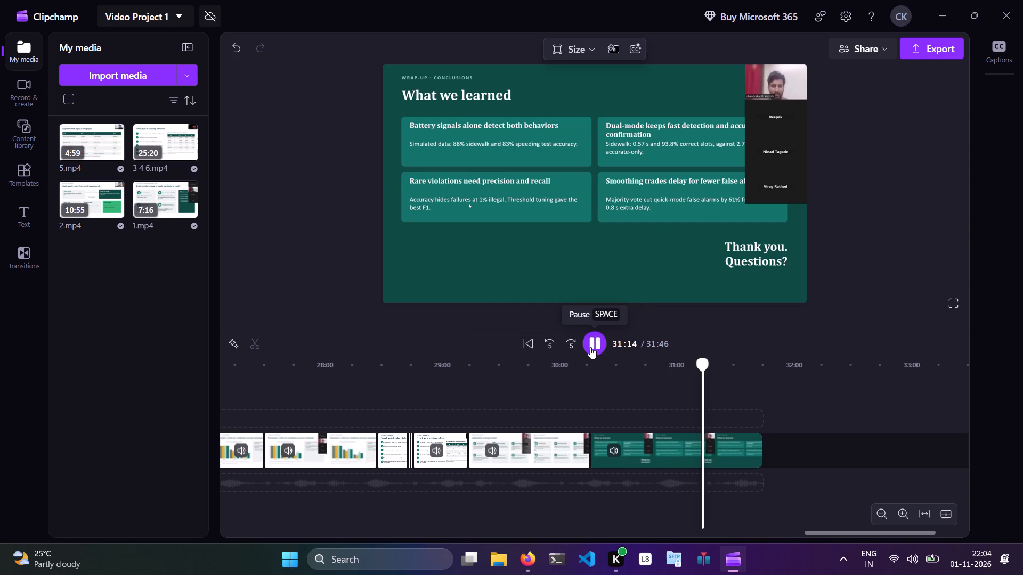
{"action": "left_click", "coordinate": [590, 347]}
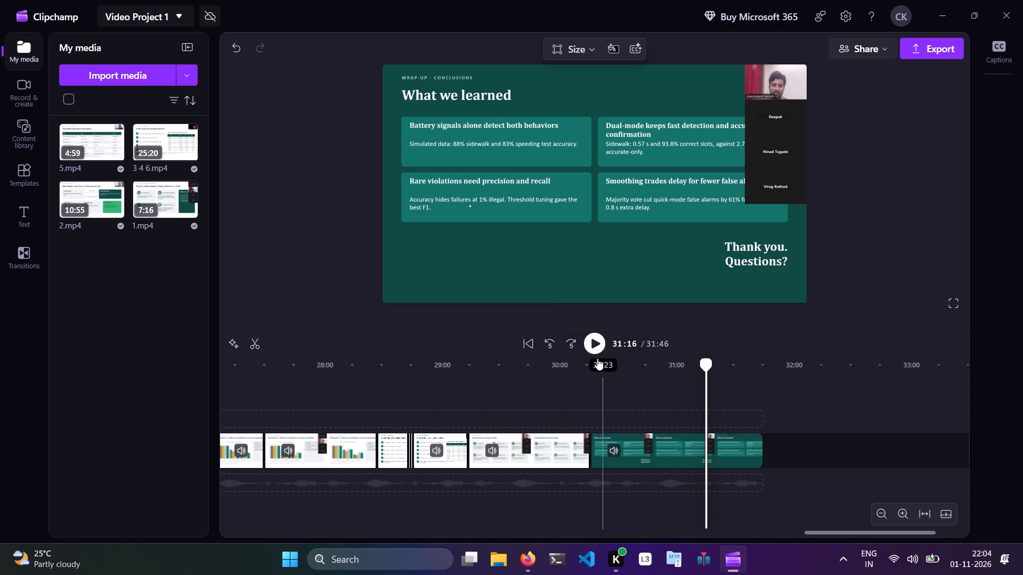
{"action": "left_click", "coordinate": [246, 350]}
Play the start of the split-off tail after 31:16 and delete that last 3 4 6.mp4 piece.
{"action": "left_click", "coordinate": [593, 336]}
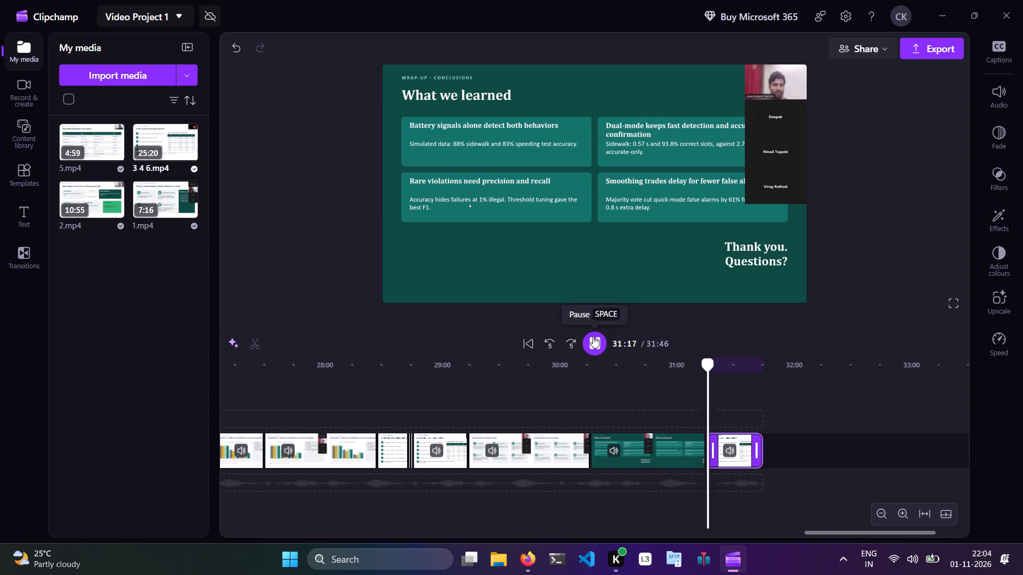
{"action": "right_click", "coordinate": [740, 453]}
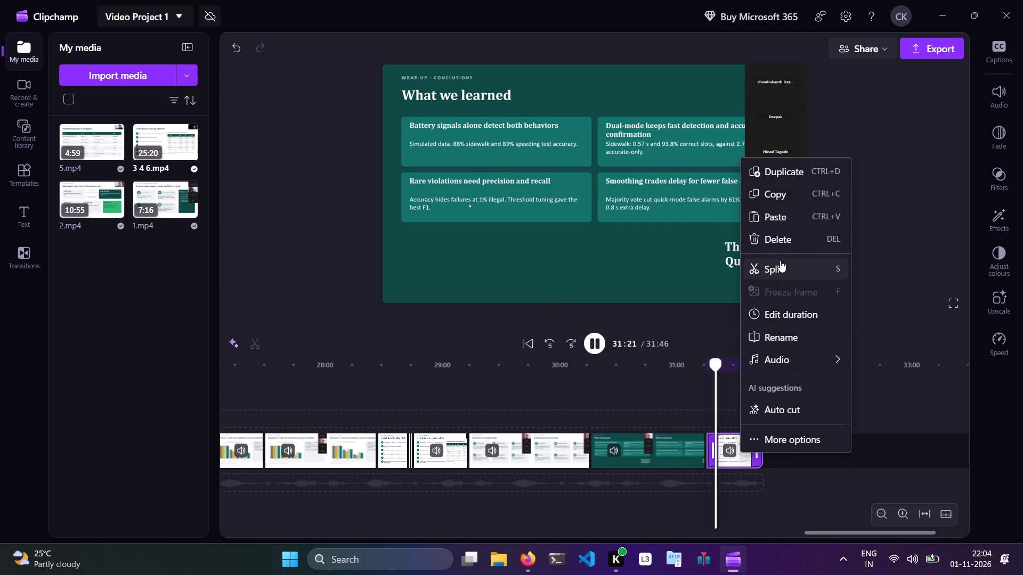
{"action": "left_click", "coordinate": [778, 240]}
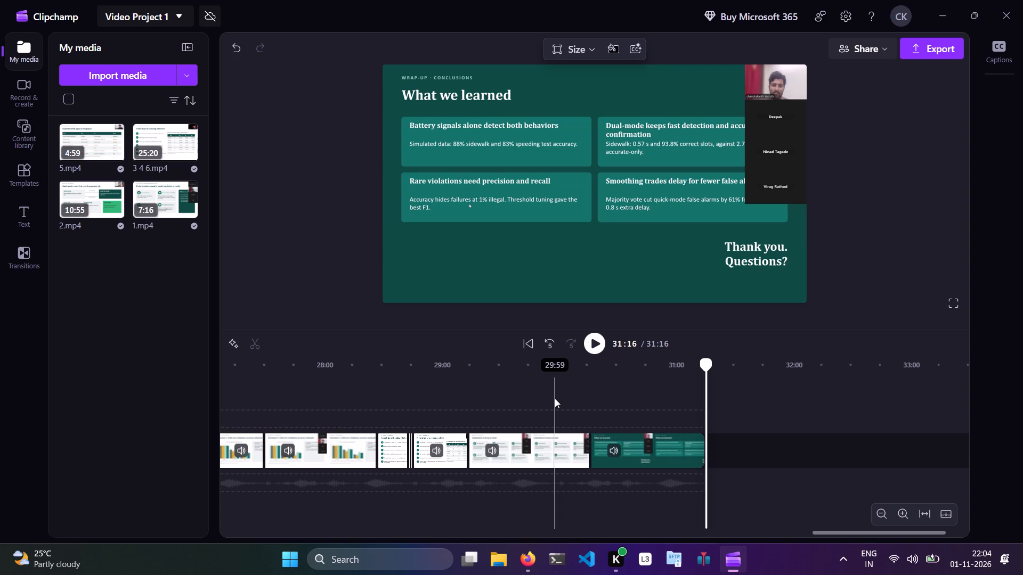
Spot-check the slides and speakers around the cuts between 23:51 and 28:28 on the timeline.
{"action": "left_click", "coordinate": [379, 389]}
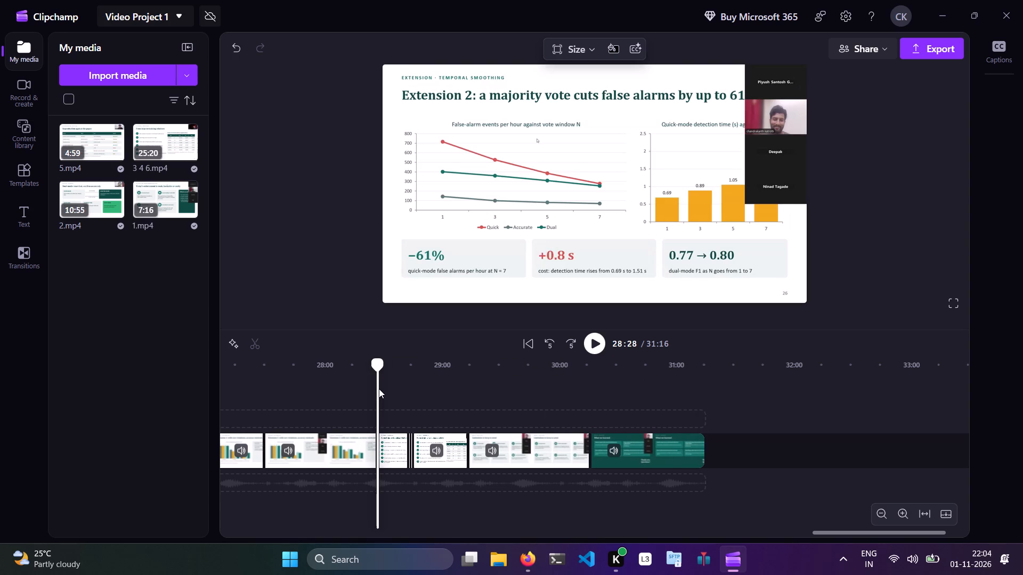
{"action": "left_click", "coordinate": [367, 392]}
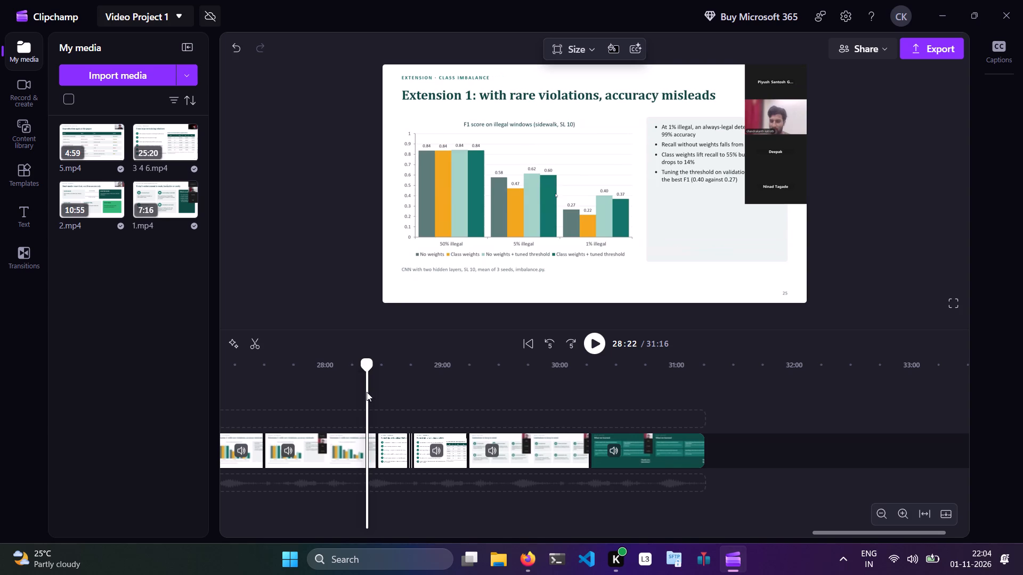
{"action": "left_click", "coordinate": [319, 382]}
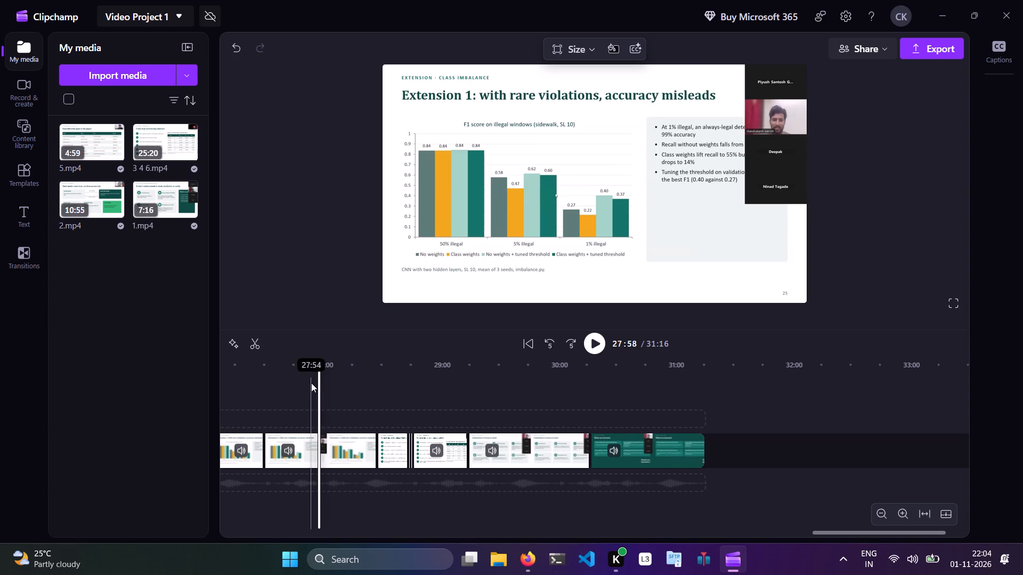
{"action": "left_click", "coordinate": [286, 393]}
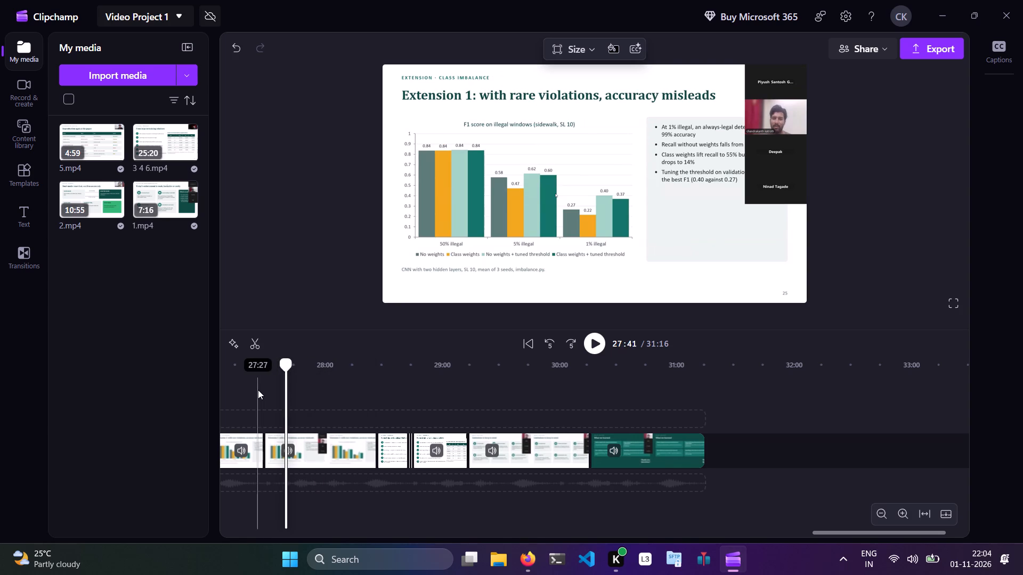
{"action": "left_click", "coordinate": [258, 390]}
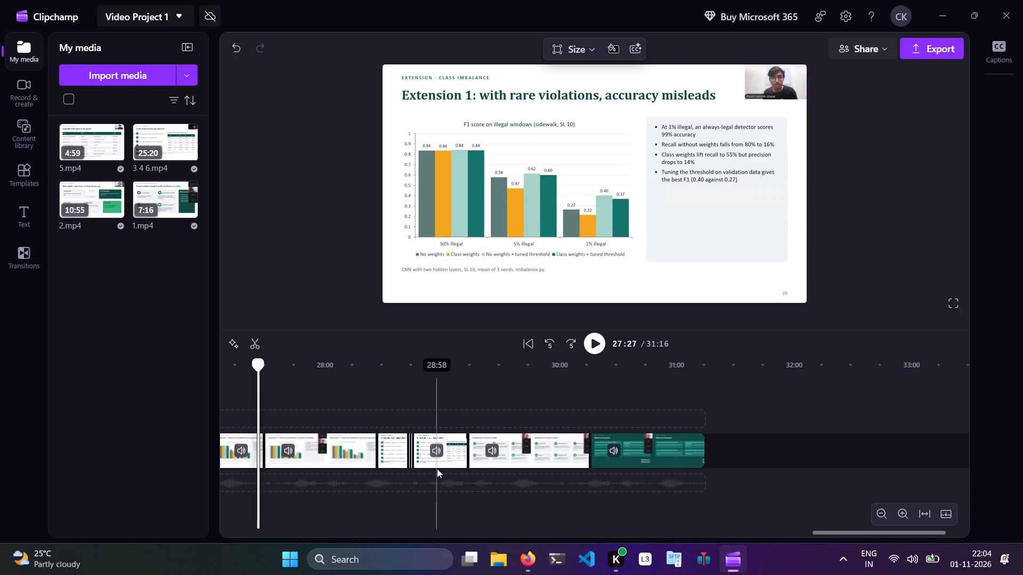
{"action": "left_click_drag", "start_coordinate": [827, 535], "coordinate": [718, 519]}
{"action": "left_click", "coordinate": [431, 384]}
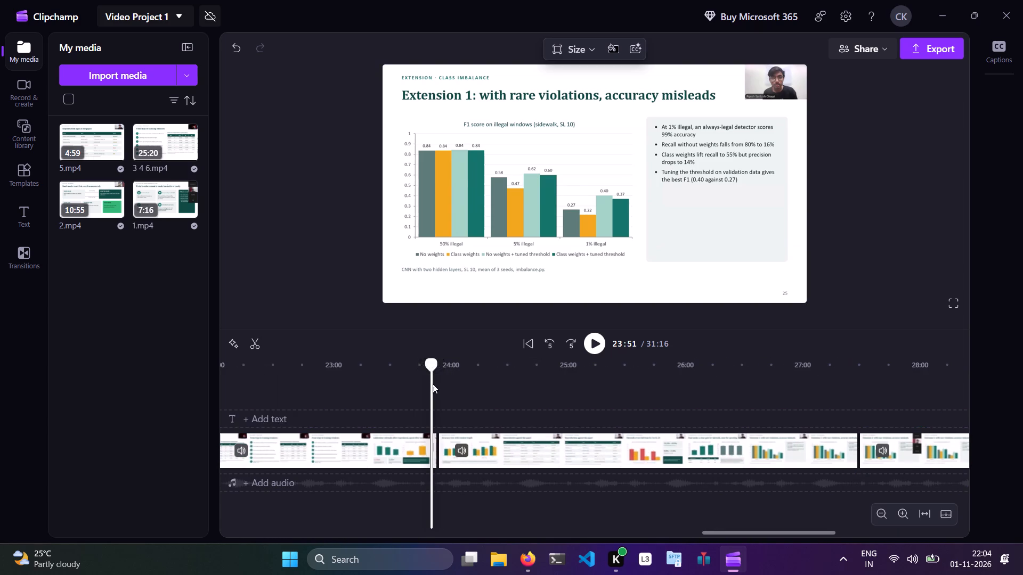
{"action": "left_click", "coordinate": [450, 383]}
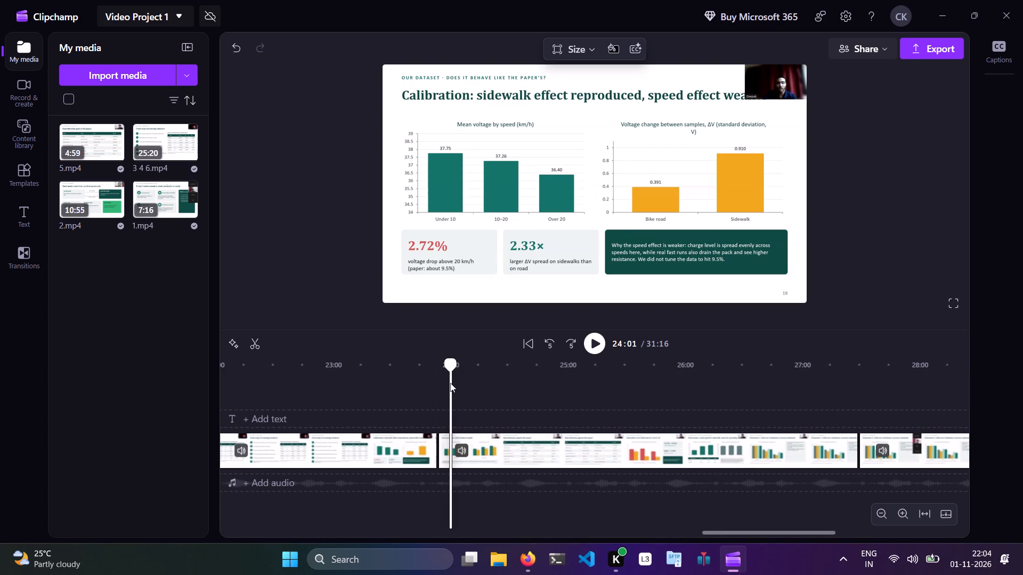
{"action": "left_click", "coordinate": [598, 338]}
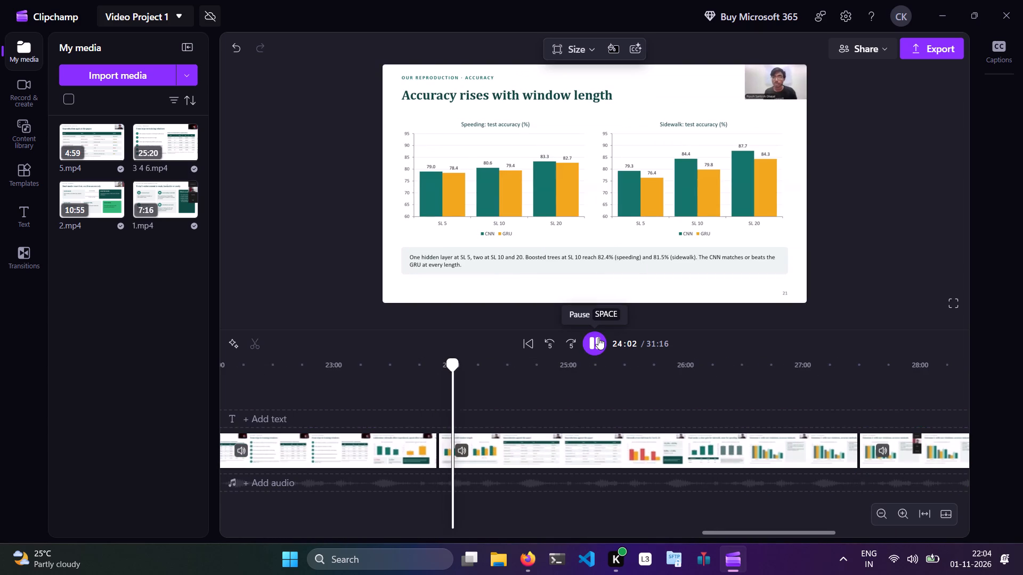
{"action": "left_click", "coordinate": [598, 338]}
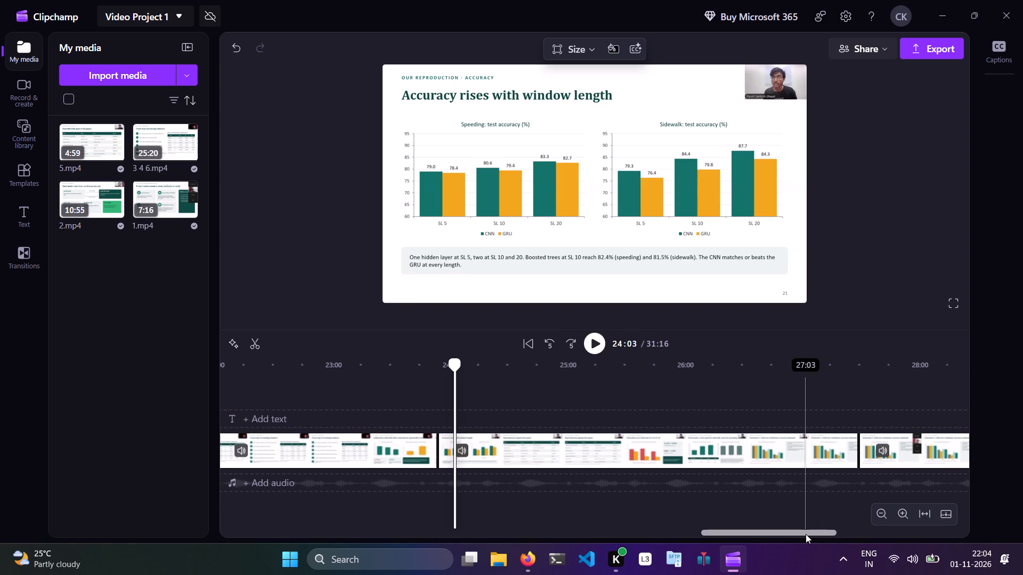
Play the first seconds of the combined video to check its SecureRide title opening.
{"action": "left_click_drag", "start_coordinate": [806, 534], "coordinate": [261, 531]}
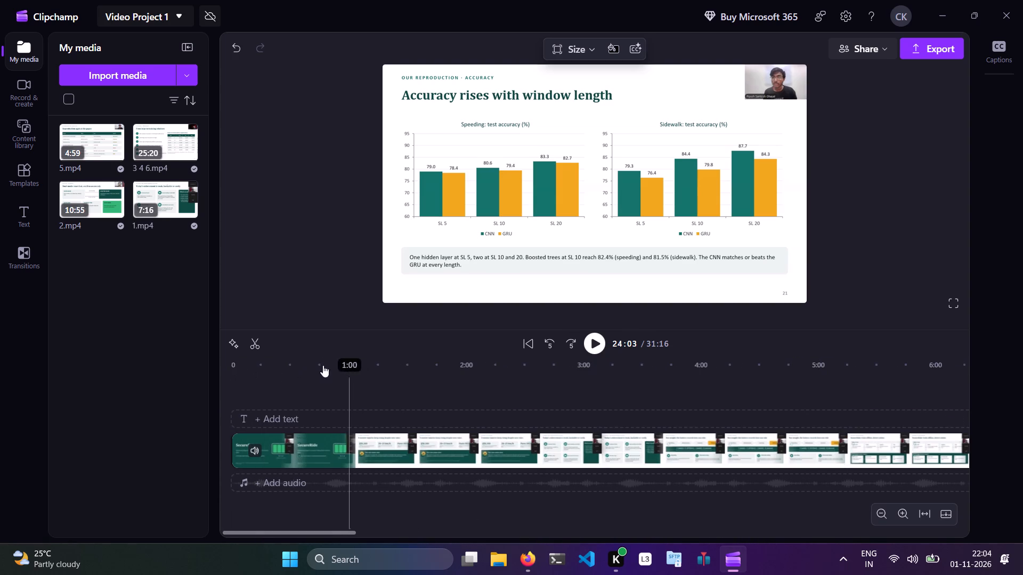
{"action": "left_click", "coordinate": [234, 393]}
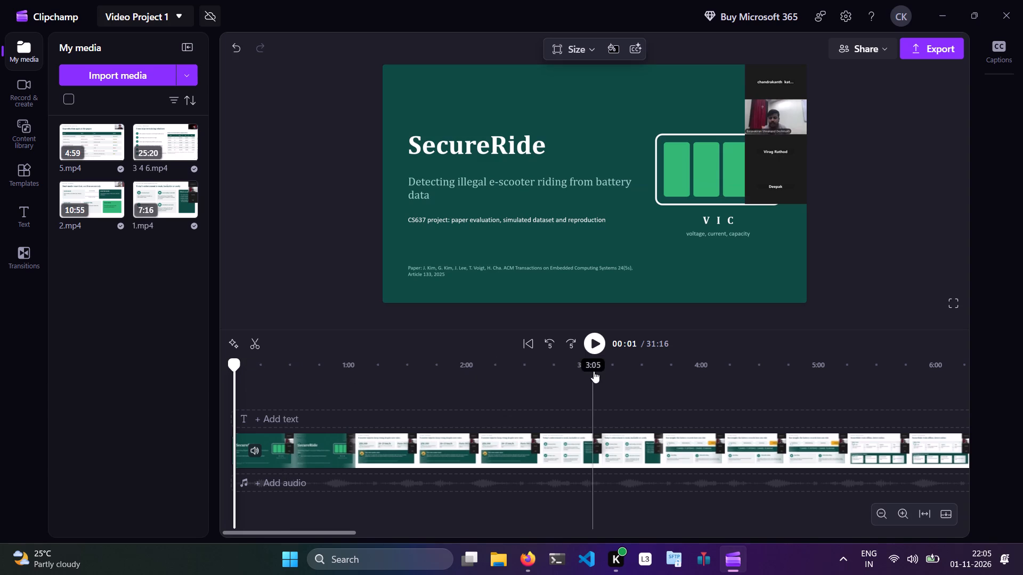
{"action": "left_click", "coordinate": [556, 339]}
{"action": "left_click", "coordinate": [590, 346]}
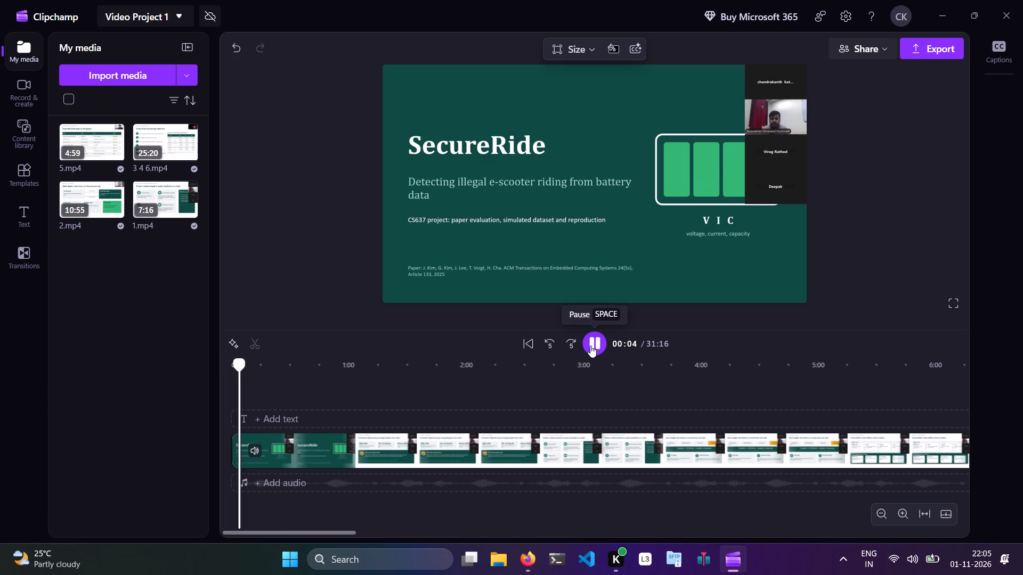
{"action": "left_click", "coordinate": [590, 346]}
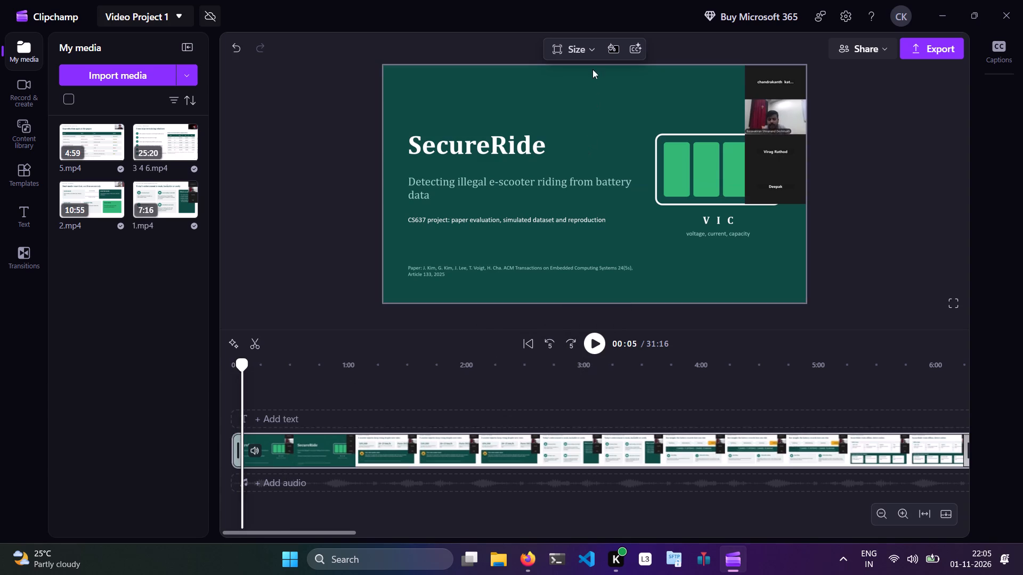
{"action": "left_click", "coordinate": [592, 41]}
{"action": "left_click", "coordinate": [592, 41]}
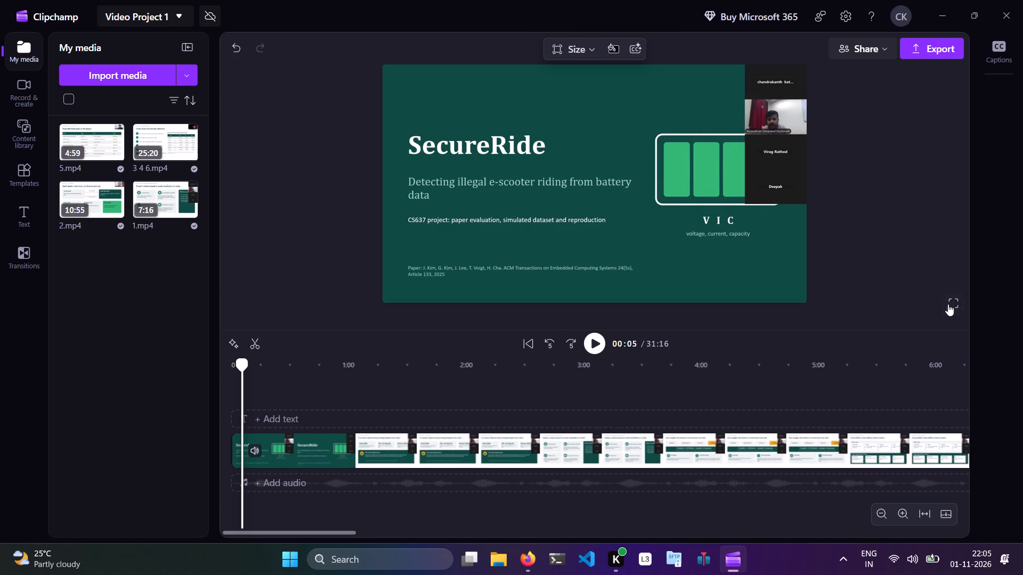
Transcribe the project media with AI in English (India), with captions set to show in the video.
{"action": "left_click", "coordinate": [632, 42]}
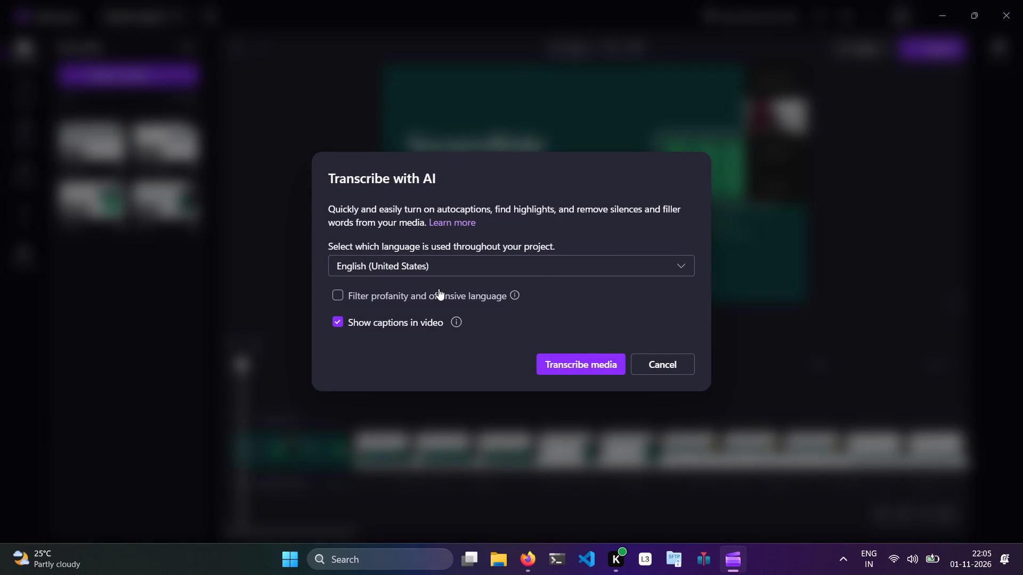
{"action": "left_click", "coordinate": [418, 267]}
{"action": "type", "text": "indi"}
{"action": "key", "text": "ctrl+BackSpace"}
{"action": "key", "text": "ctrl+Delete"}
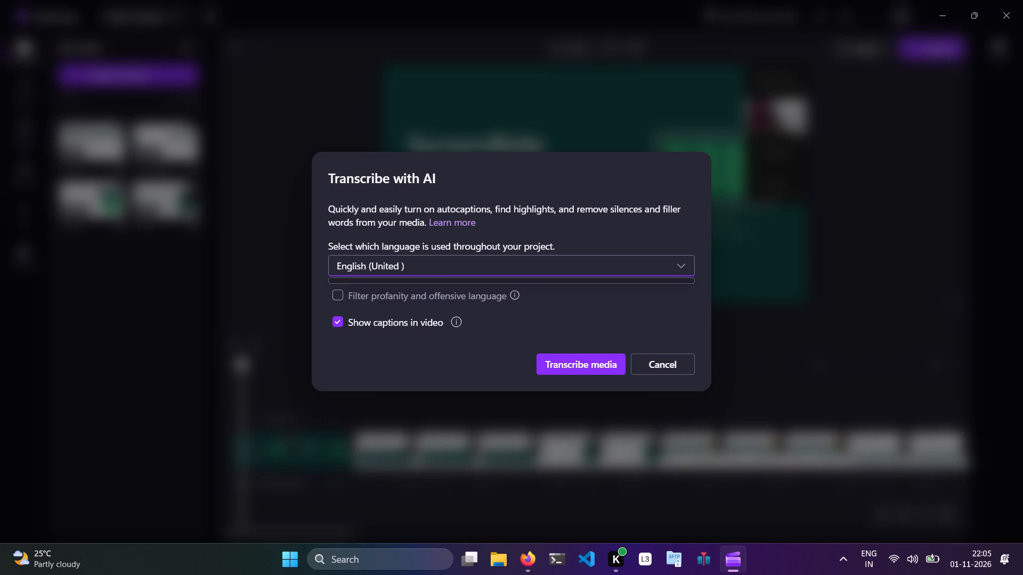
{"action": "key", "text": "ctrl+BackSpace"}
{"action": "type", "text": "idnia"}
{"action": "key", "text": "BackSpace"}
{"action": "key", "text": "BackSpace"}
{"action": "key", "text": "BackSpace"}
{"action": "key", "text": "BackSpace"}
{"action": "type", "text": "ndia"}
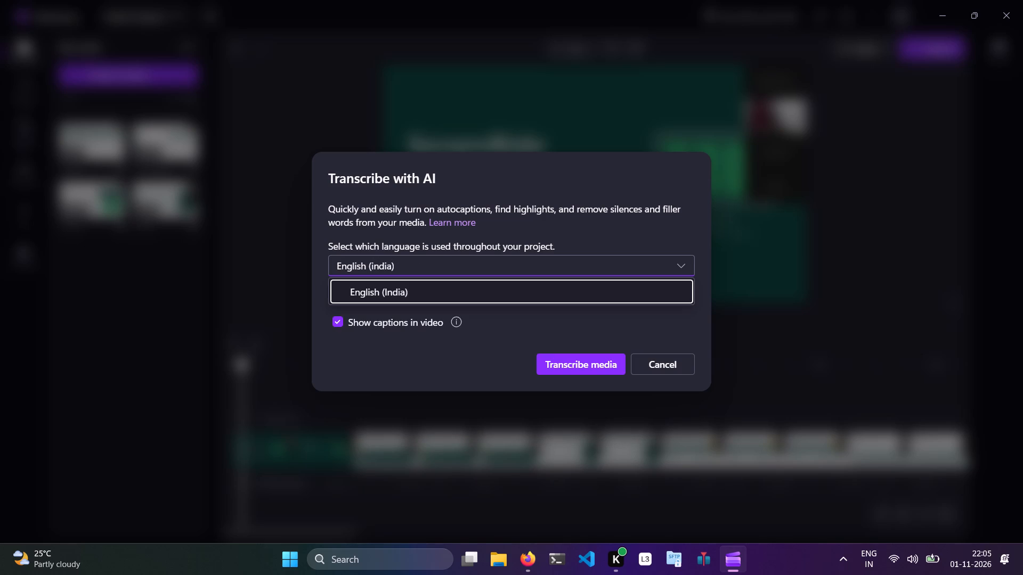
{"action": "key", "text": "Return"}
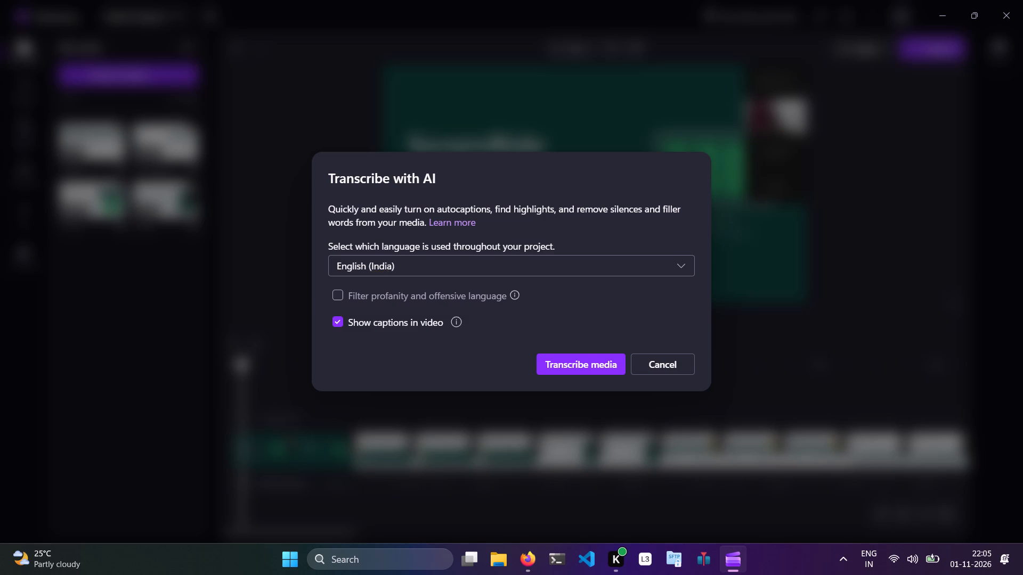
{"action": "left_click", "coordinate": [562, 369]}
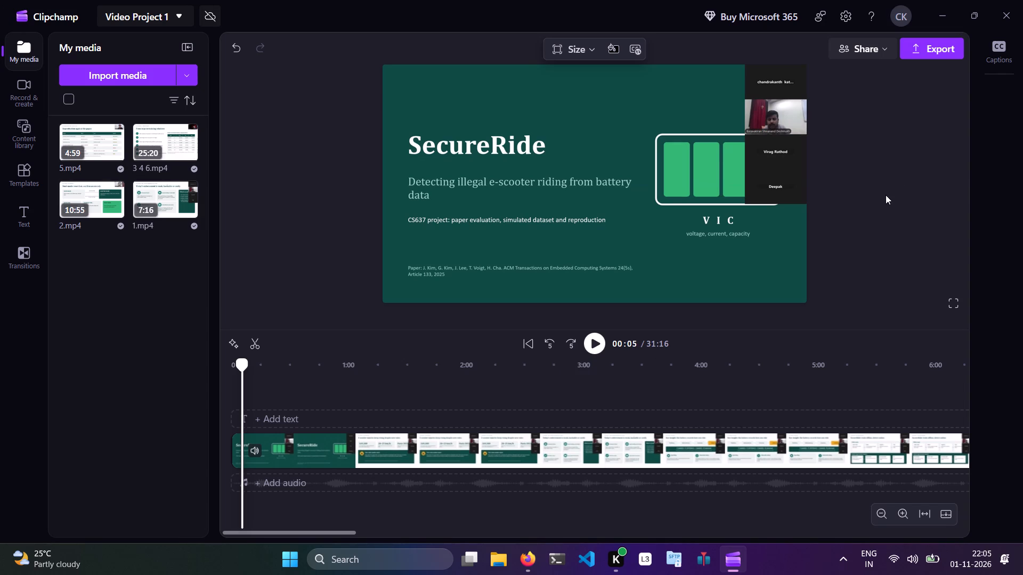
Check the progress of caption generation for the project's videos.
{"action": "left_click", "coordinate": [1004, 56]}
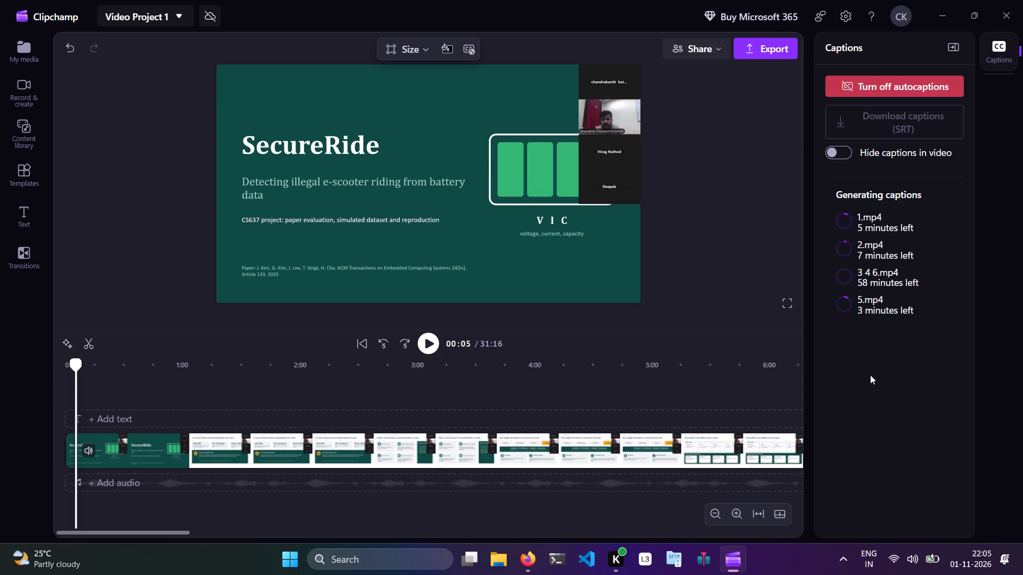
Turn off autocaptions for the project while captions are still generating, and collapse the captions pane.
{"action": "left_click", "coordinate": [888, 264]}
{"action": "left_click", "coordinate": [874, 281]}
{"action": "left_click", "coordinate": [887, 89]}
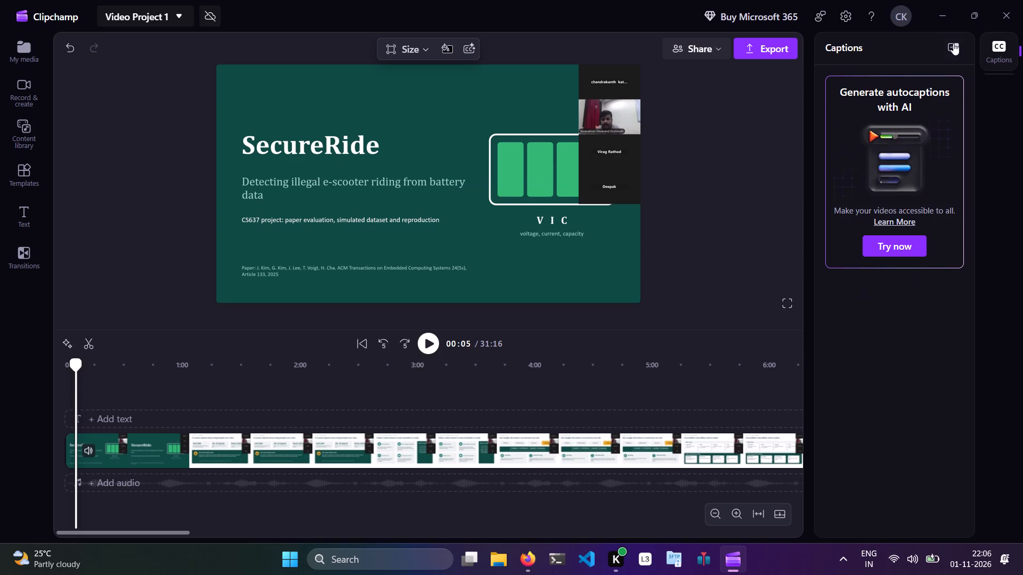
{"action": "left_click", "coordinate": [953, 37]}
{"action": "left_click", "coordinate": [923, 35]}
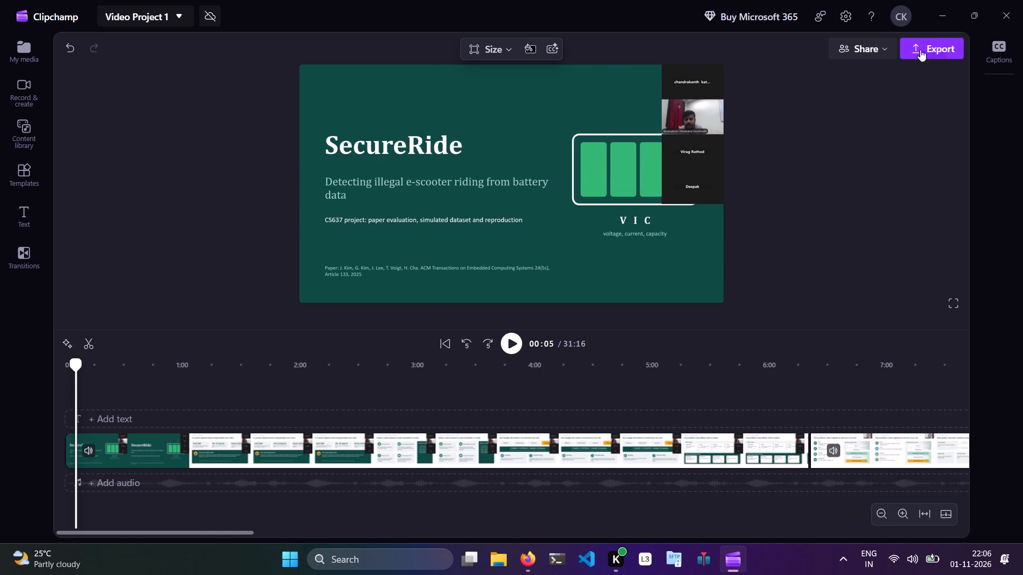
Export the combined video at 720p quality with the file name 637.
{"action": "left_click", "coordinate": [920, 52]}
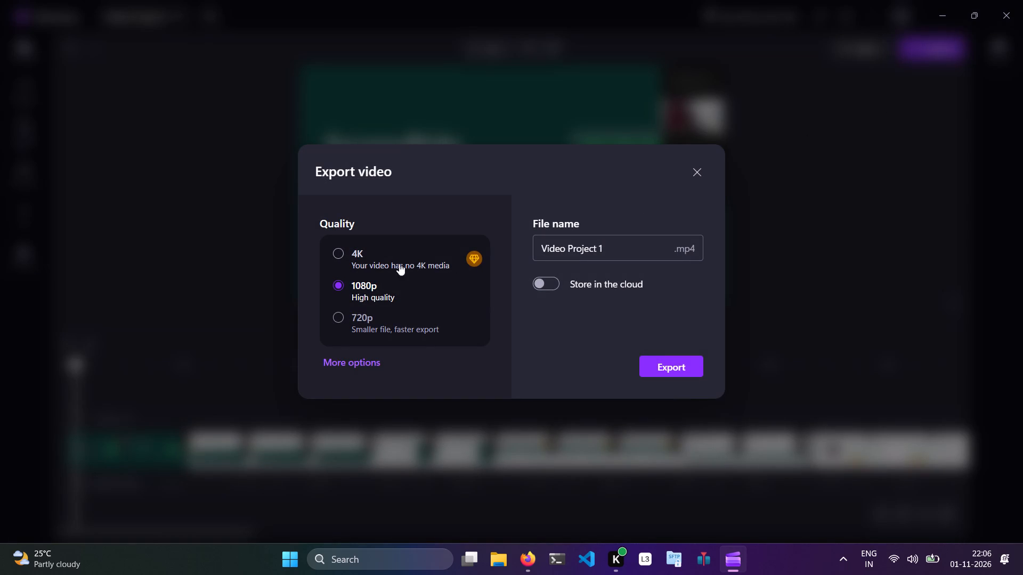
{"action": "left_click", "coordinate": [364, 315]}
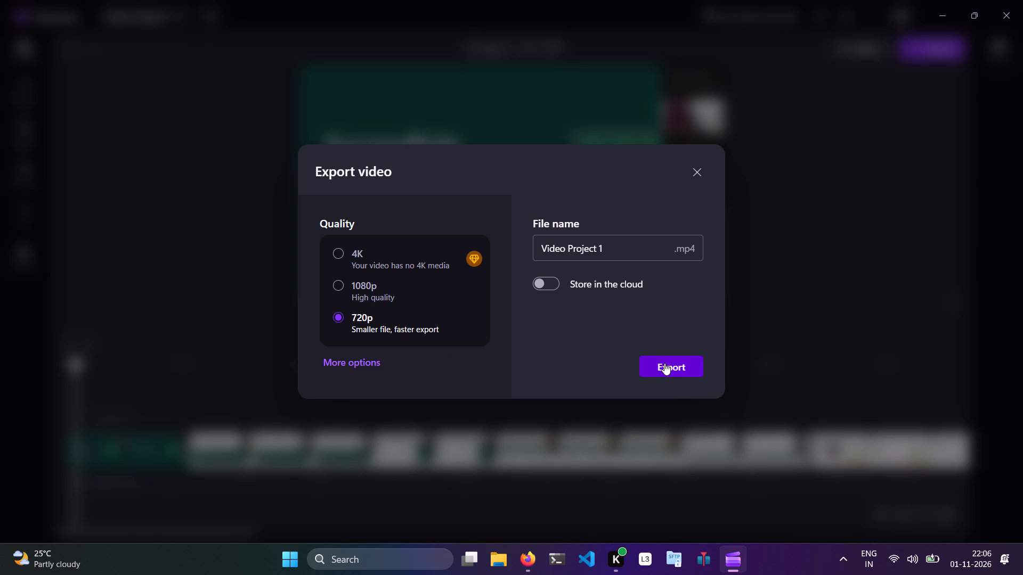
{"action": "left_click", "coordinate": [612, 248]}
{"action": "left_click_drag", "start_coordinate": [612, 248], "coordinate": [526, 252]}
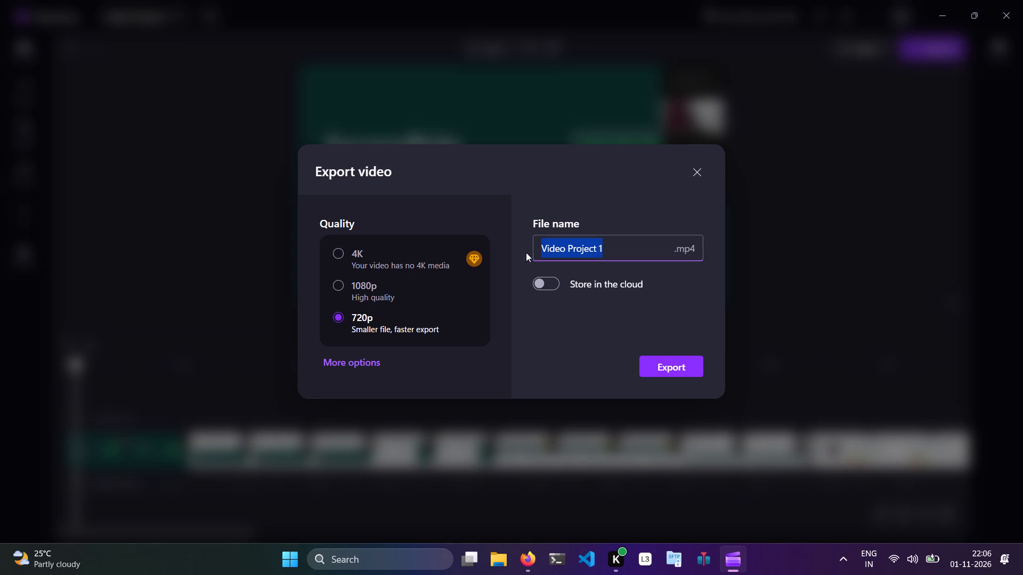
{"action": "left_click_drag", "start_coordinate": [526, 252], "coordinate": [509, 252]}
{"action": "type", "text": "637"}
{"action": "key", "text": "Return"}
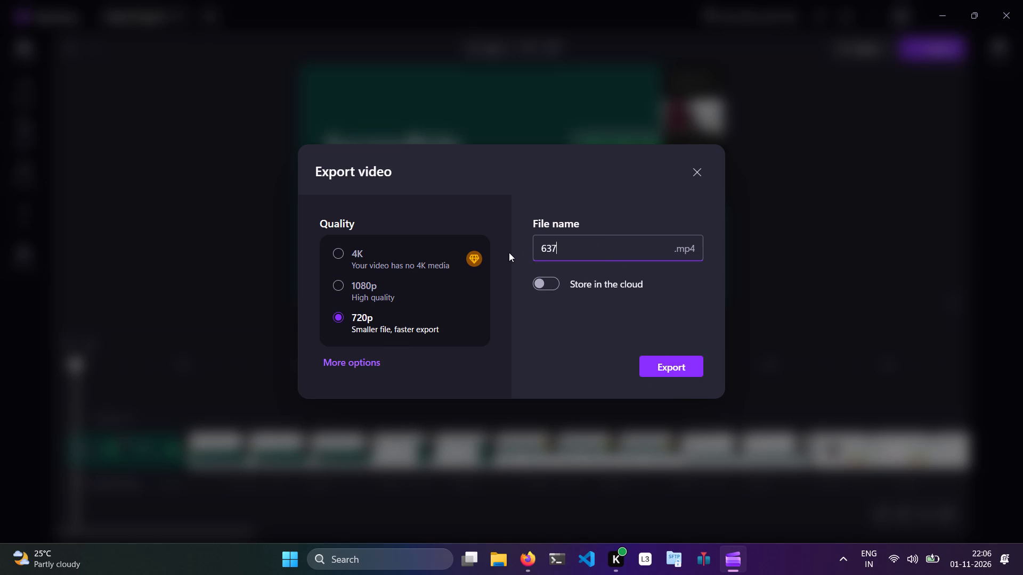
{"action": "left_click", "coordinate": [679, 369]}
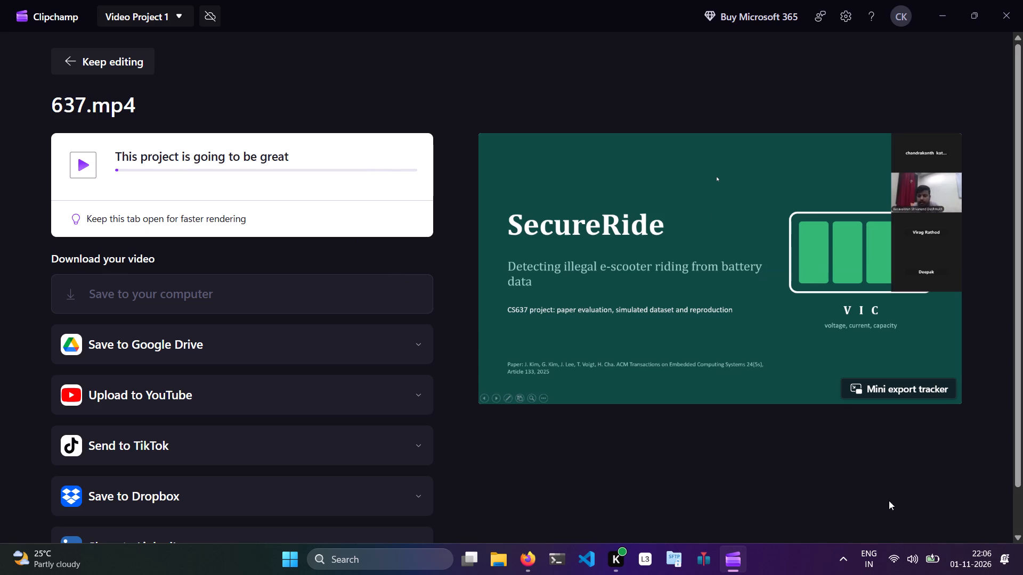
Open the mini export tracker for the 637.mp4 export.
{"action": "left_click", "coordinate": [863, 385]}
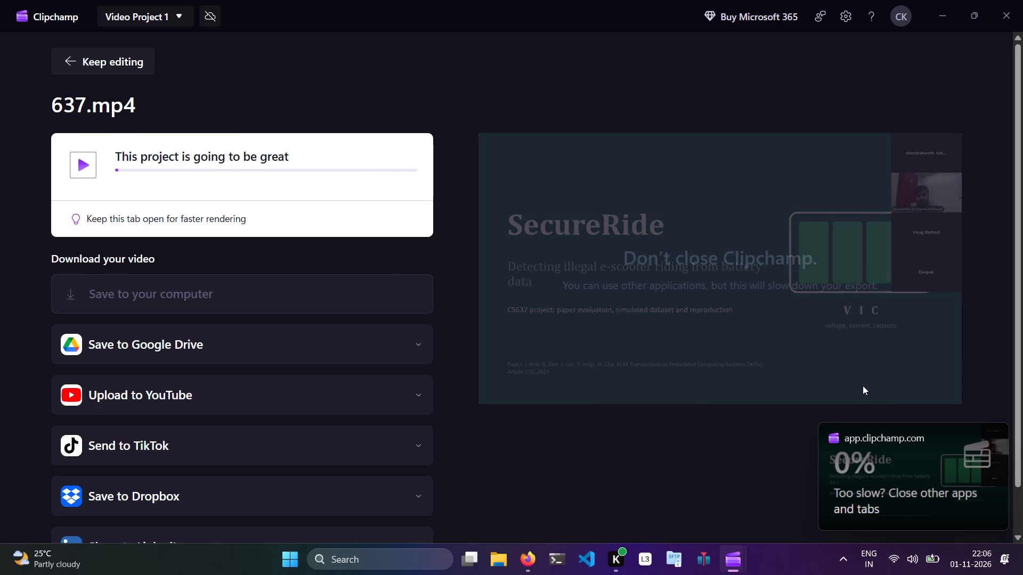
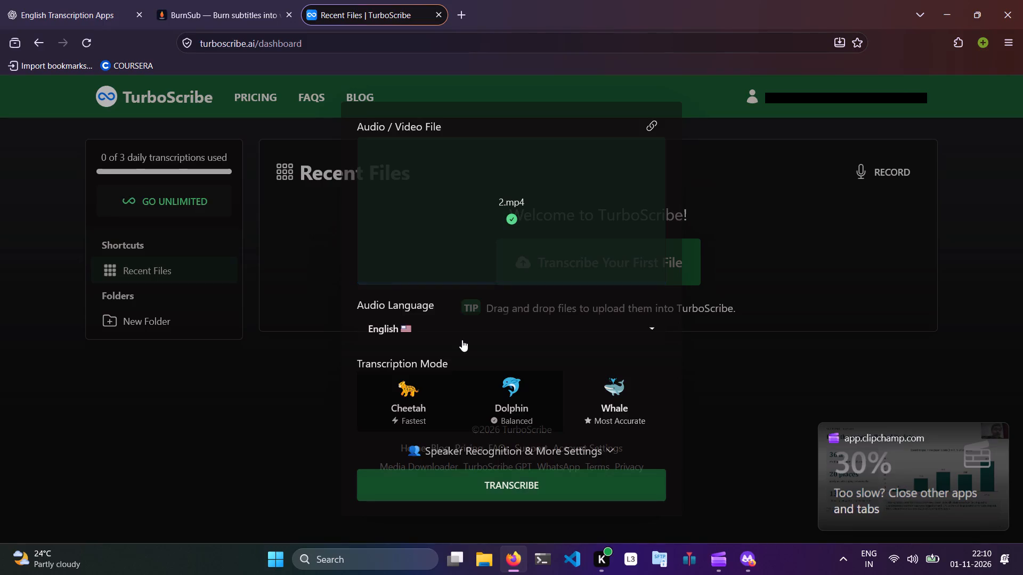
{"action": "left_click", "coordinate": [515, 487]}
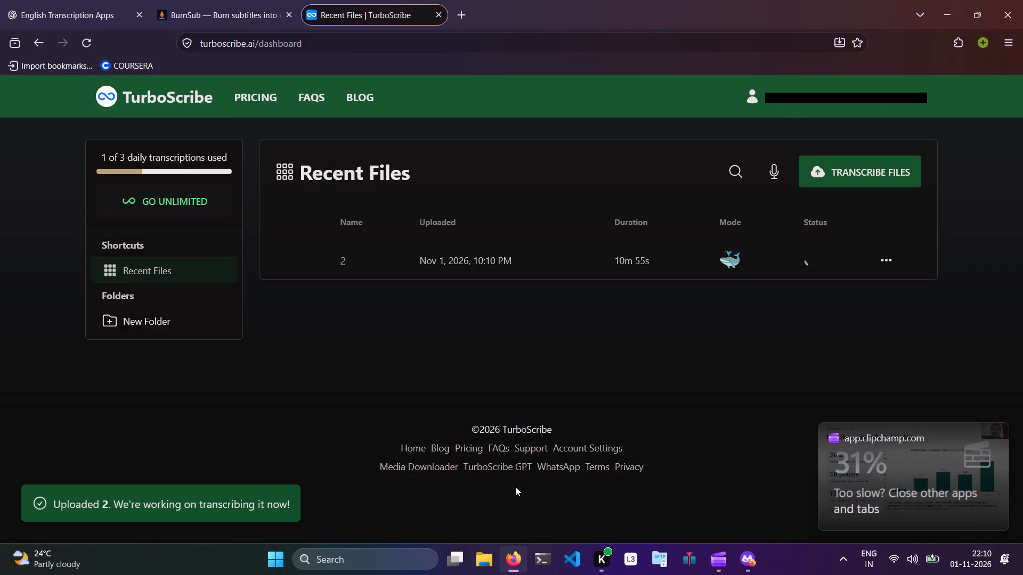
Turn off the Dark Reader extension for turboscribe.ai.
{"action": "left_click", "coordinate": [953, 45]}
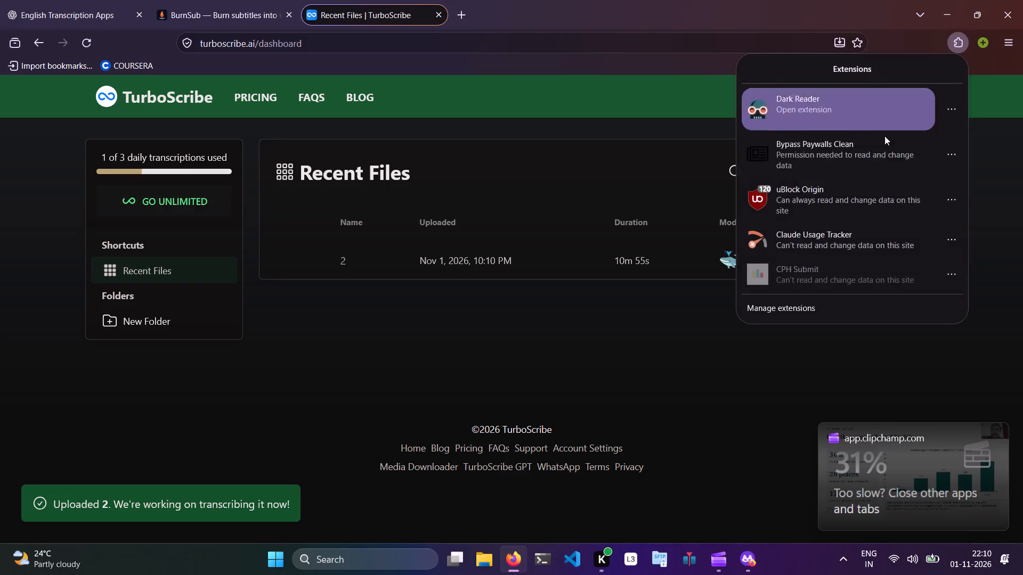
{"action": "left_click", "coordinate": [798, 96]}
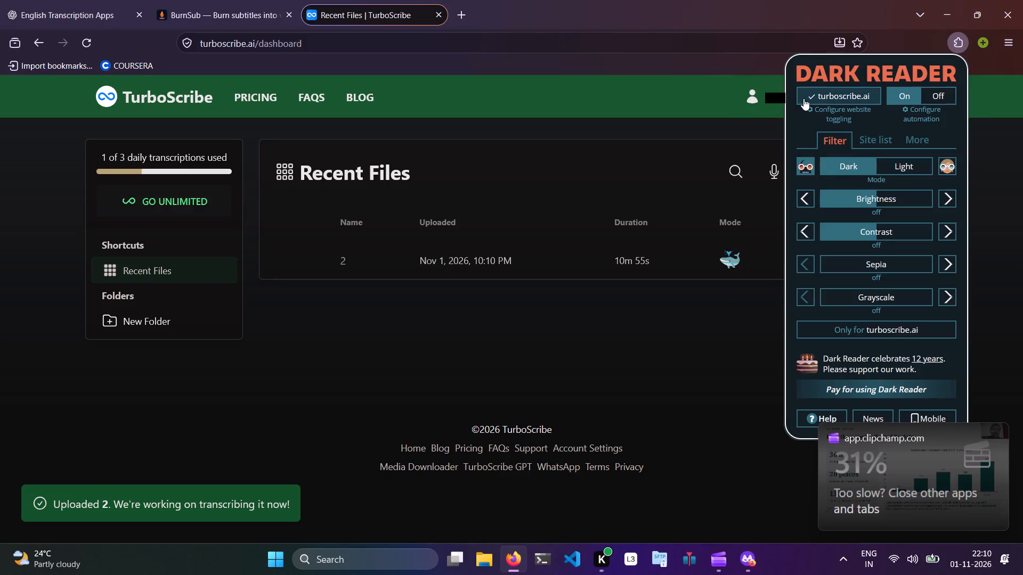
{"action": "left_click", "coordinate": [822, 98]}
{"action": "left_click", "coordinate": [347, 367]}
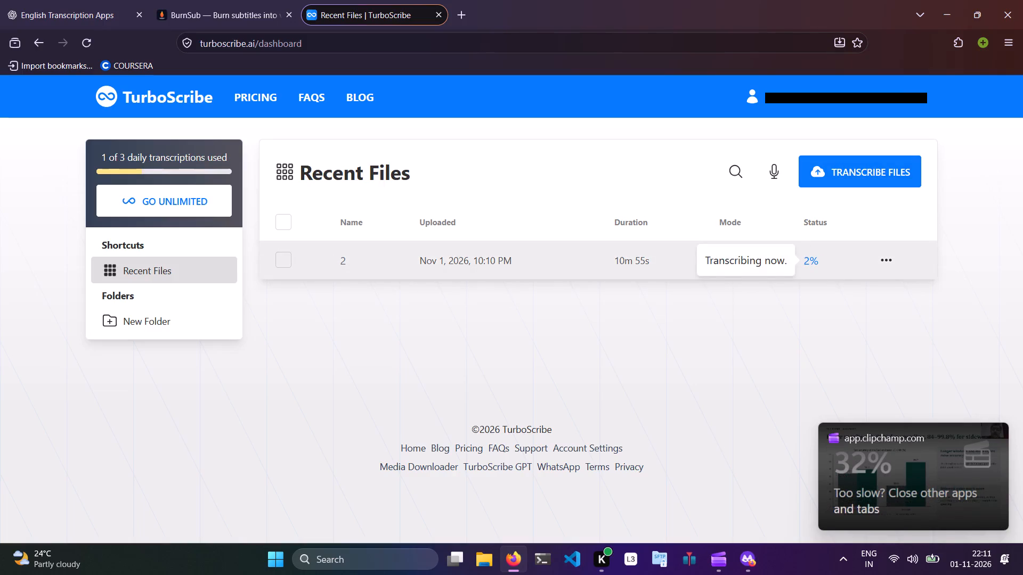
Check the options available for file 2 in the recent files, without choosing any.
{"action": "left_click", "coordinate": [895, 261]}
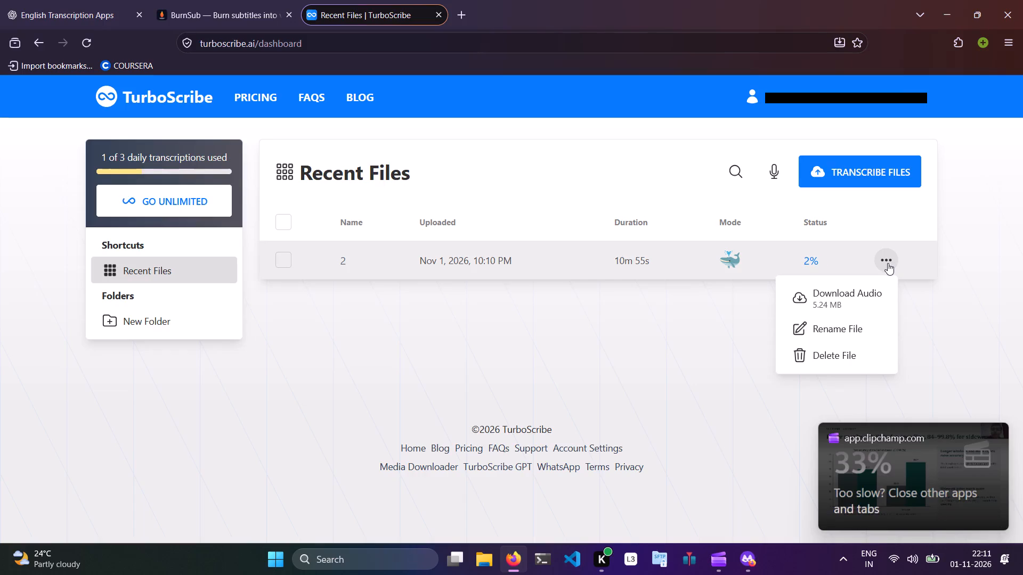
{"action": "left_click", "coordinate": [695, 353]}
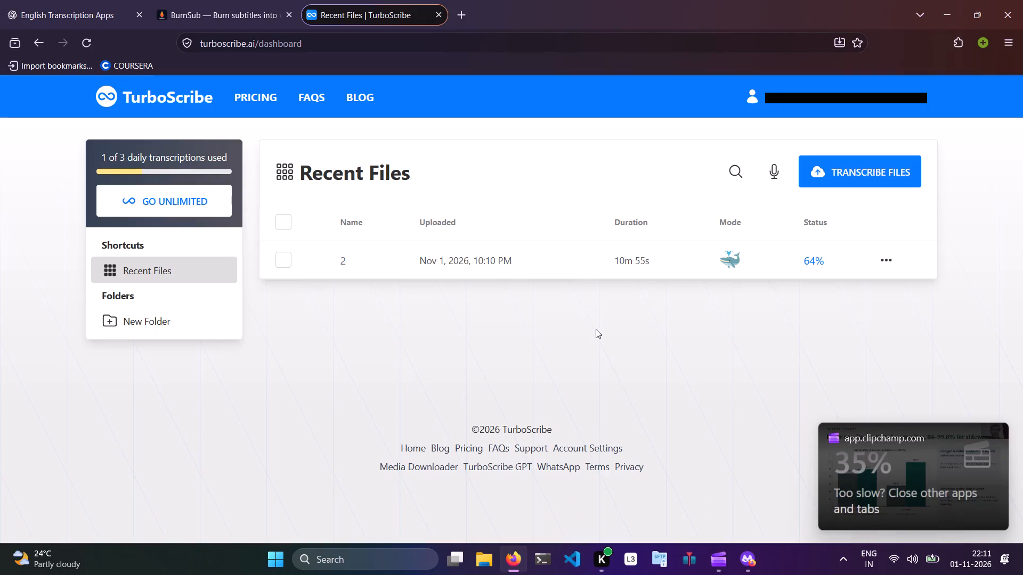
Switch to the BurnSub page, load its sample video and play the captioned preview.
{"action": "left_click", "coordinate": [265, 0]}
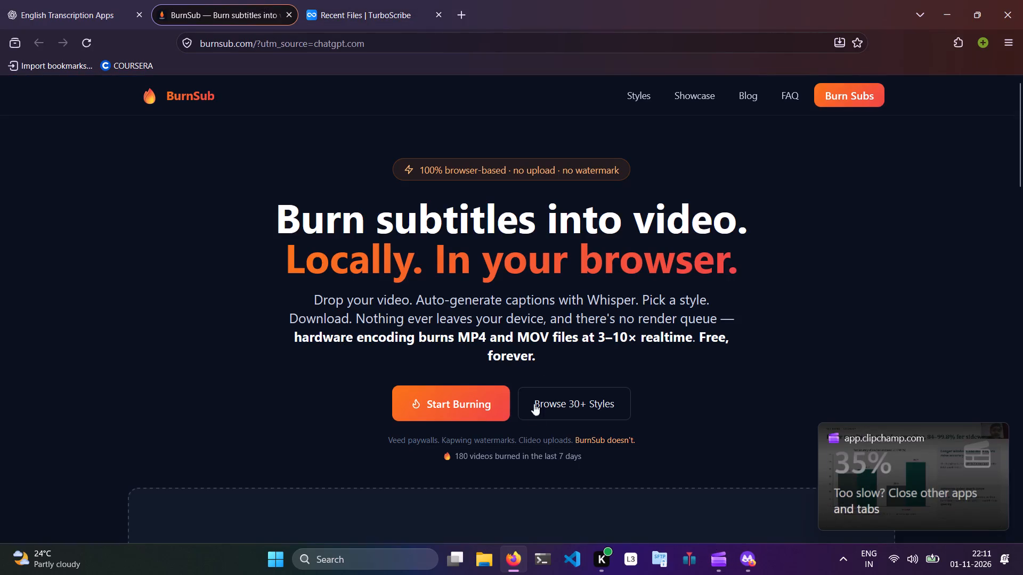
{"action": "left_click", "coordinate": [426, 407]}
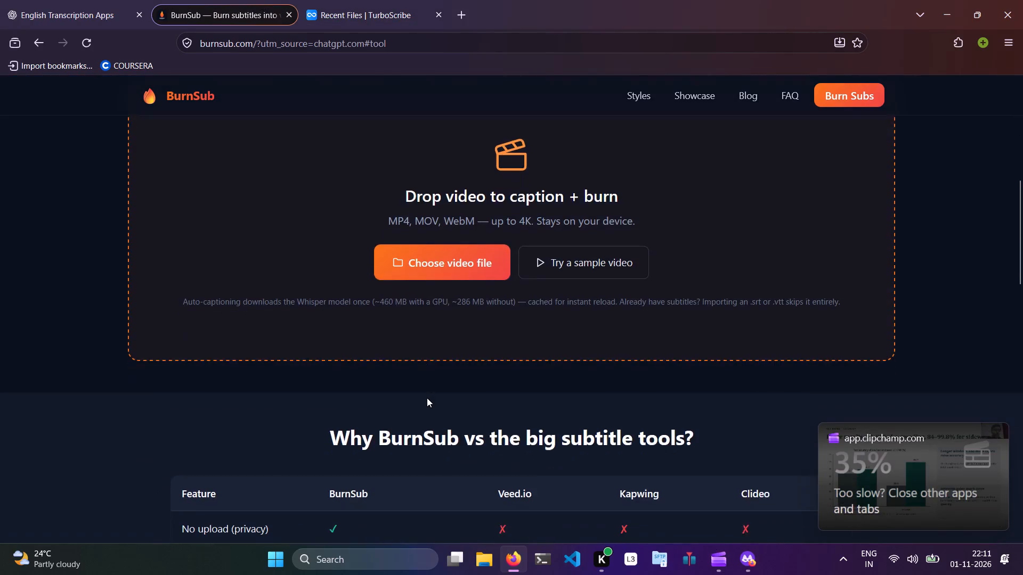
{"action": "left_click", "coordinate": [572, 241]}
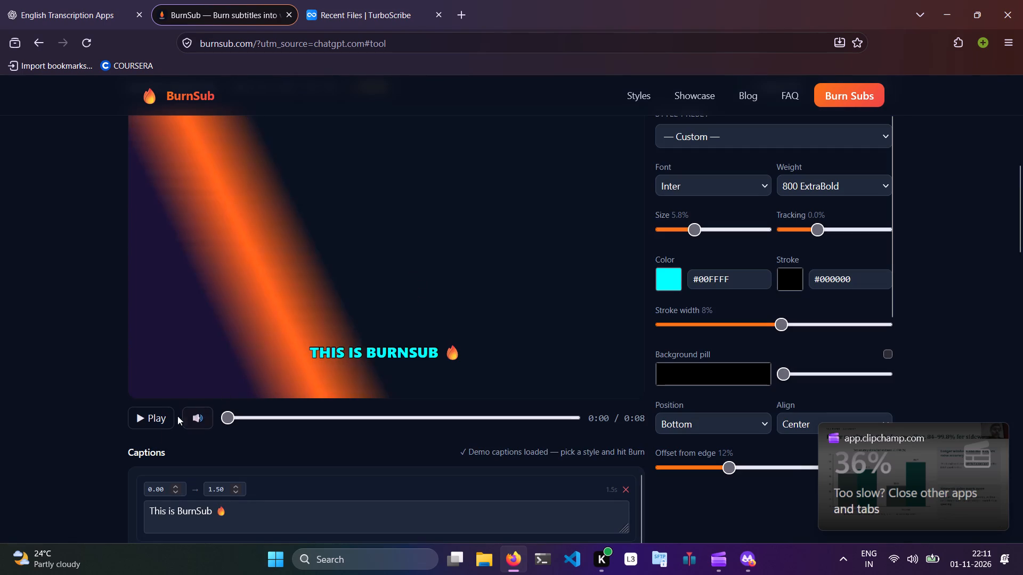
{"action": "scroll", "coordinate": [132, 433], "scroll_direction": "down", "scroll_amount": 2}
{"action": "scroll", "coordinate": [88, 358], "scroll_direction": "up", "scroll_amount": 2}
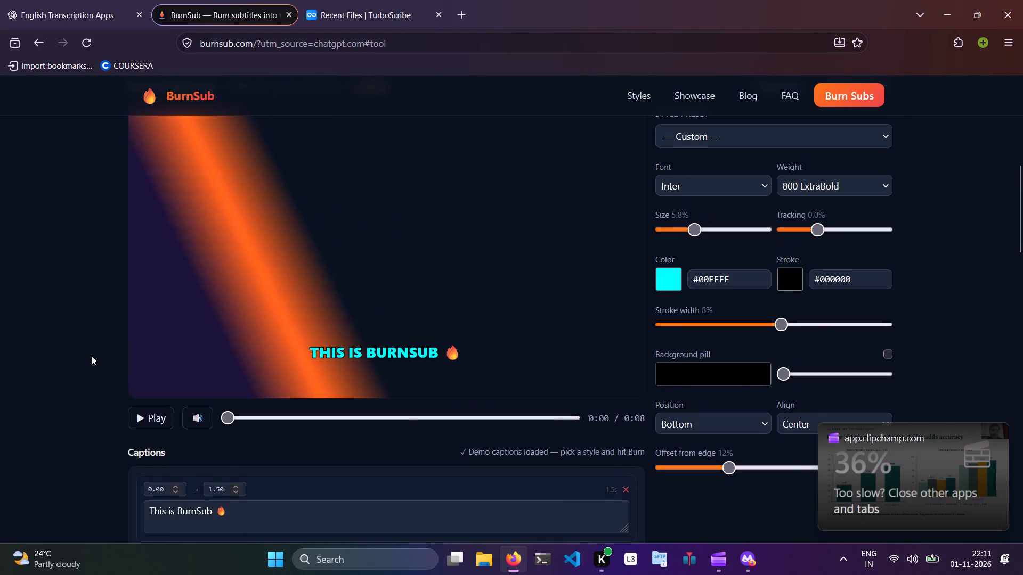
{"action": "left_click", "coordinate": [144, 416]}
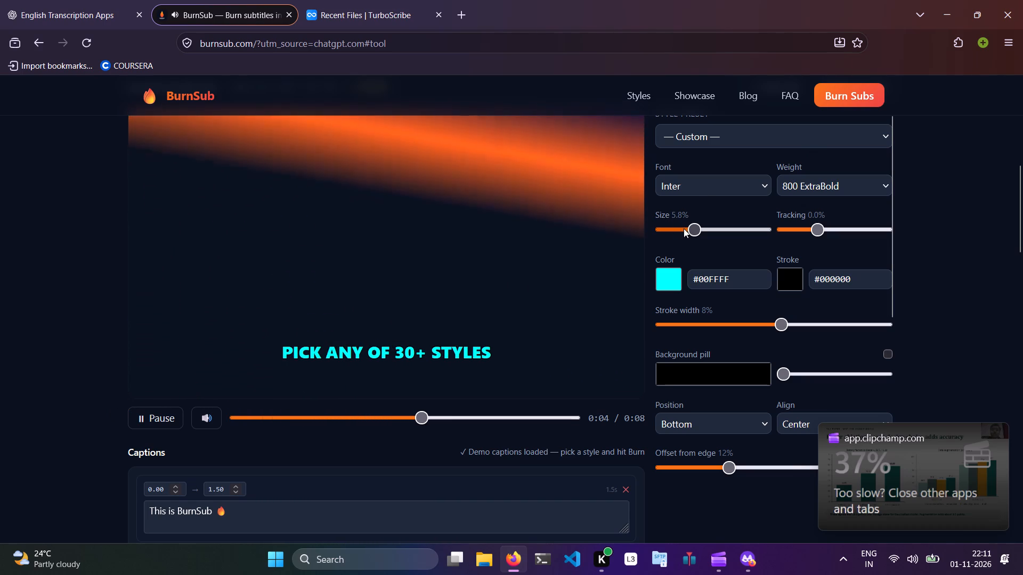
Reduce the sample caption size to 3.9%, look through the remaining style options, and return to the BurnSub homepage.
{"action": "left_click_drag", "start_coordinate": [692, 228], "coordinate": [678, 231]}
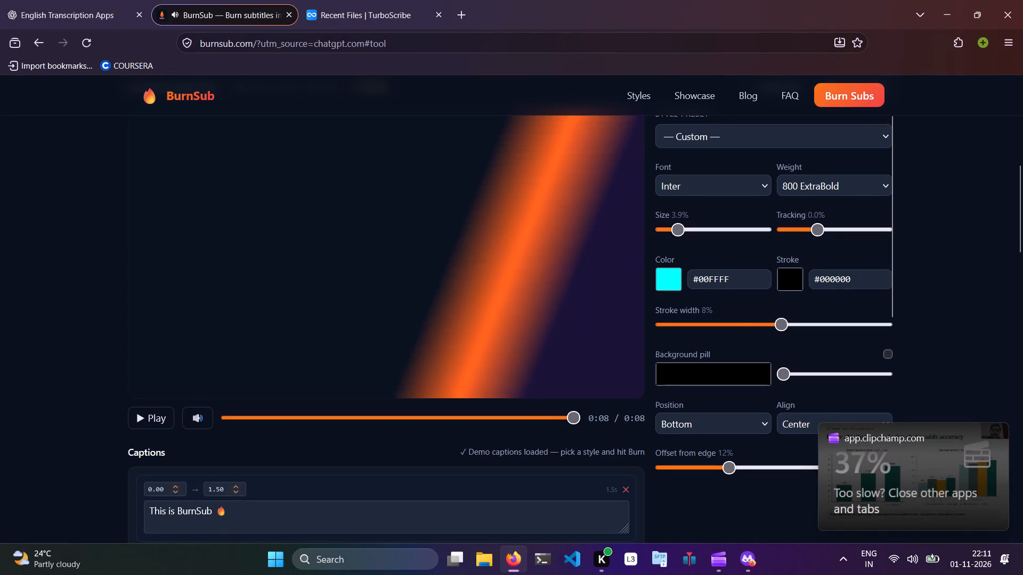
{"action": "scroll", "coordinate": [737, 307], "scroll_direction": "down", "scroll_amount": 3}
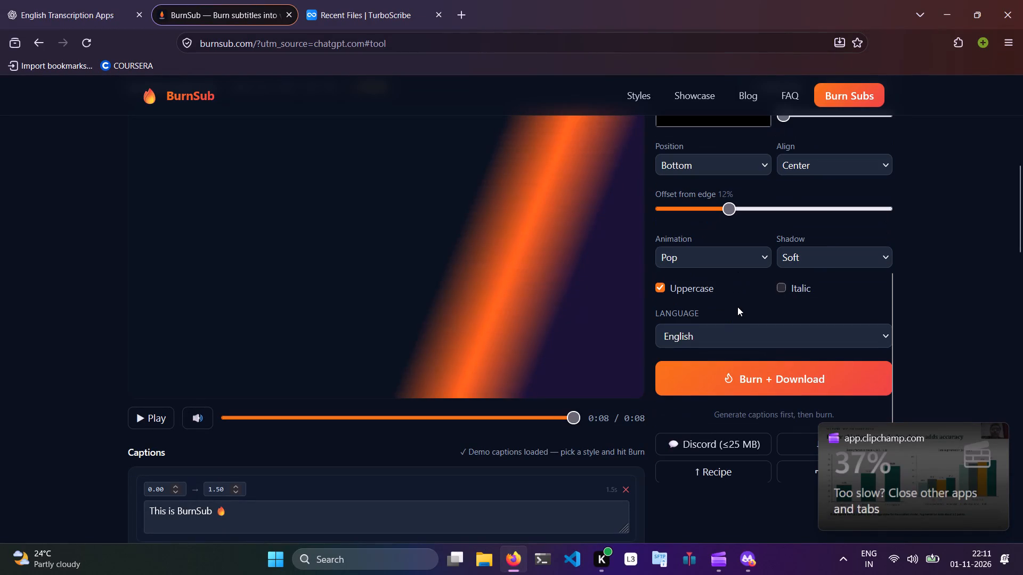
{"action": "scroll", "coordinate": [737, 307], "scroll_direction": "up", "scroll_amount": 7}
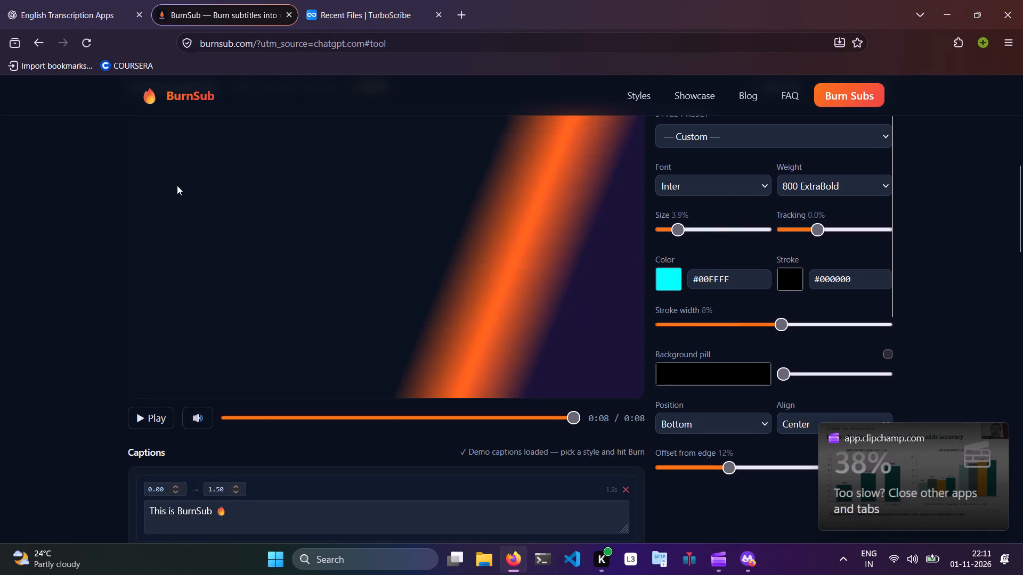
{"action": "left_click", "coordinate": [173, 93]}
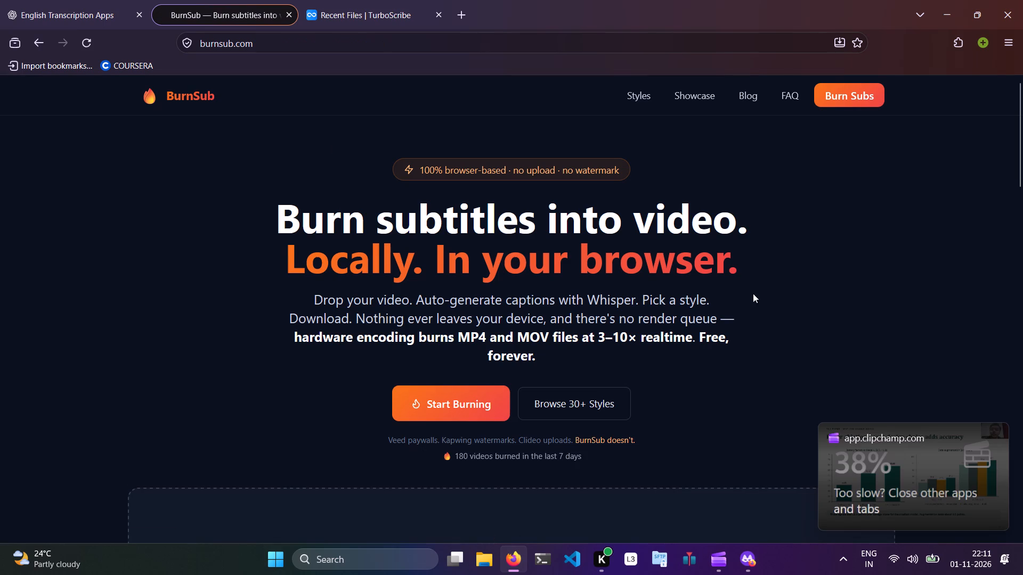
Dismiss the floating mini export tracker and switch to Clipchamp's 637.mp4 export page.
{"action": "left_click", "coordinate": [898, 470]}
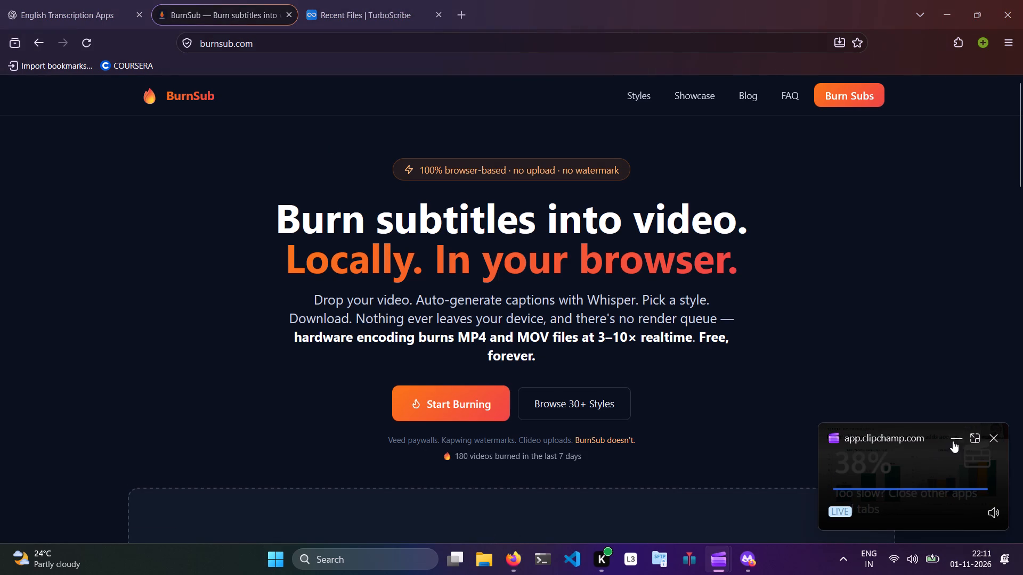
{"action": "left_click", "coordinate": [971, 440]}
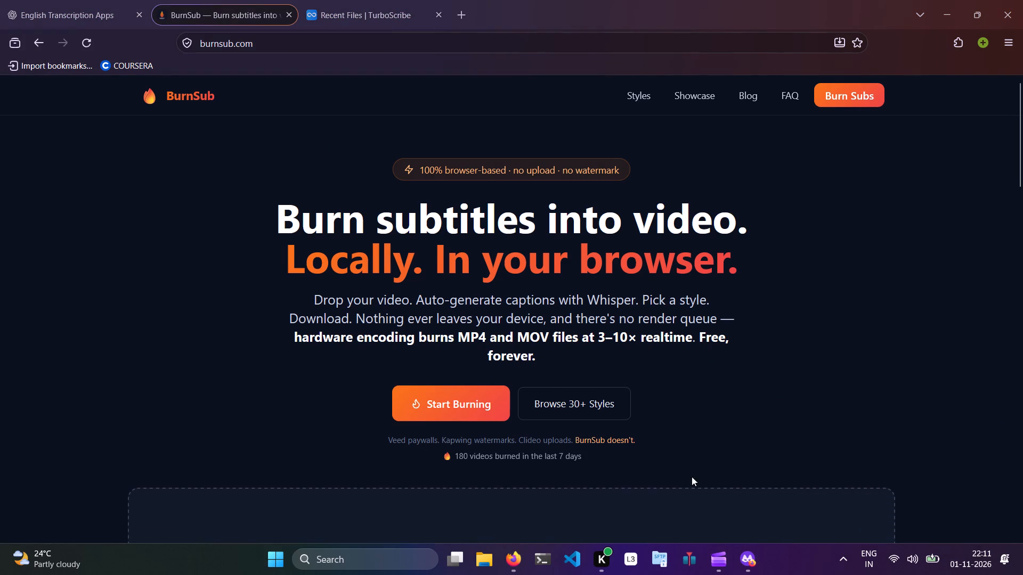
{"action": "left_click", "coordinate": [718, 554]}
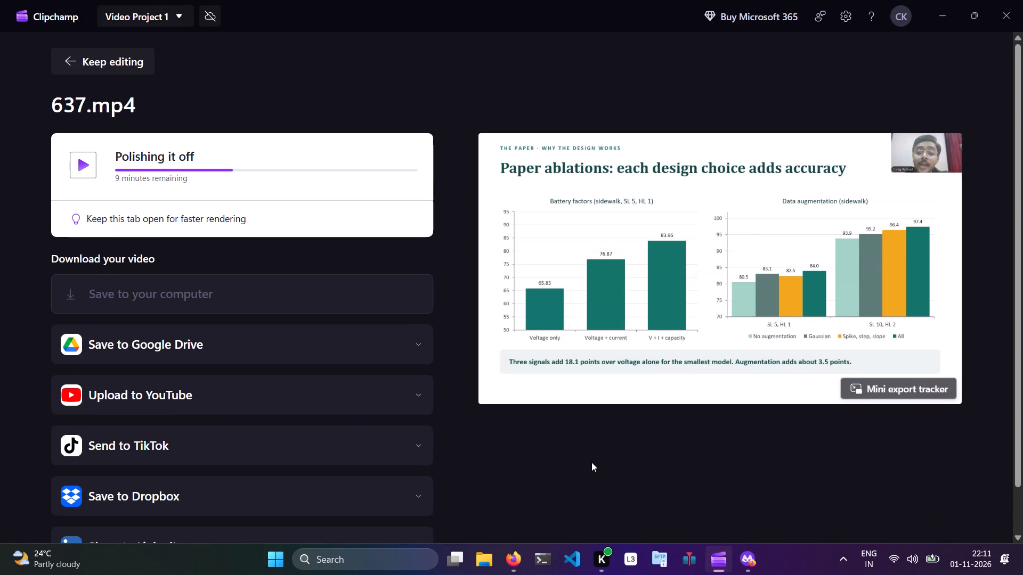
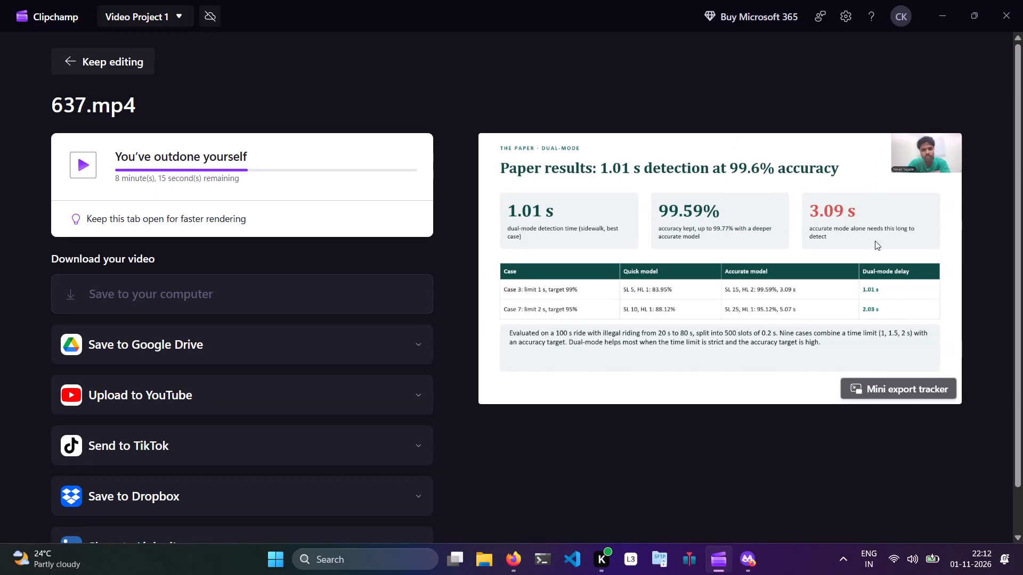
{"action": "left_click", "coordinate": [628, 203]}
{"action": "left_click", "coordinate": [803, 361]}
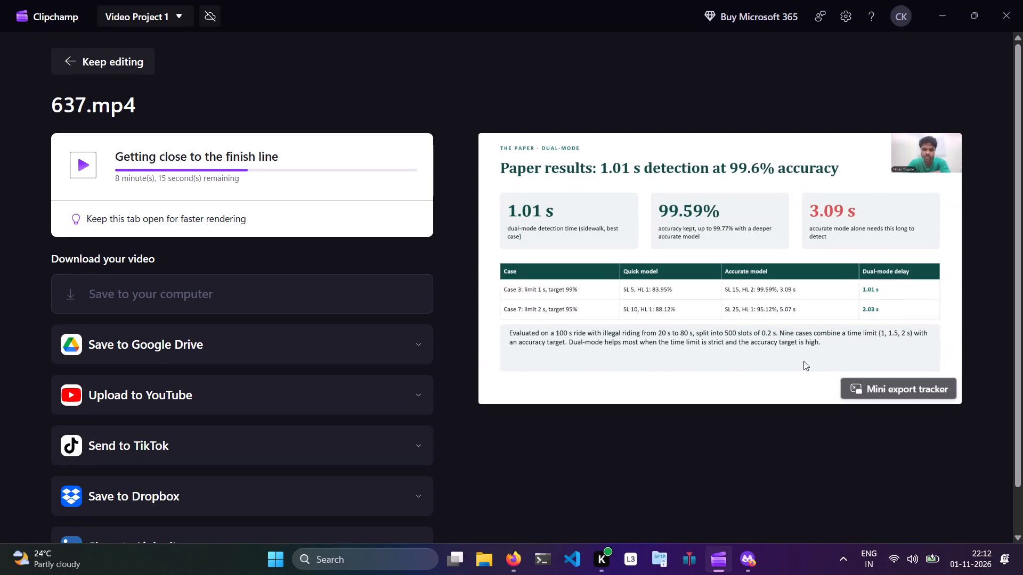